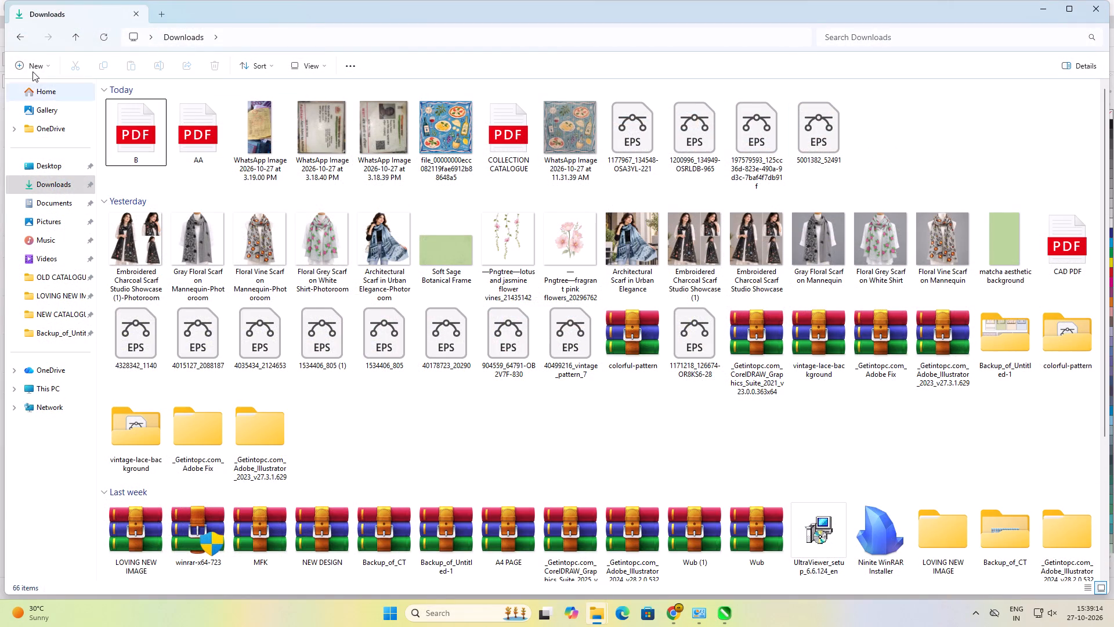
Open the downloaded EPS file 1177967_134548-OSA3YL-221 in CorelDRAW, importing it as editable with text as curves.
left_click(102, 36)
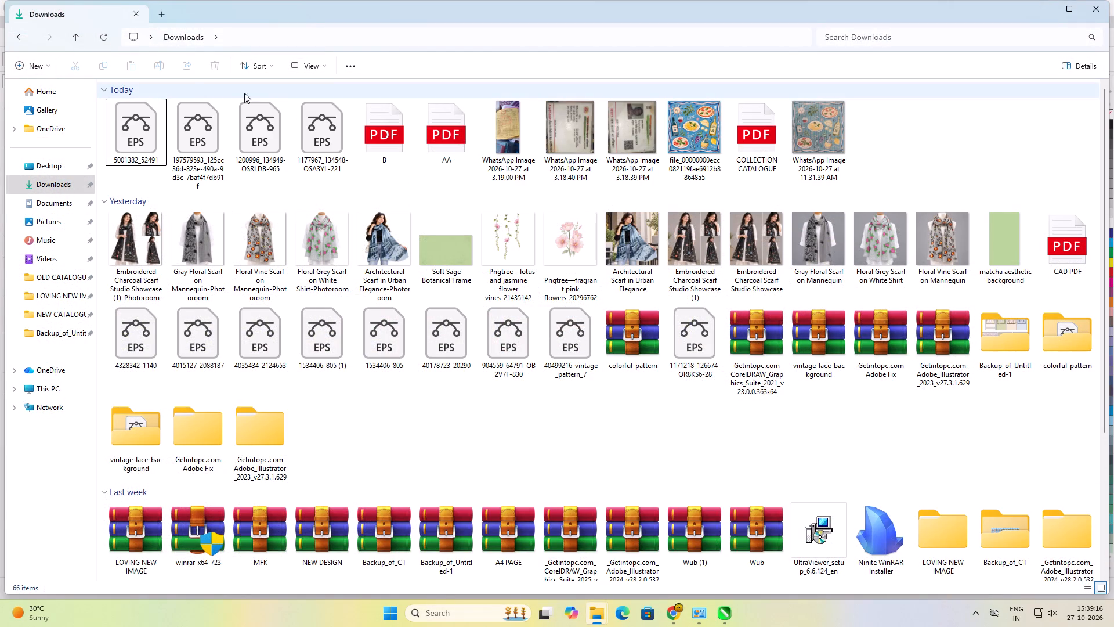
left_click(320, 140)
right_click(320, 140)
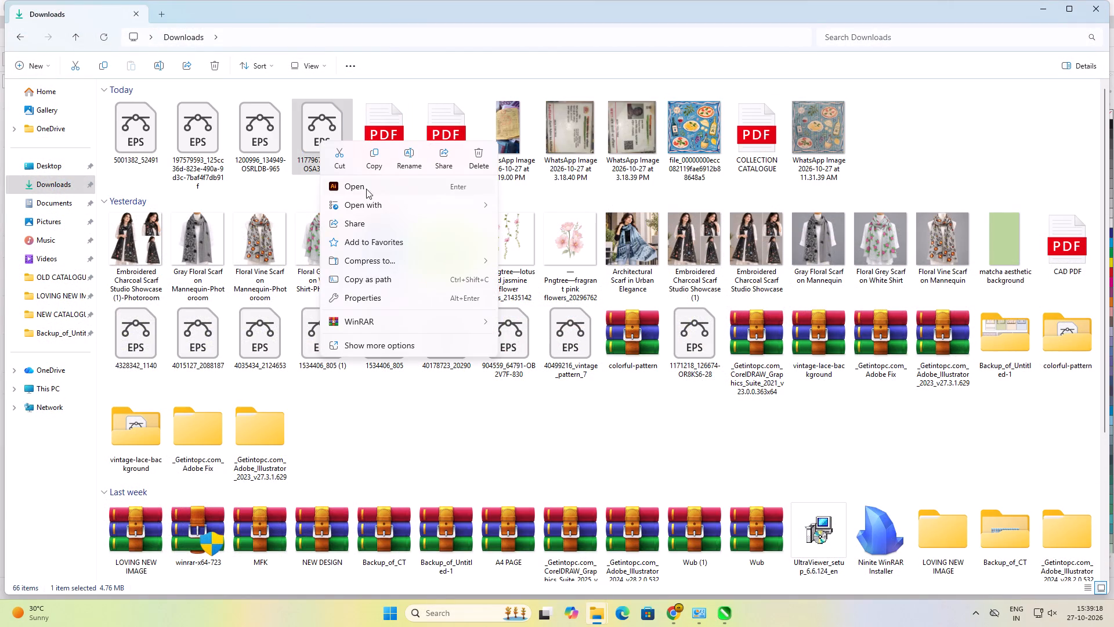
left_click(407, 208)
left_click(538, 226)
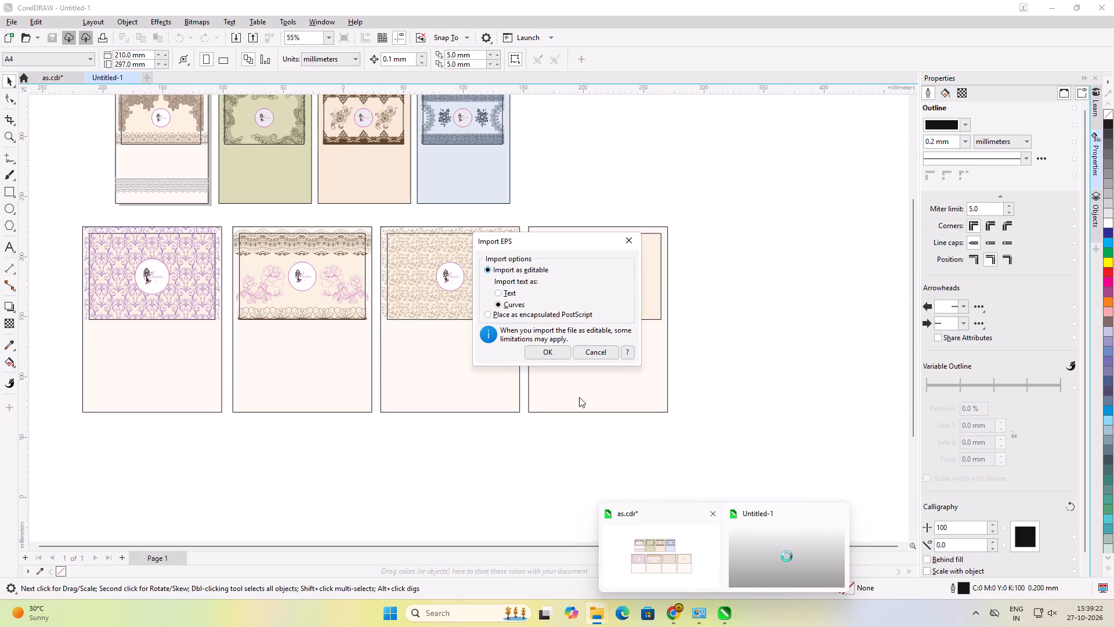
left_click(550, 352)
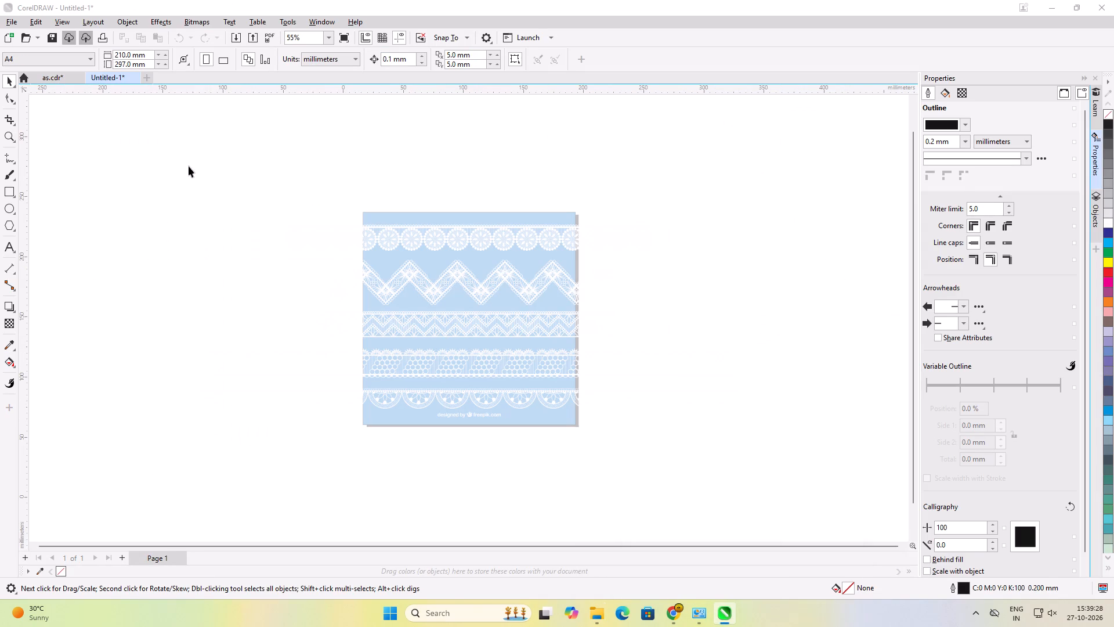
Select the lace border with clustered circles, above the lowest scalloped border in the imported artwork, and copy it.
left_click(216, 217)
scroll(437, 314, "up", 2)
scroll(449, 407, "up", 3)
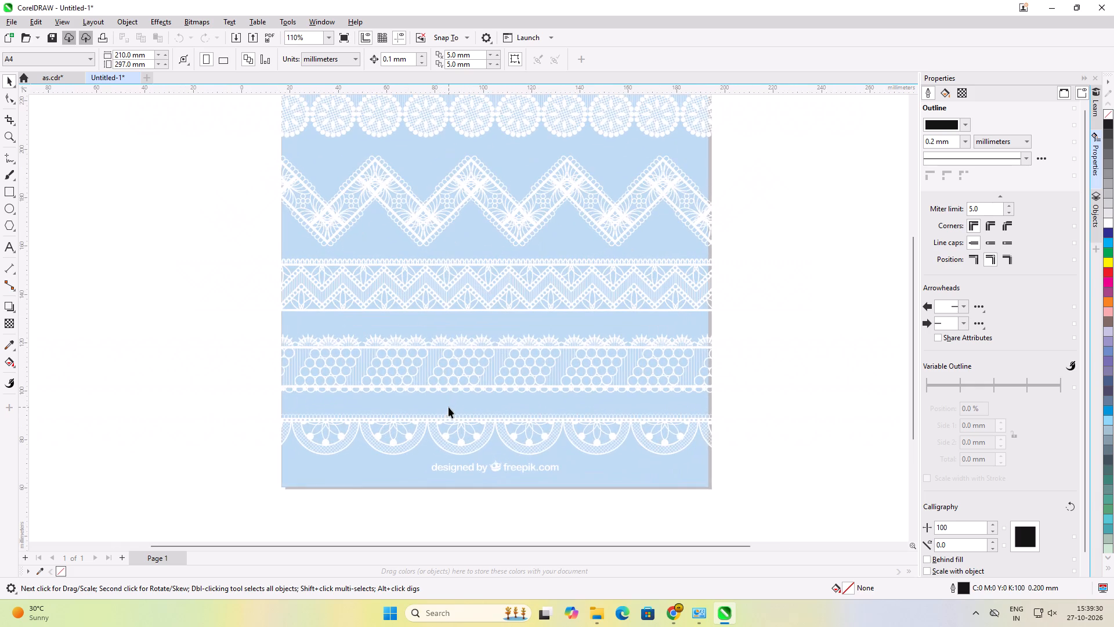
scroll(449, 392, "up", 16)
left_click(402, 377)
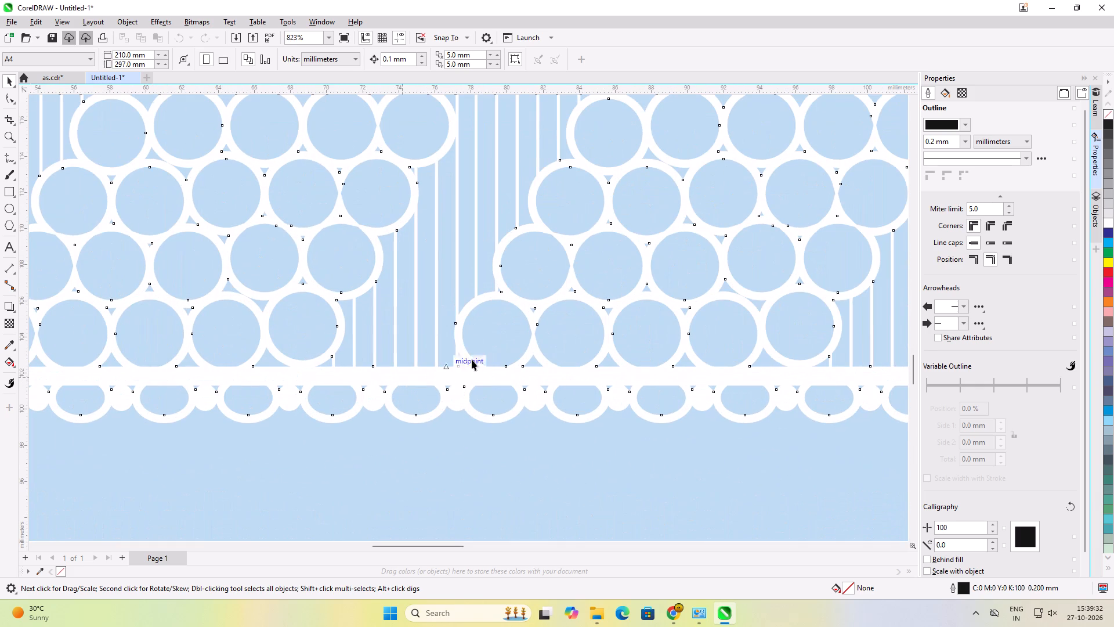
scroll(481, 356, "down", 8)
scroll(410, 350, "down", 2)
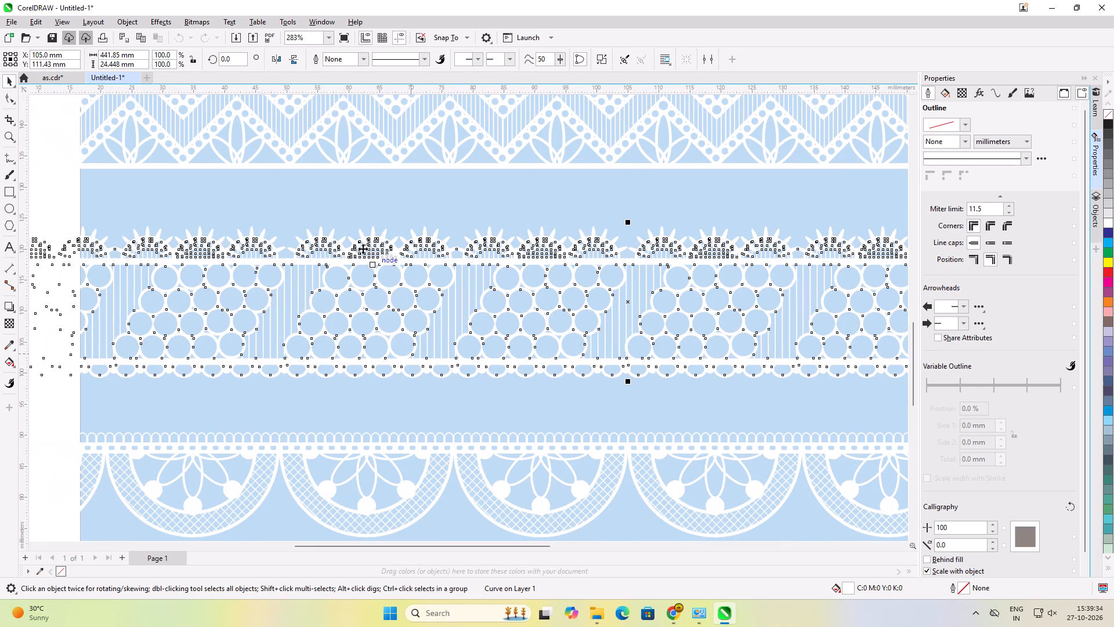
scroll(366, 243, "down", 13)
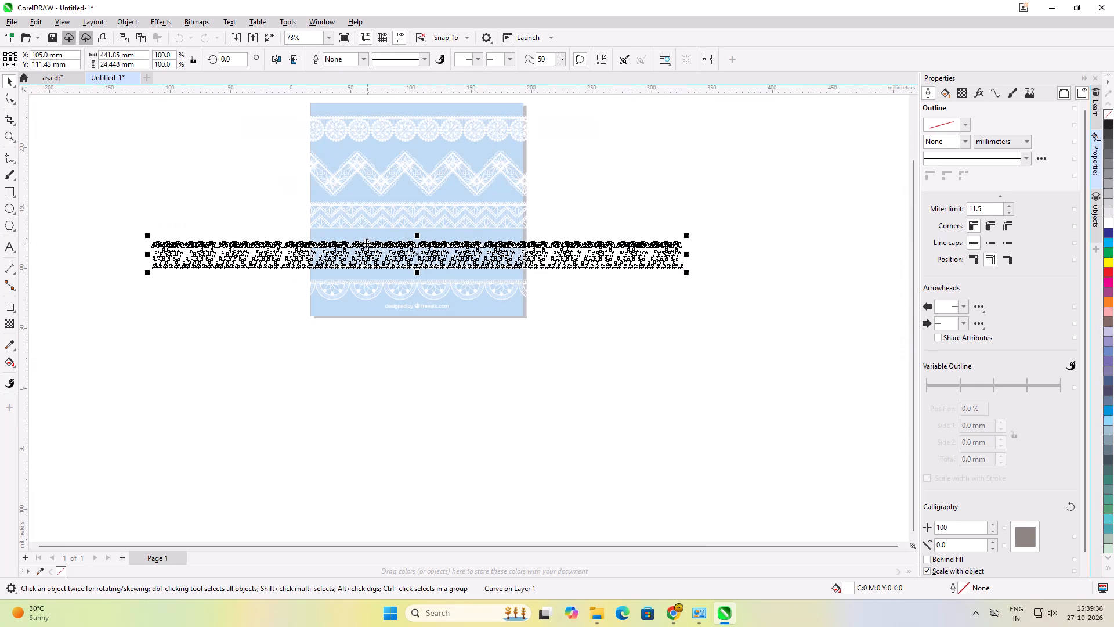
left_click_drag(454, 268, 561, 274)
scroll(407, 259, "up", 12)
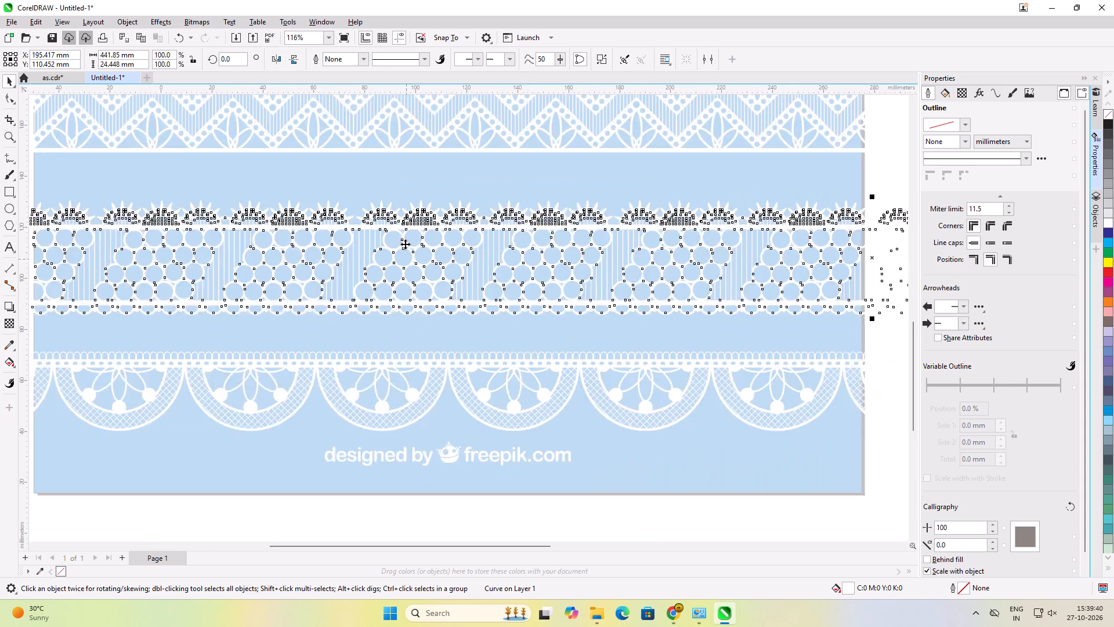
left_click_drag(425, 213, 425, 226)
scroll(425, 226, "down", 4)
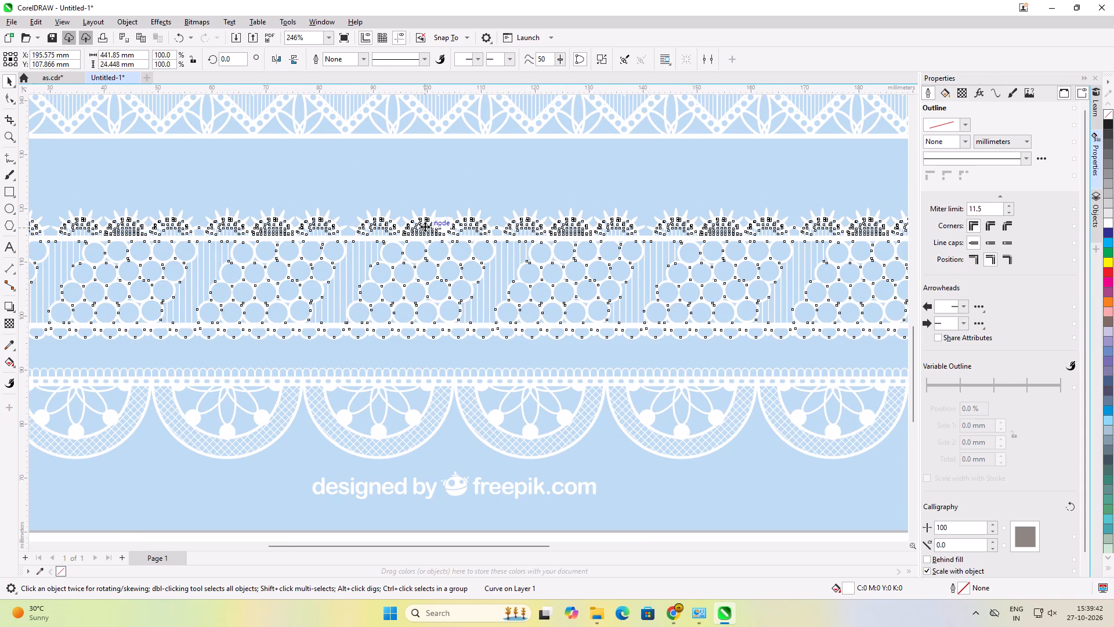
scroll(425, 226, "down", 7)
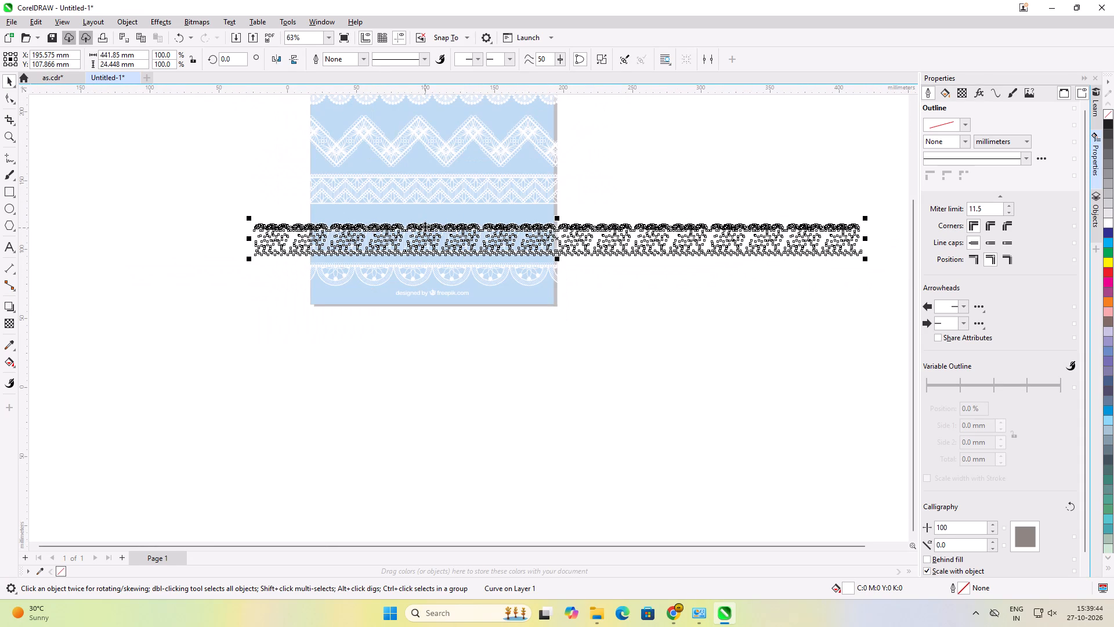
key("ctrl+c")
Paste the lace strip into as.cdr and move it over the plain cream panel of the last card in the lower row.
left_click(64, 76)
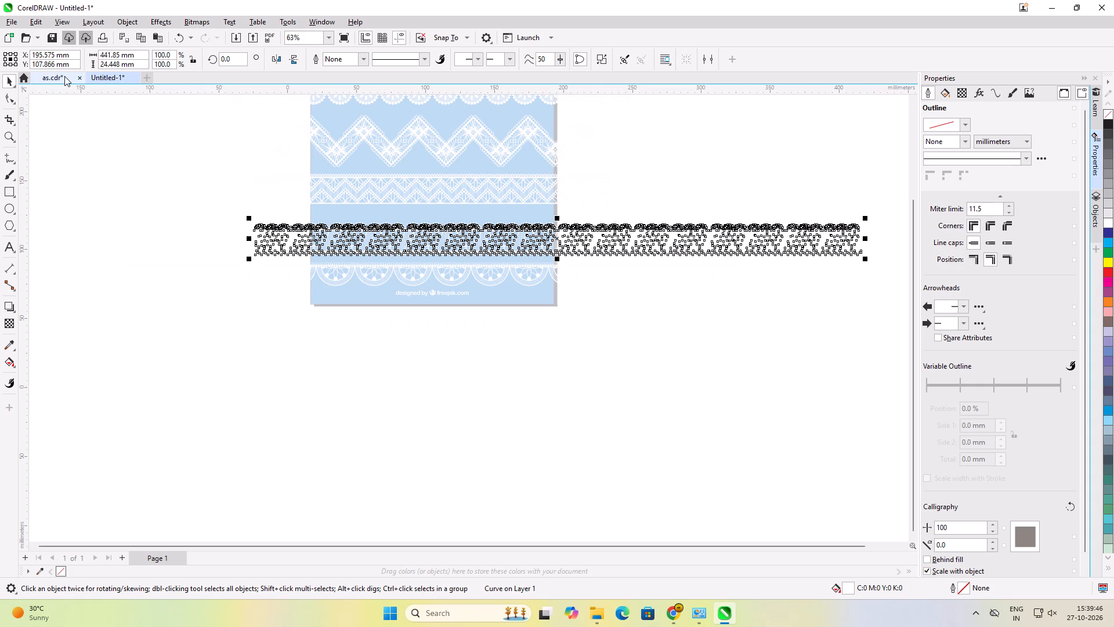
scroll(287, 273, "down", 2)
scroll(617, 261, "up", 1)
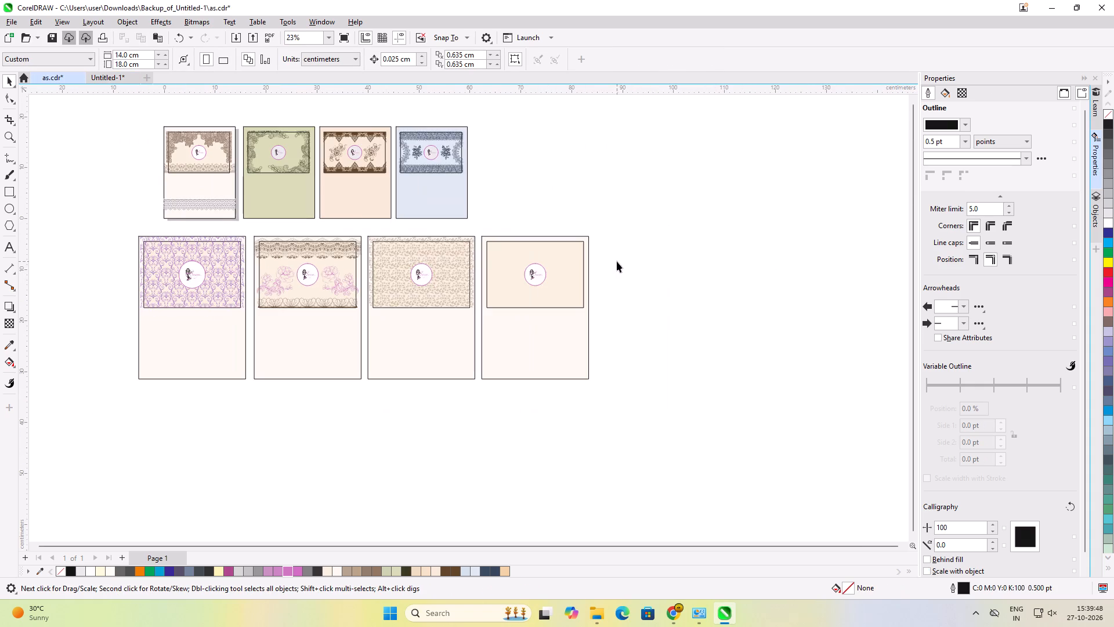
scroll(620, 261, "up", 2)
key("ctrl+v")
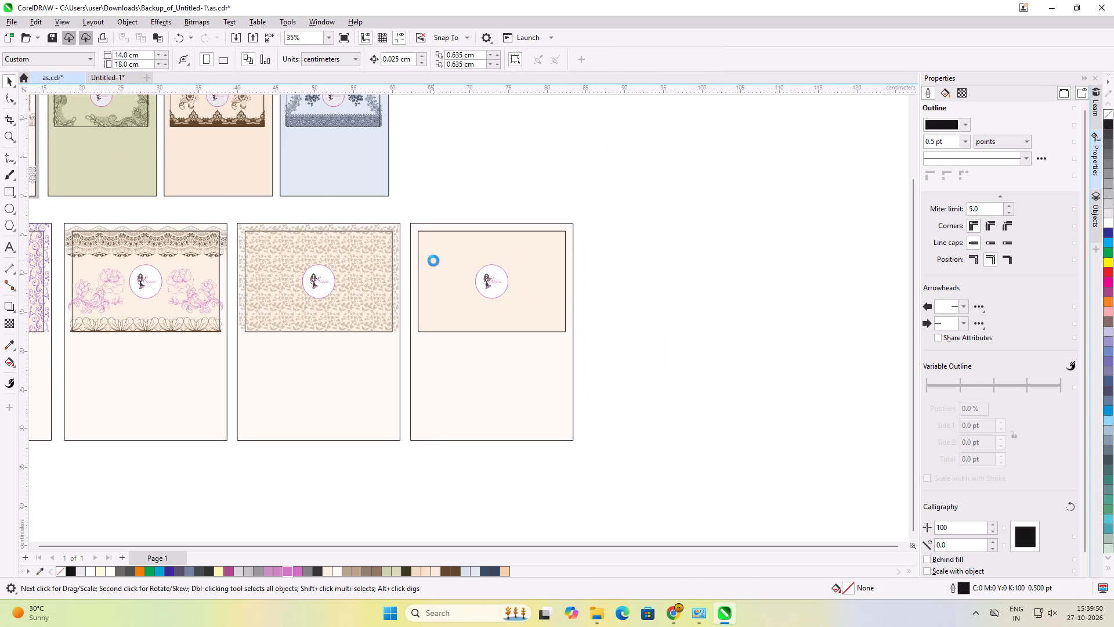
left_click_drag(160, 160, 313, 212)
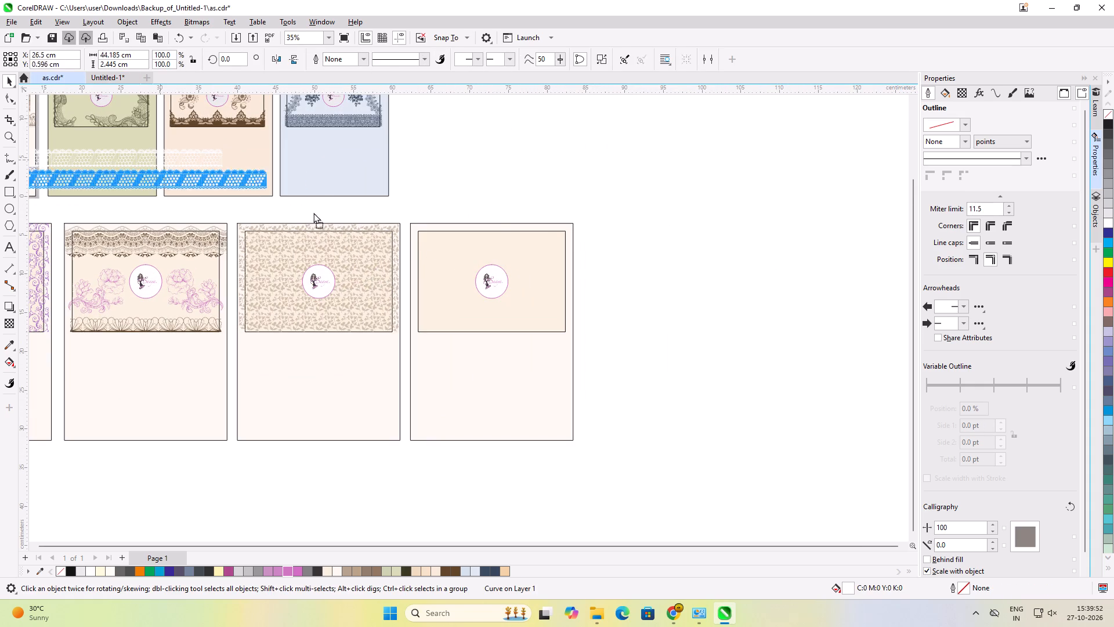
left_click_drag(313, 212, 610, 251)
Fill the pasted lace strip with black (C0 M0 Y0 K100).
scroll(435, 244, "up", 5)
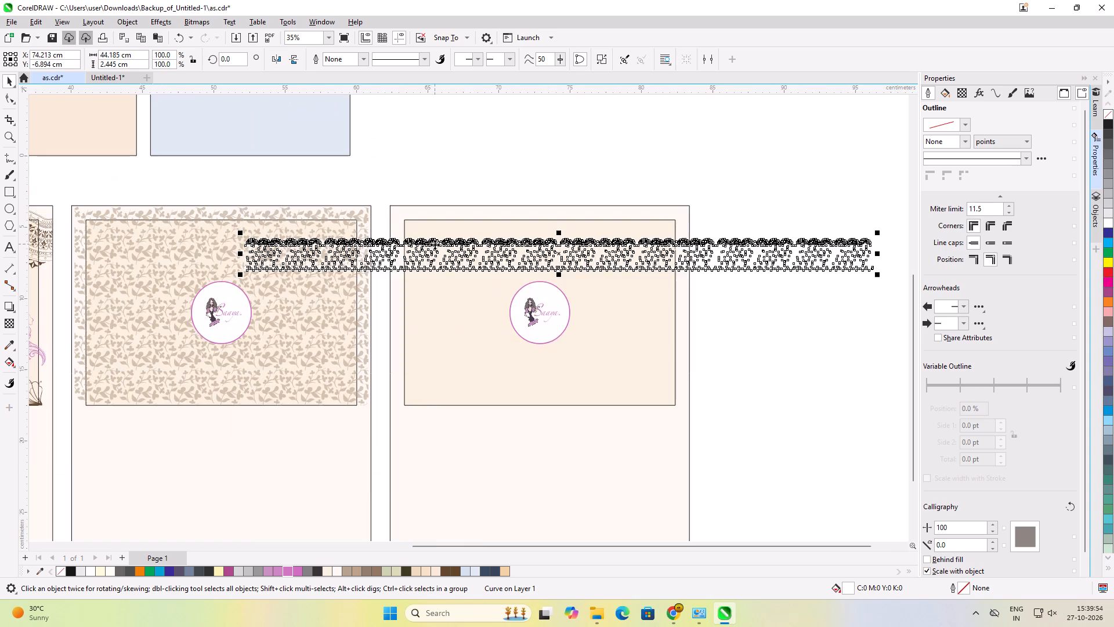
scroll(435, 244, "up", 4)
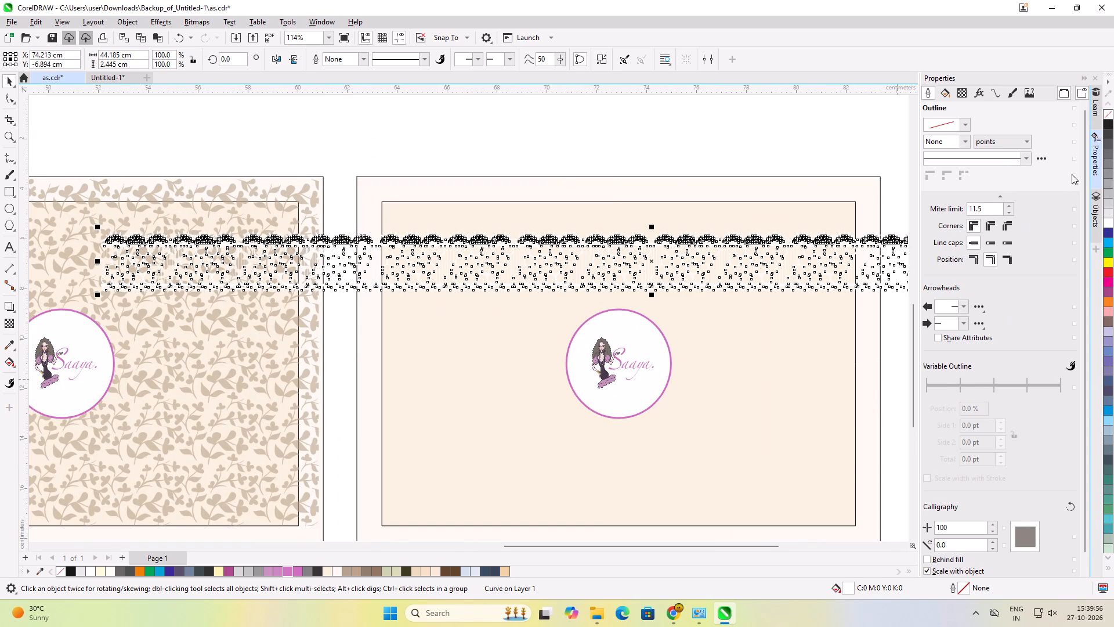
left_click(1108, 122)
left_click(769, 343)
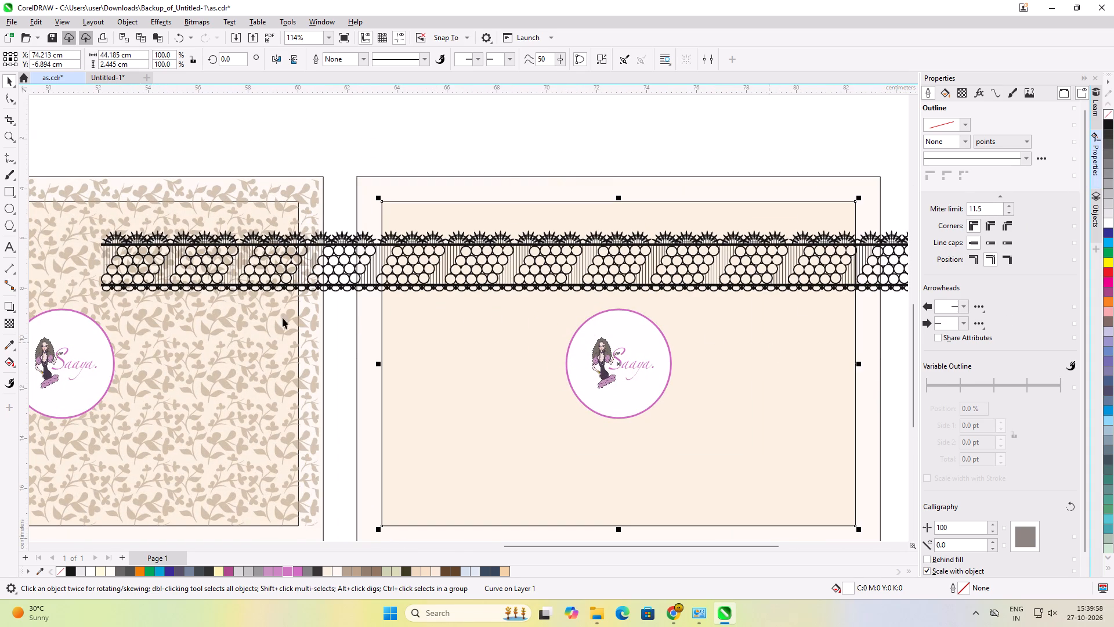
Move the black lace strip up so it runs across the cream panel's top edge, above the logo.
scroll(220, 318, "down", 2)
scroll(636, 279, "up", 3)
left_click_drag(578, 268, 593, 260)
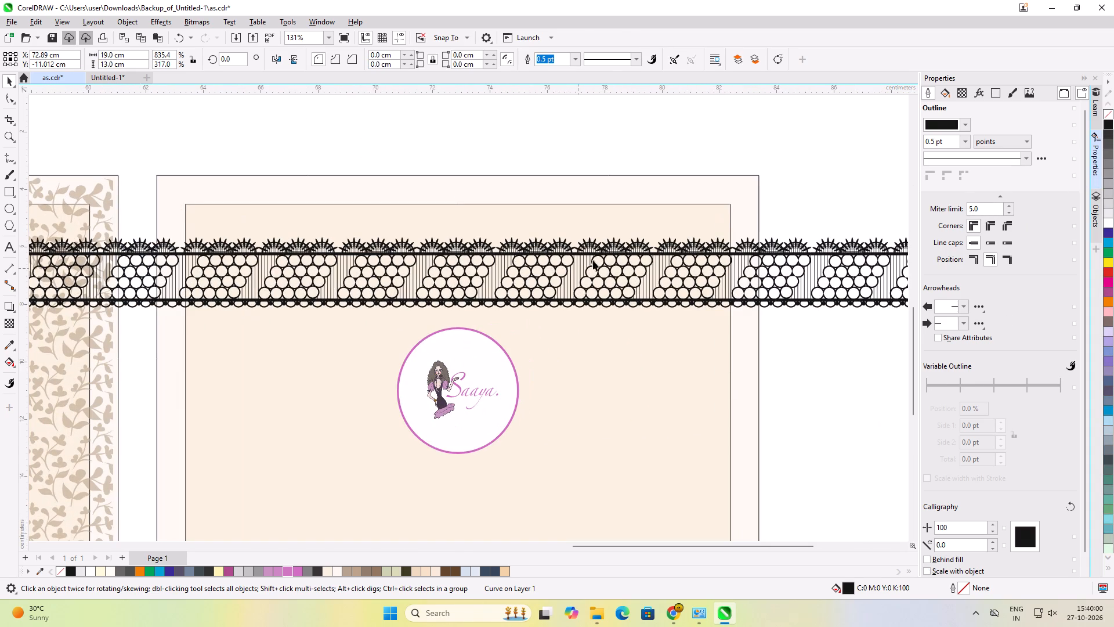
left_click_drag(593, 260, 628, 247)
left_click_drag(473, 257, 653, 240)
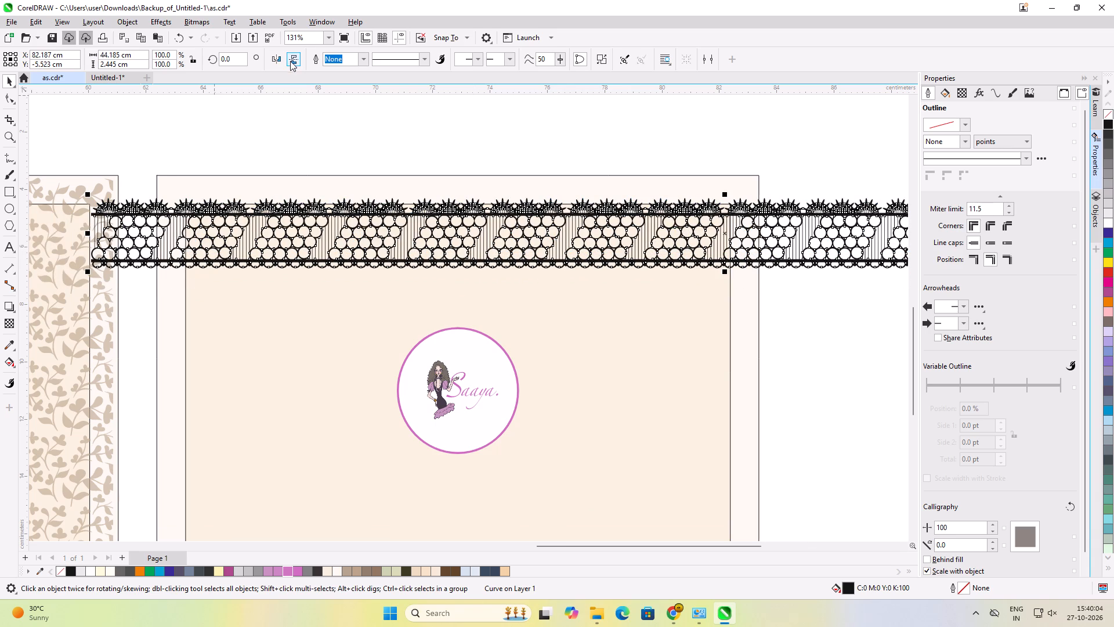
Mirror the lace strip vertically so its spiky scallops point downward.
left_click(290, 61)
Shift the lace strip sideways and slightly up until its left end lines up with the card's left edge.
scroll(199, 193, "up", 6)
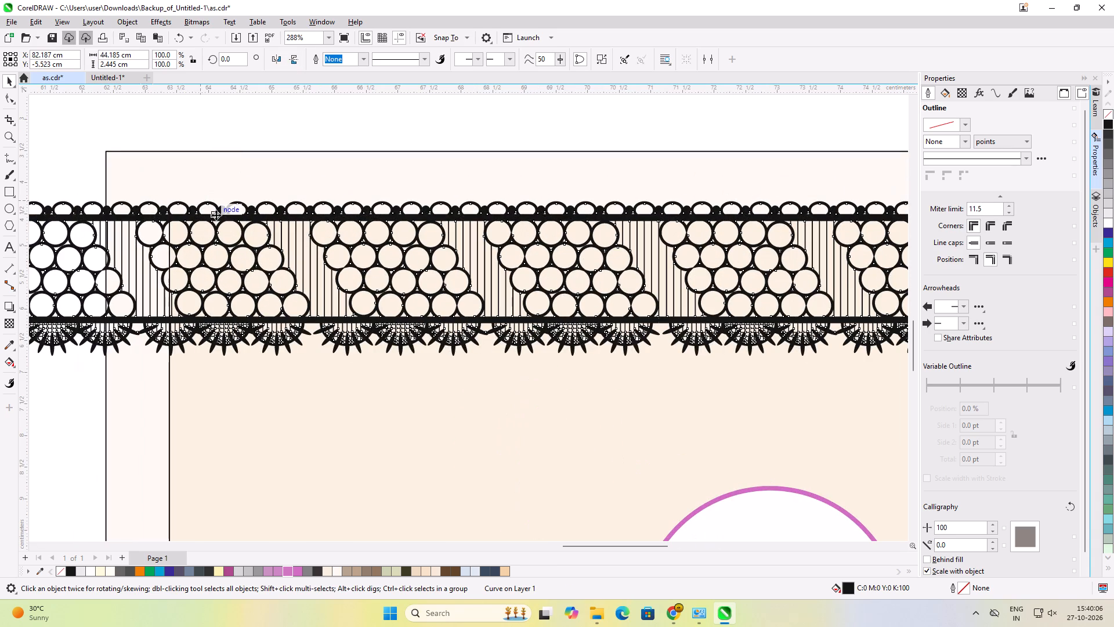
left_click_drag(216, 215, 385, 215)
scroll(199, 222, "up", 4)
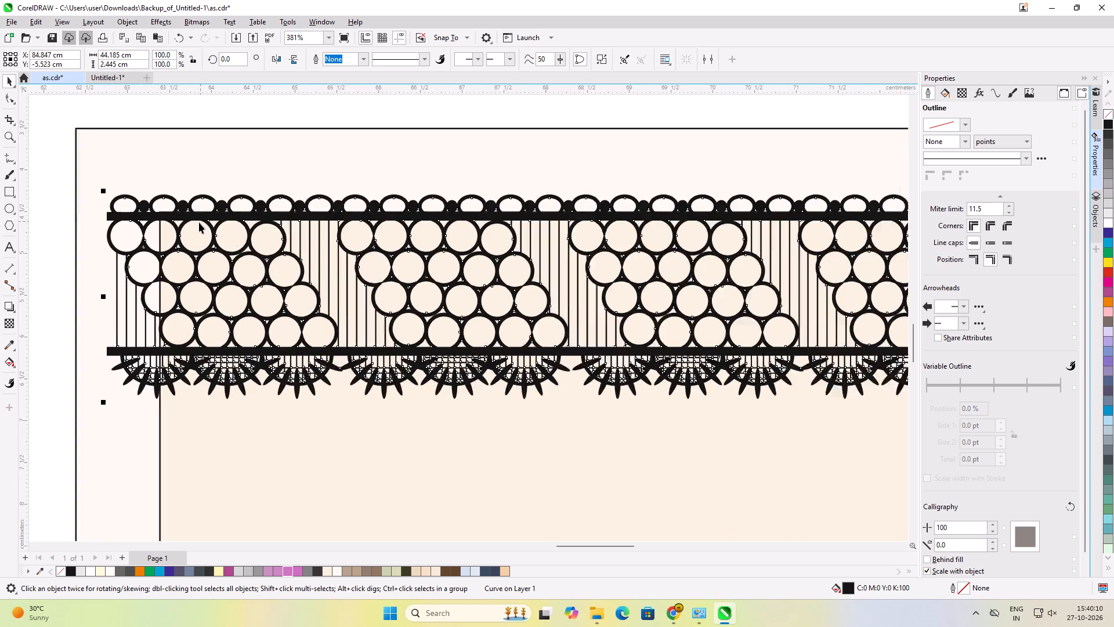
scroll(199, 222, "up", 1)
key("Up")
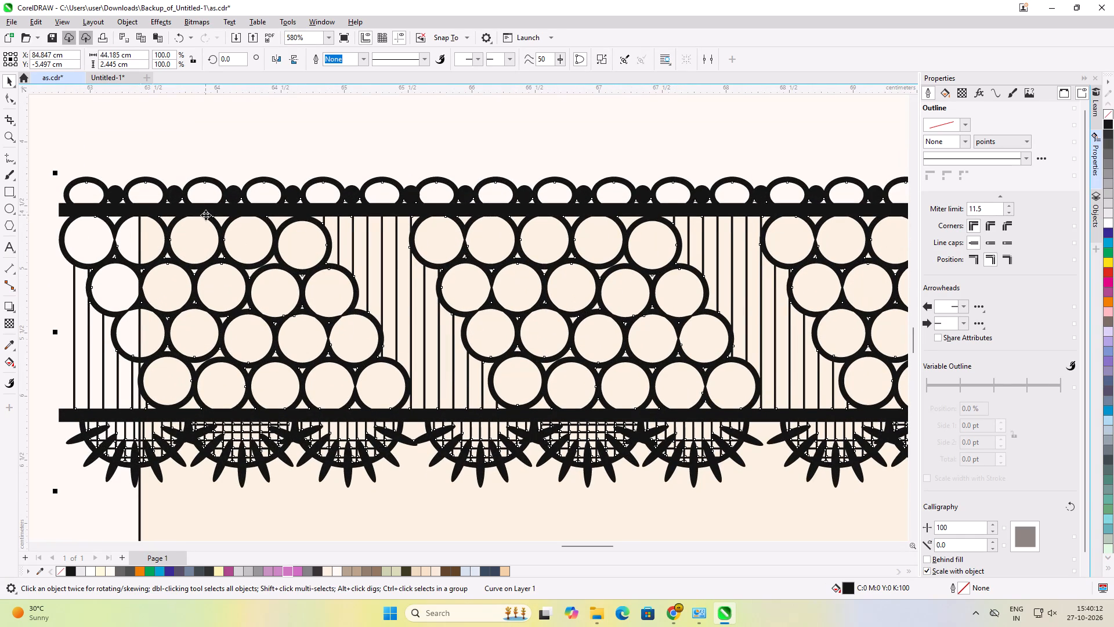
key("Up")
scroll(205, 215, "down", 7)
key("Left")
key("Left")
key("Left")
key("Left")
key("Left")
key("Left")
key("Left")
key("Left")
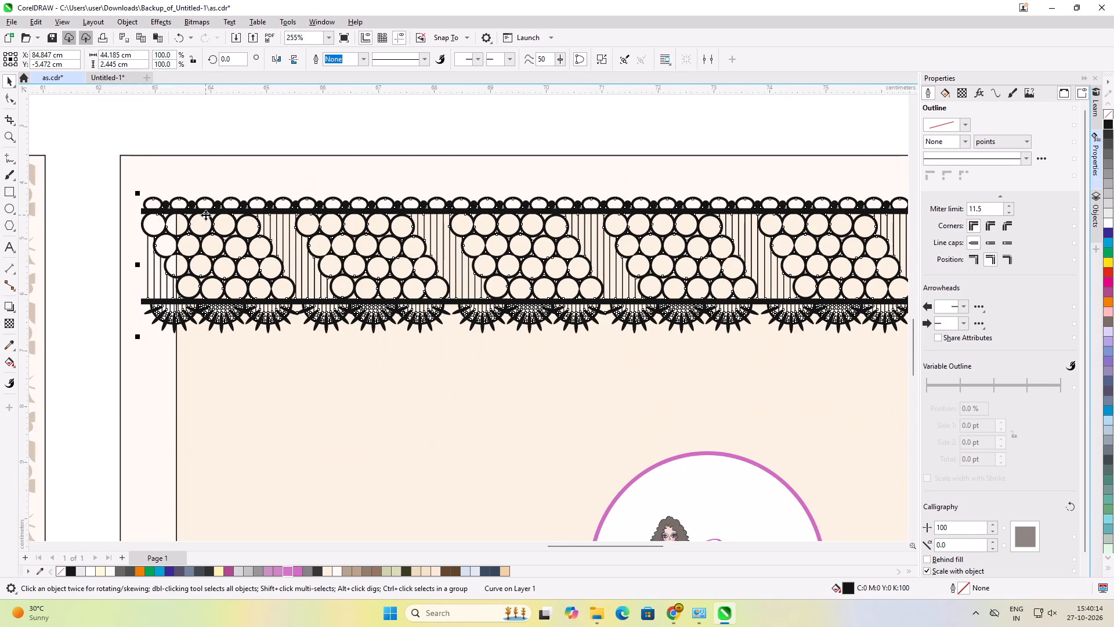
key("Left")
key("Left")
key("Left")
key("Left")
key("Left")
key("Left")
key("Left")
key("Left")
key("Left")
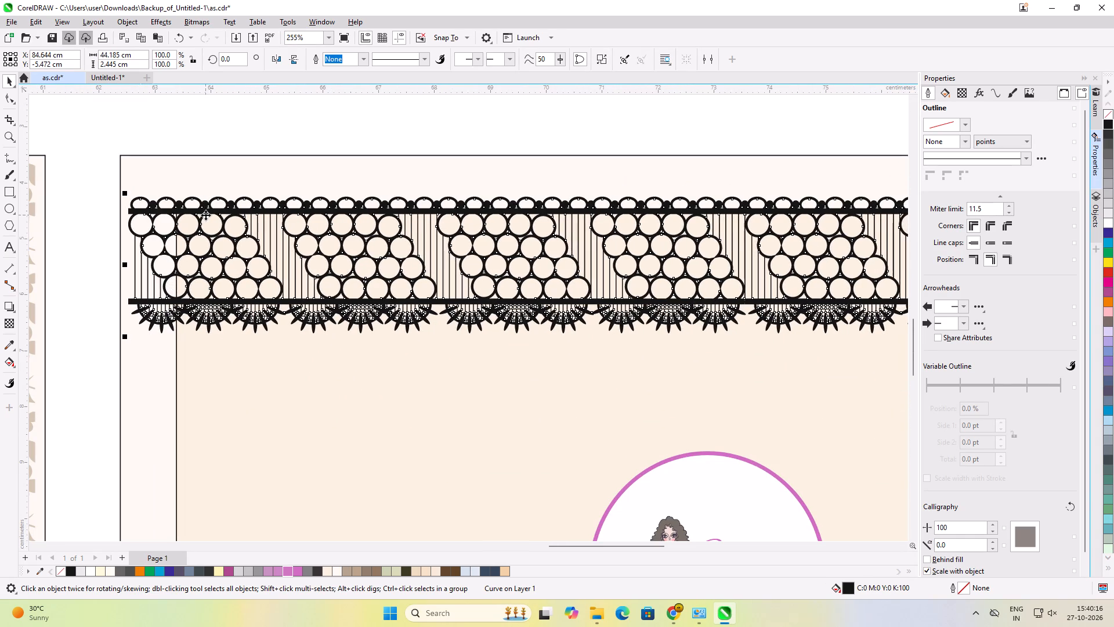
key("Left")
key("Left")
key("Left")
key("Left")
key("Left")
key("Left")
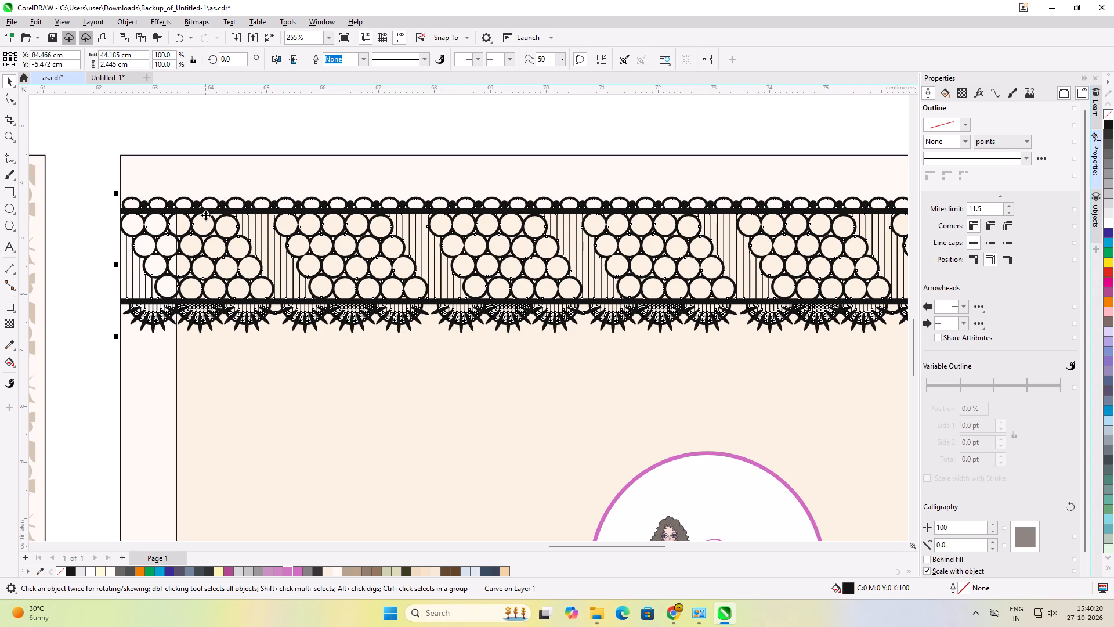
With the Shape tool, delete all lace strip nodes extending beyond the card's right edge.
scroll(122, 231, "down", 4)
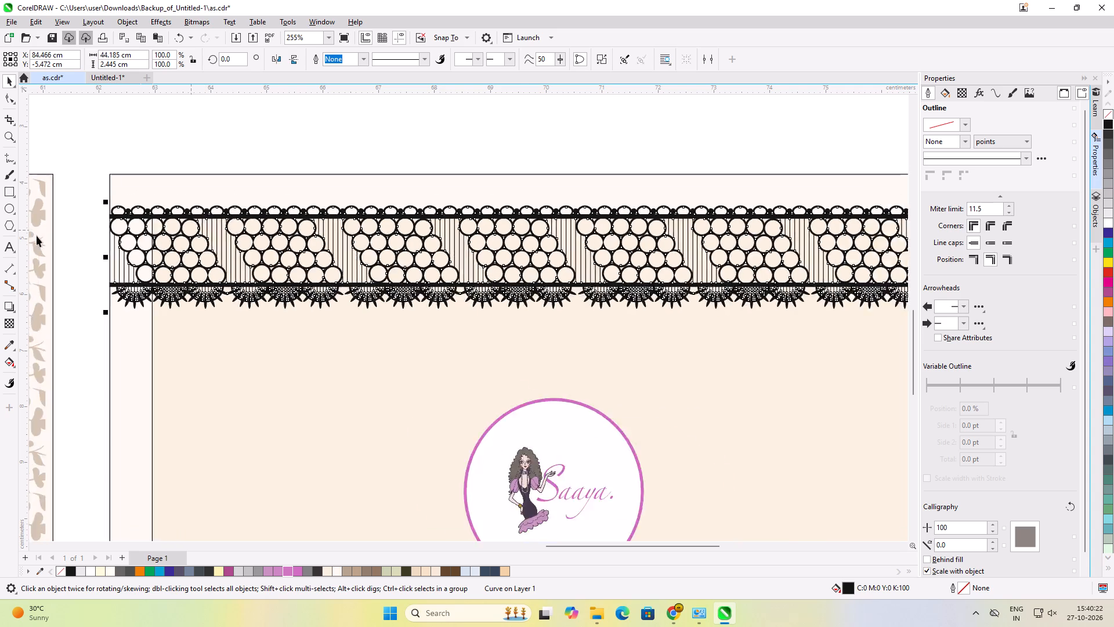
scroll(37, 236, "down", 2)
scroll(617, 234, "up", 5)
scroll(330, 239, "down", 5)
scroll(588, 236, "up", 5)
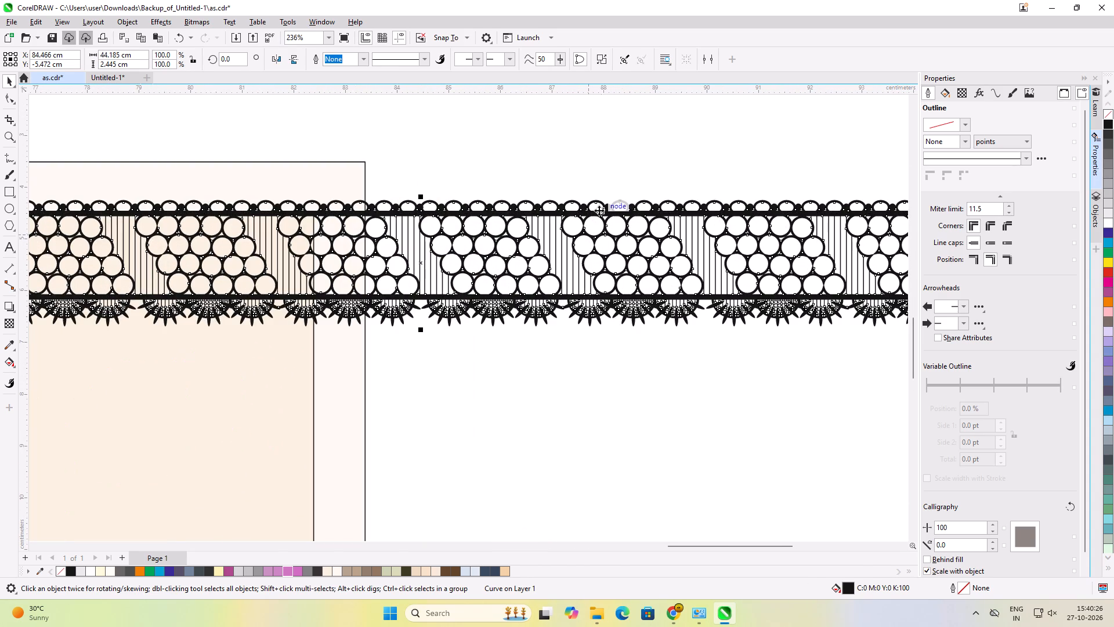
left_click(588, 214)
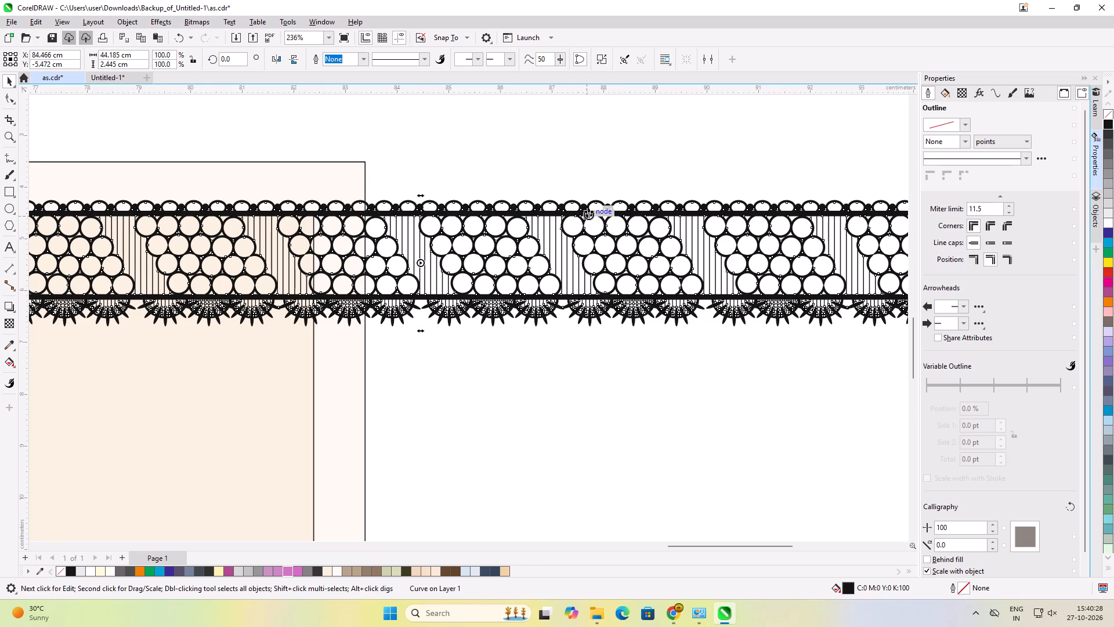
left_click(7, 107)
left_click(11, 99)
scroll(46, 219, "down", 6)
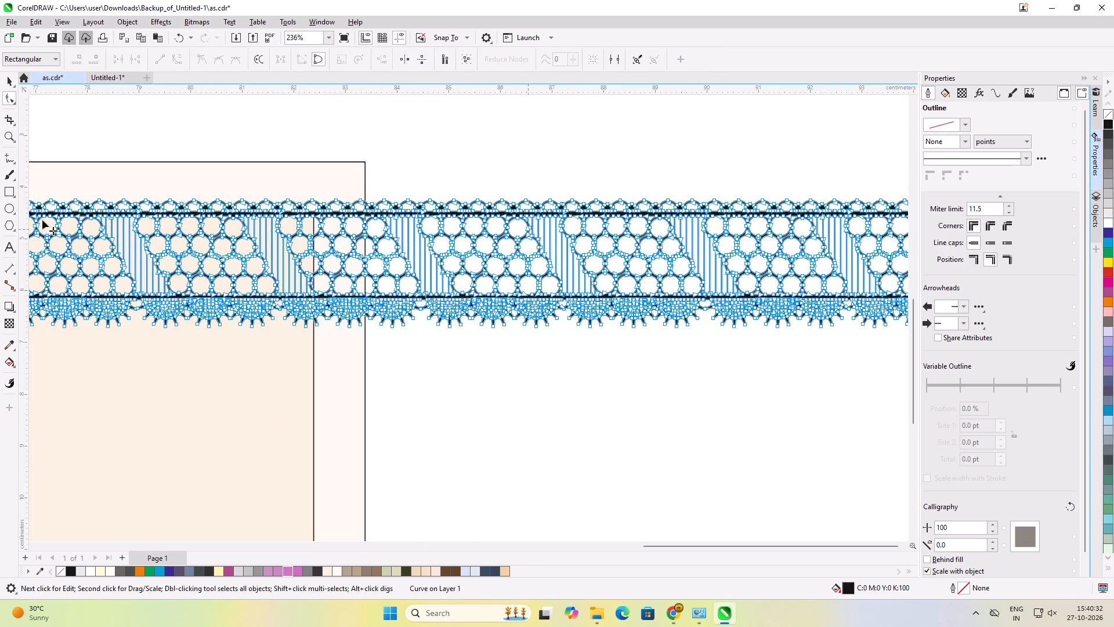
left_click(822, 183)
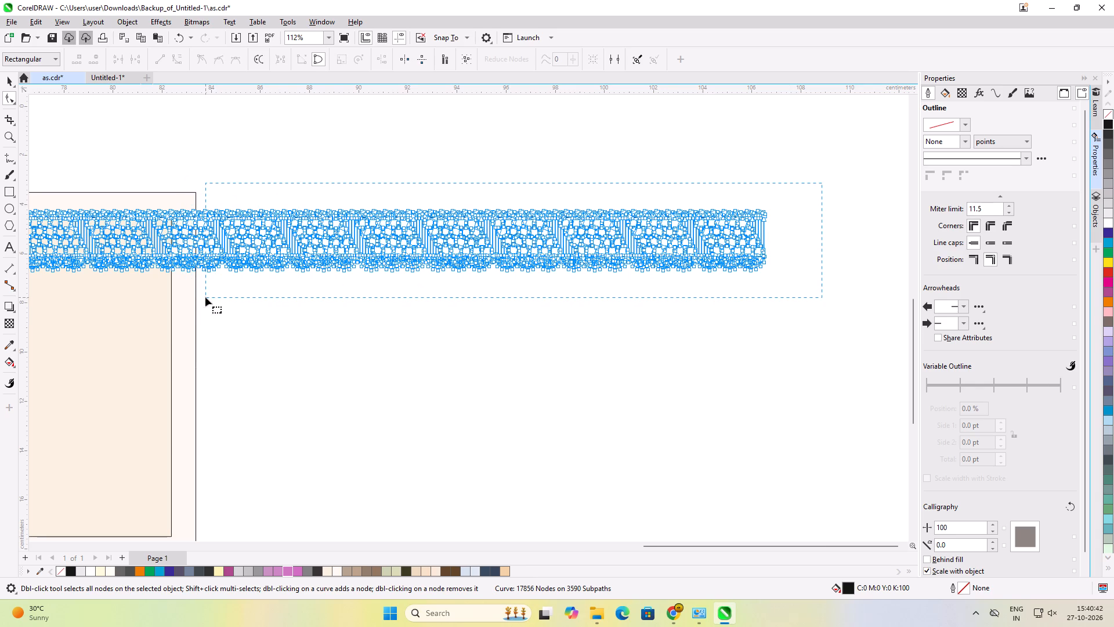
key("Delete")
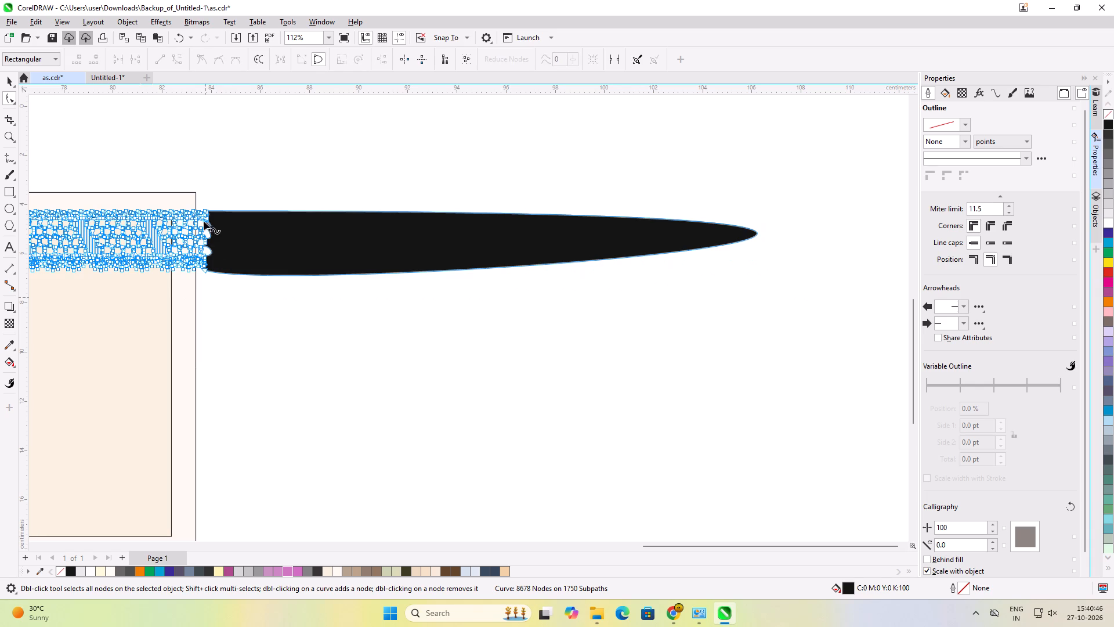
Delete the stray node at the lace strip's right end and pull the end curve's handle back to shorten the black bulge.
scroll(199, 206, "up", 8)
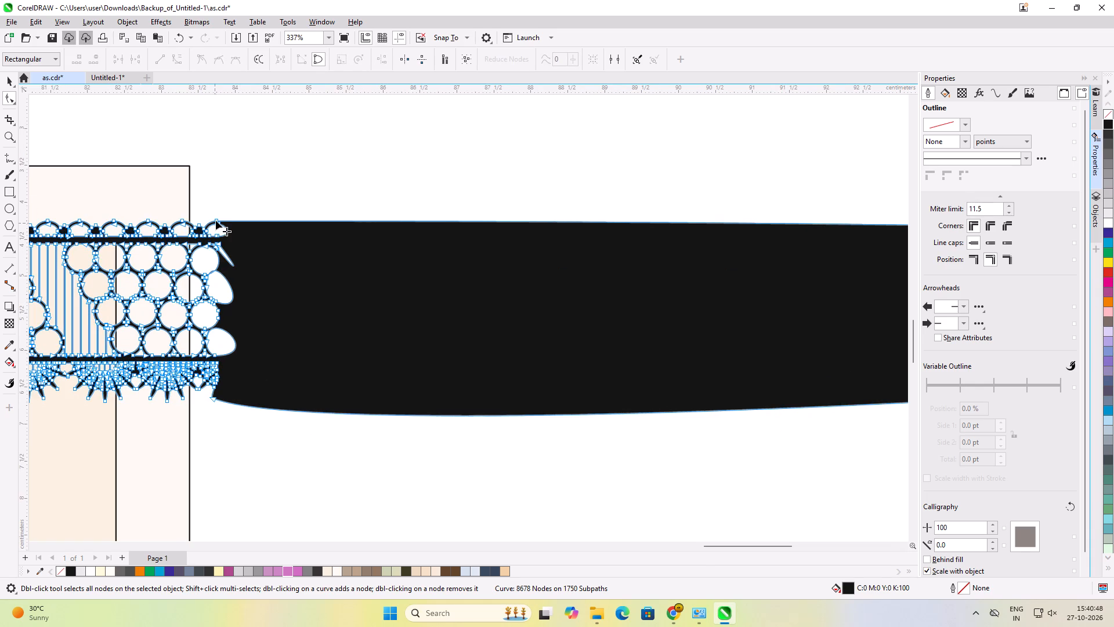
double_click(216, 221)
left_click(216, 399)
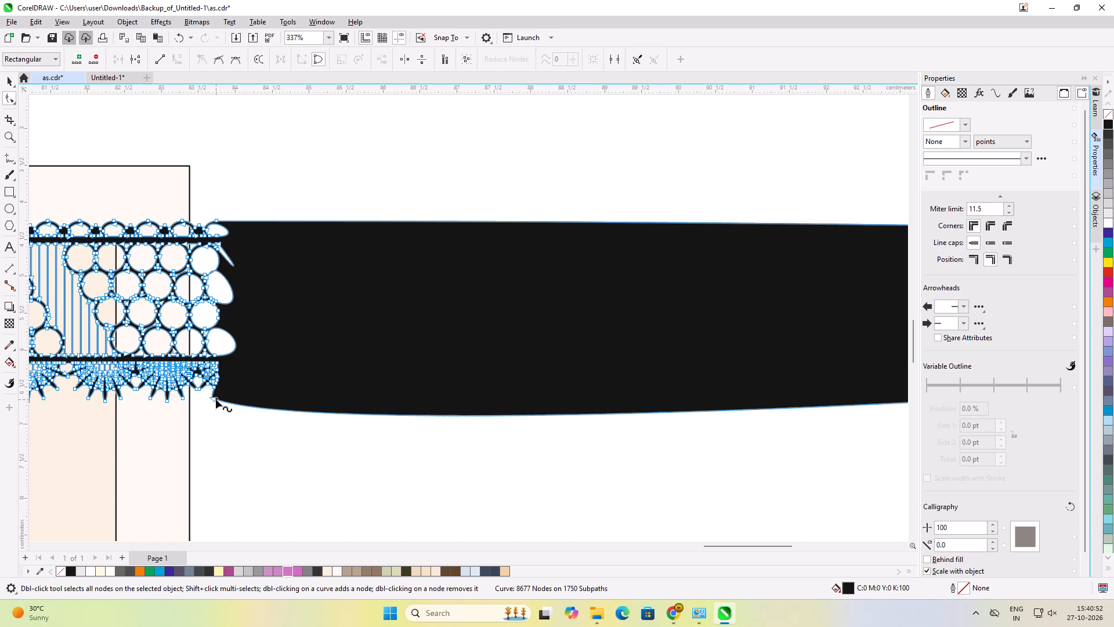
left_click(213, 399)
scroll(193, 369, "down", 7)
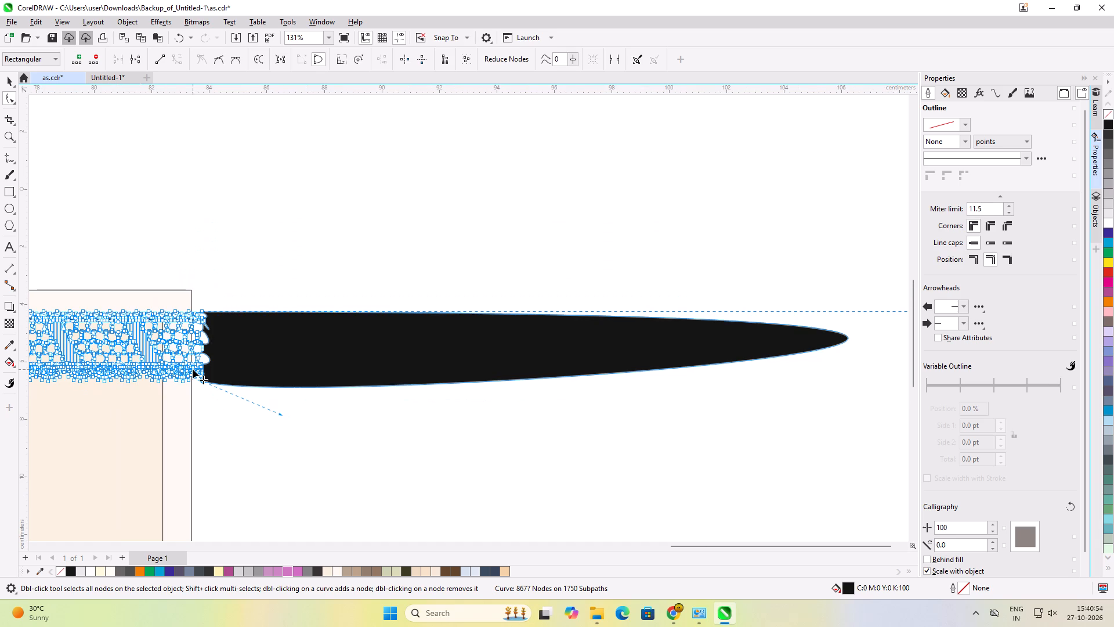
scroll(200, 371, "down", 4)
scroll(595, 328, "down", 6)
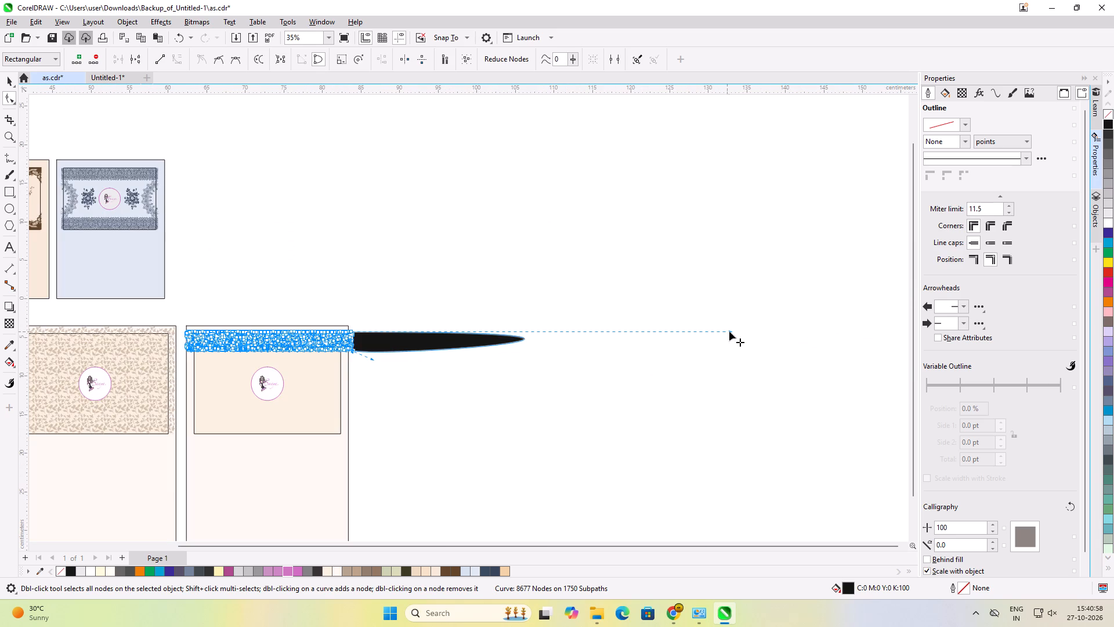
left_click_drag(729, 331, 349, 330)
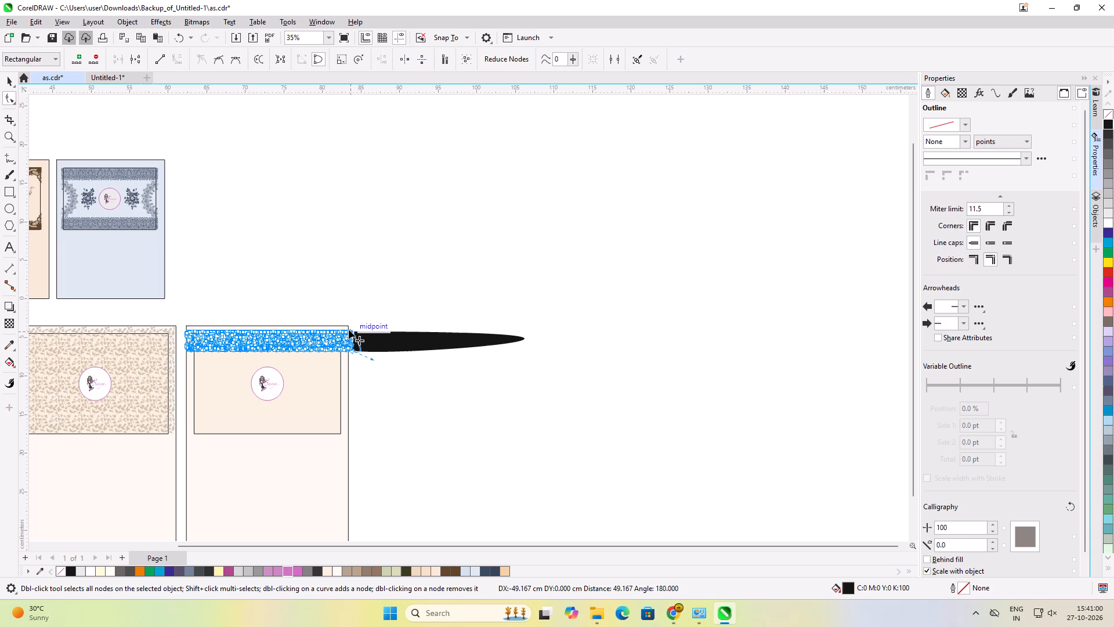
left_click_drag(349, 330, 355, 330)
Delete the lace strip nodes that still lie beyond the card's right edge.
scroll(355, 335, "up", 13)
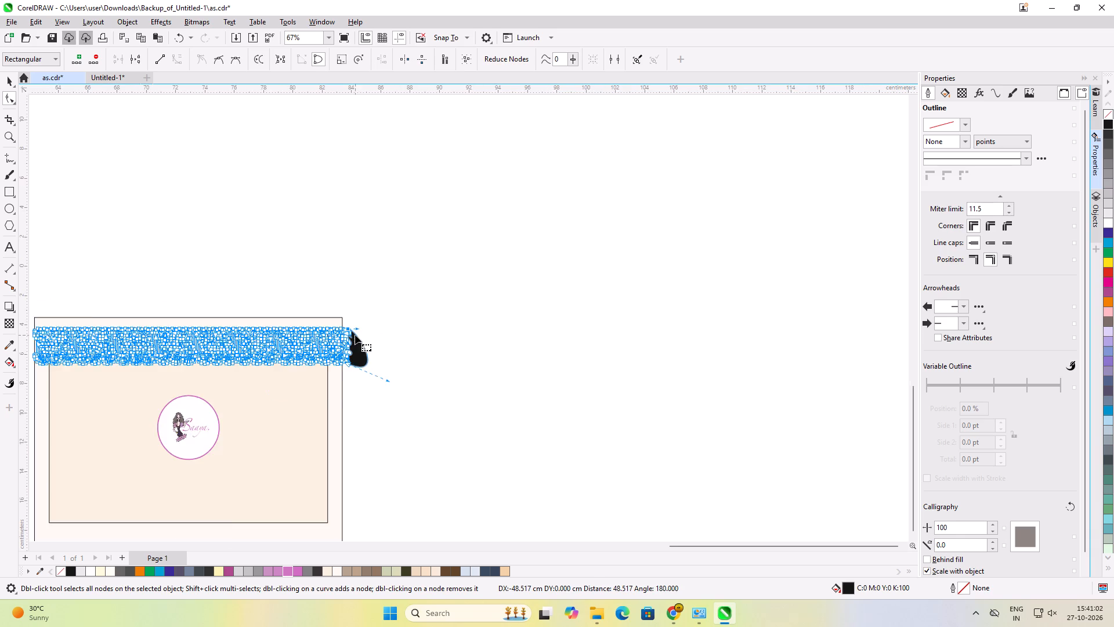
scroll(352, 356, "up", 4)
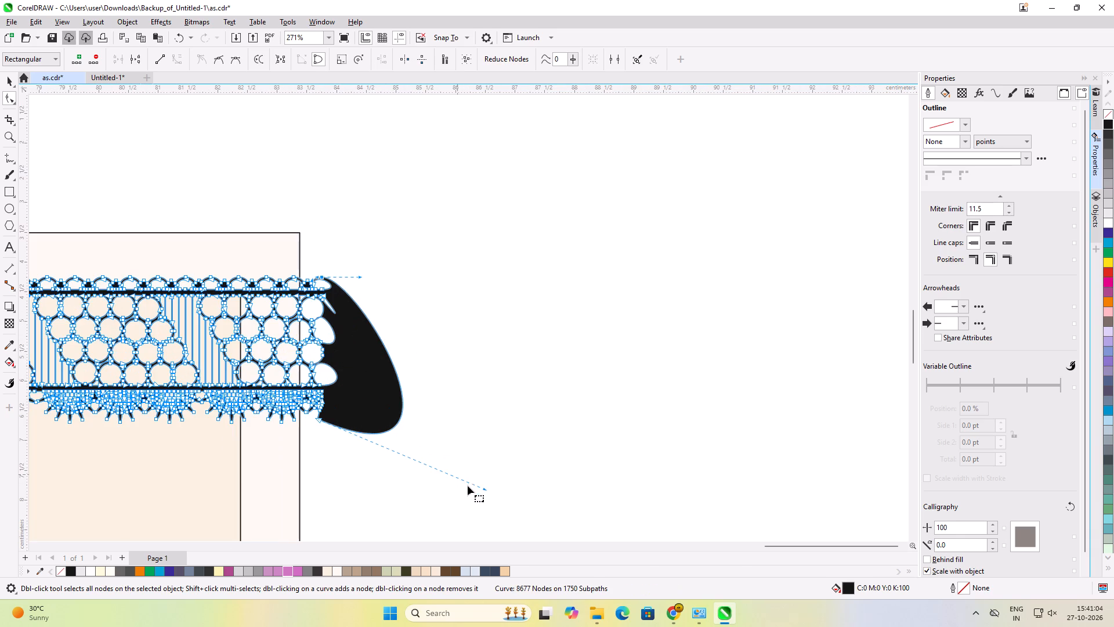
left_click(455, 258)
left_click_drag(484, 214, 298, 428)
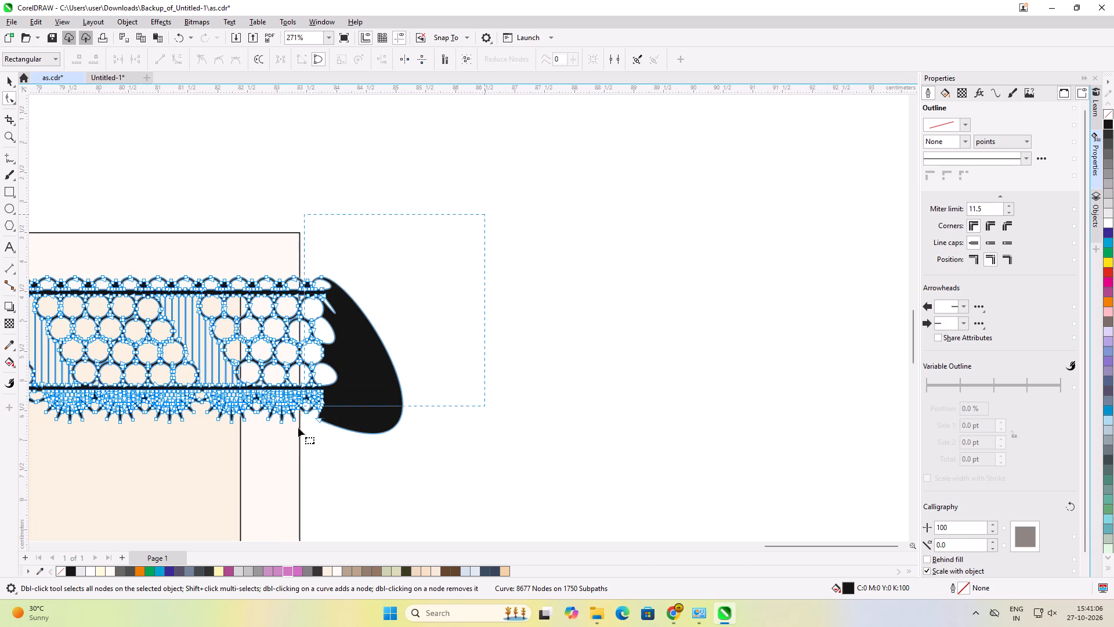
left_click_drag(298, 428, 295, 450)
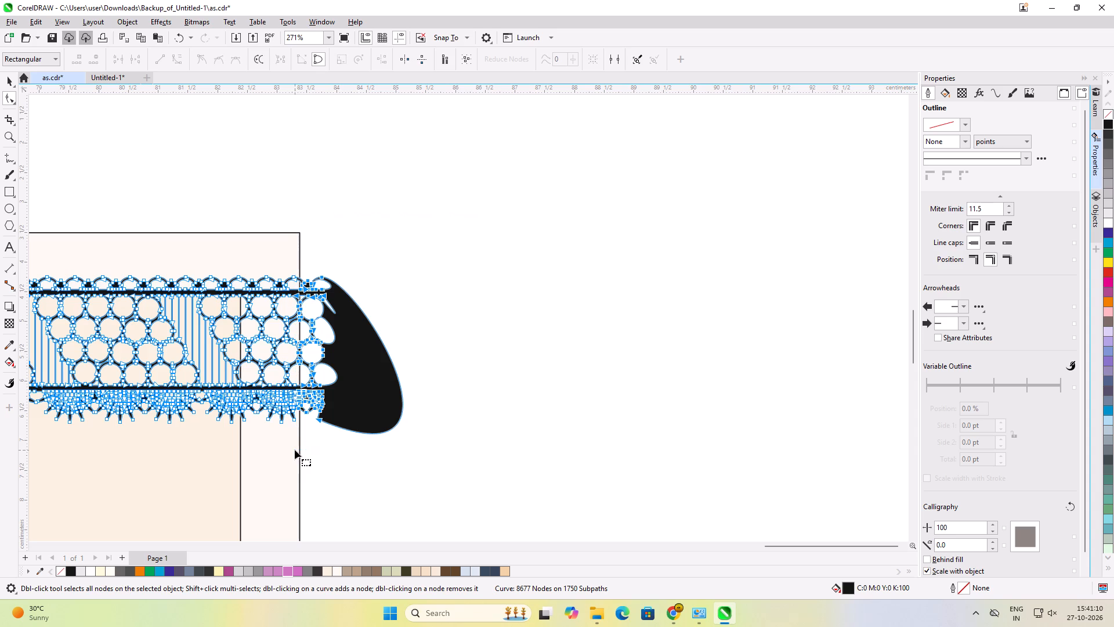
key("Delete")
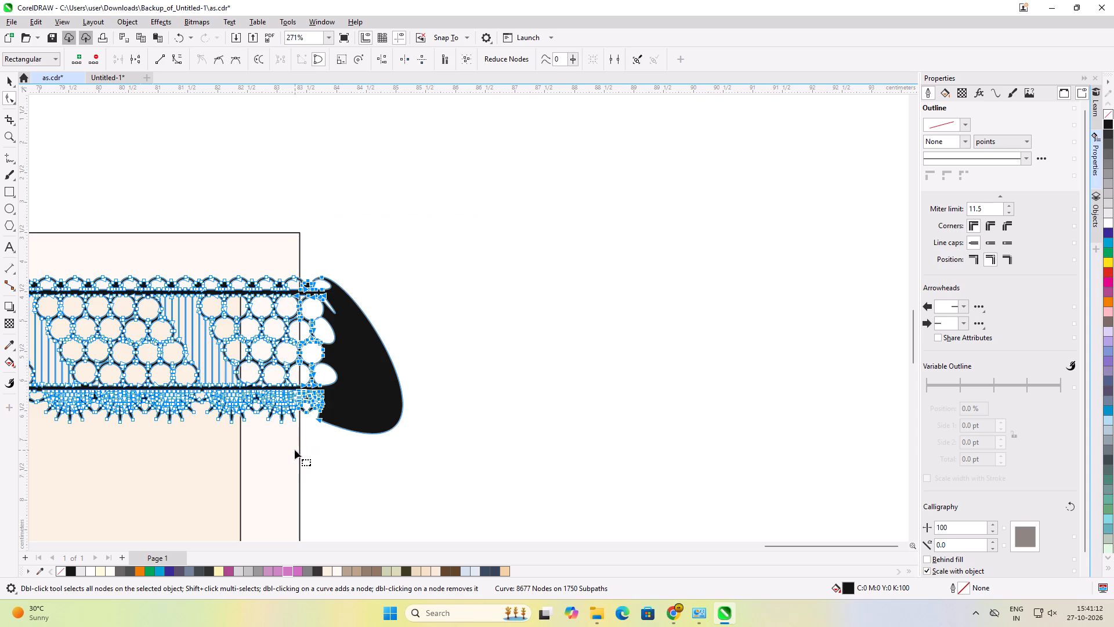
Pull in both curve handles of the lace strip's end segment so the black bulge flattens against the card's right edge.
left_click(294, 412)
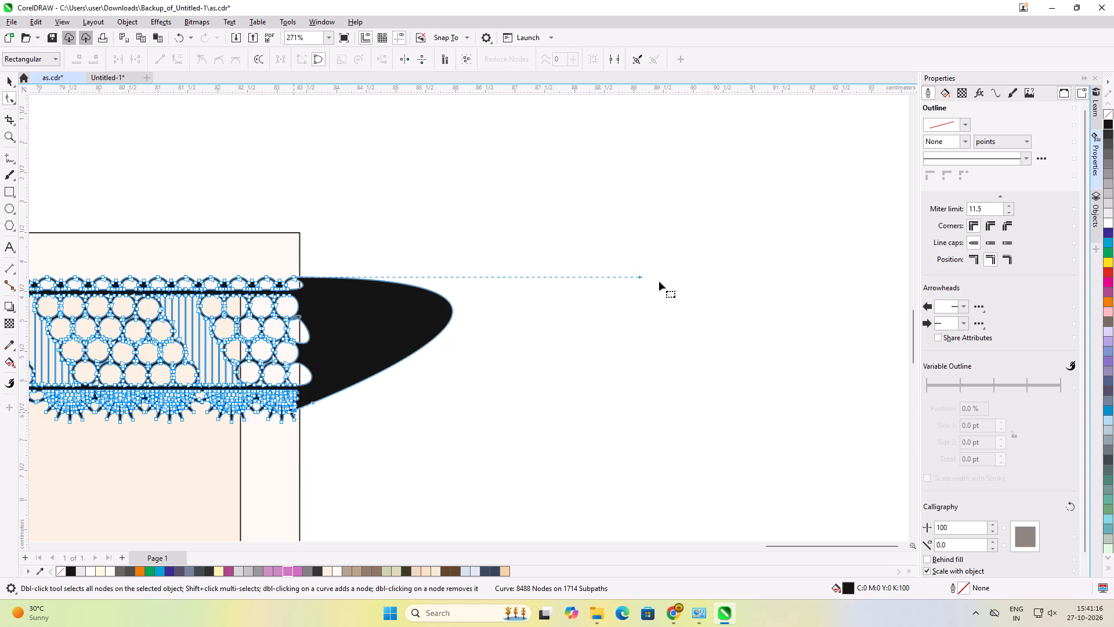
left_click_drag(639, 277, 332, 335)
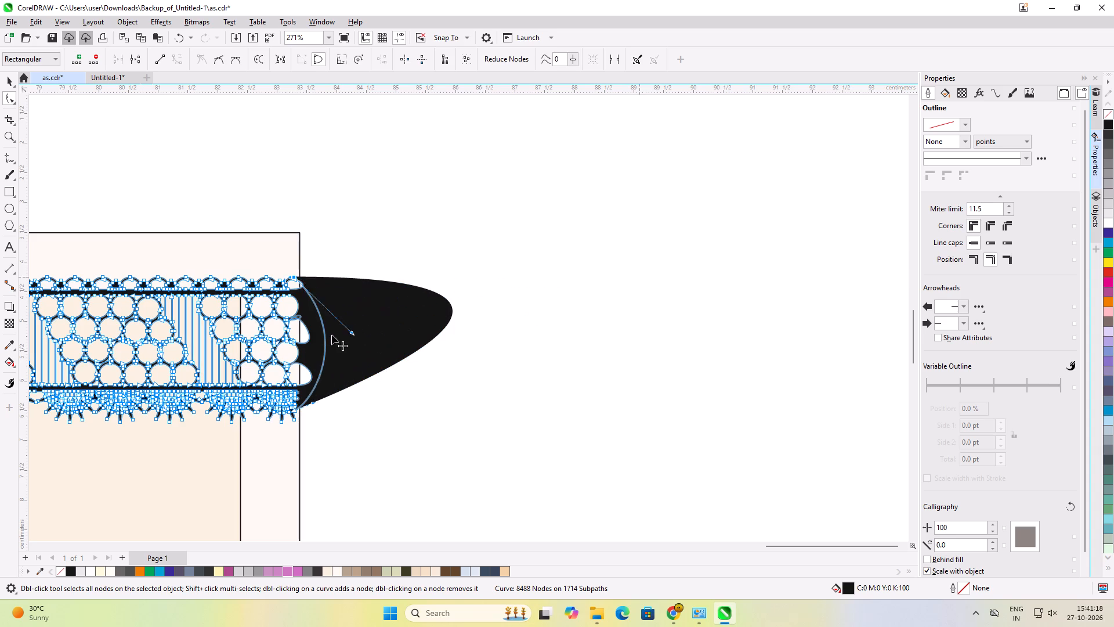
left_click_drag(332, 335, 290, 344)
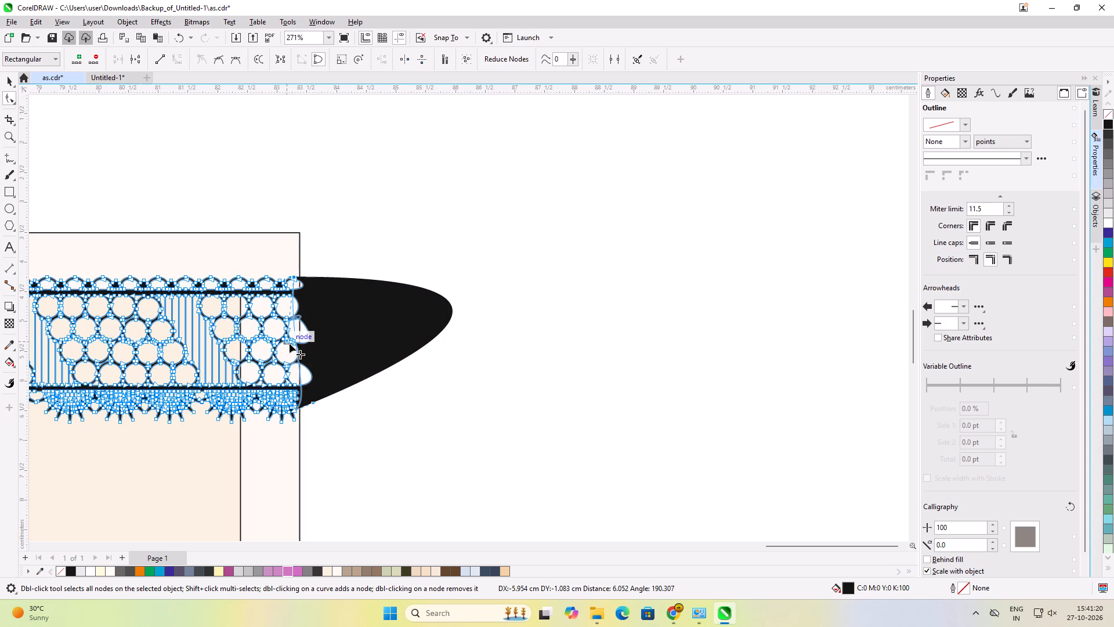
left_click_drag(290, 344, 291, 344)
scroll(292, 383, "up", 2)
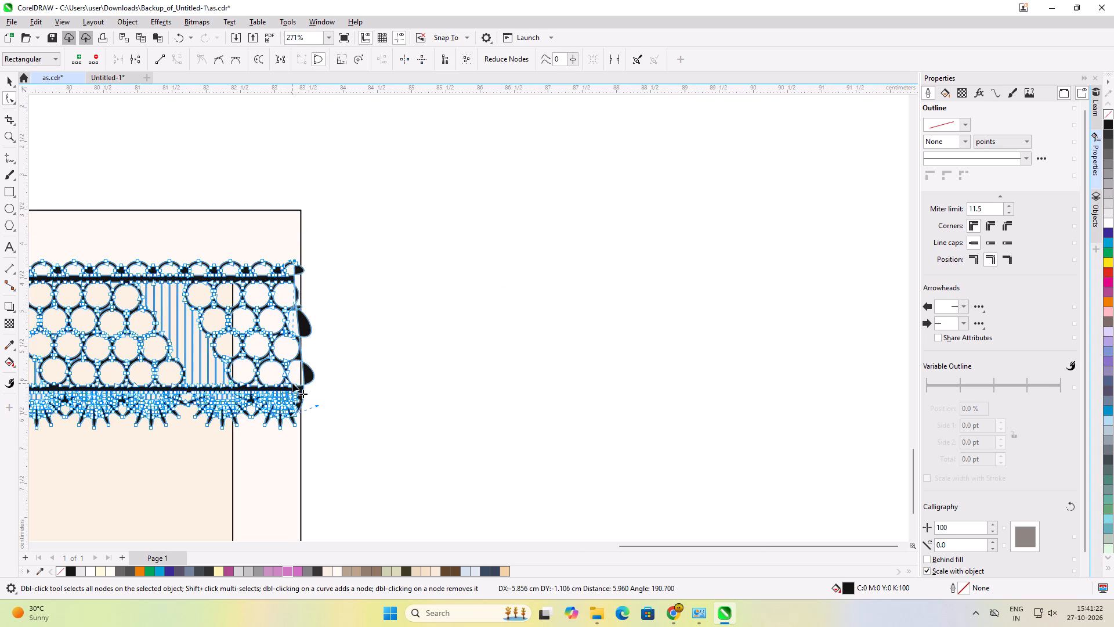
scroll(292, 383, "up", 5)
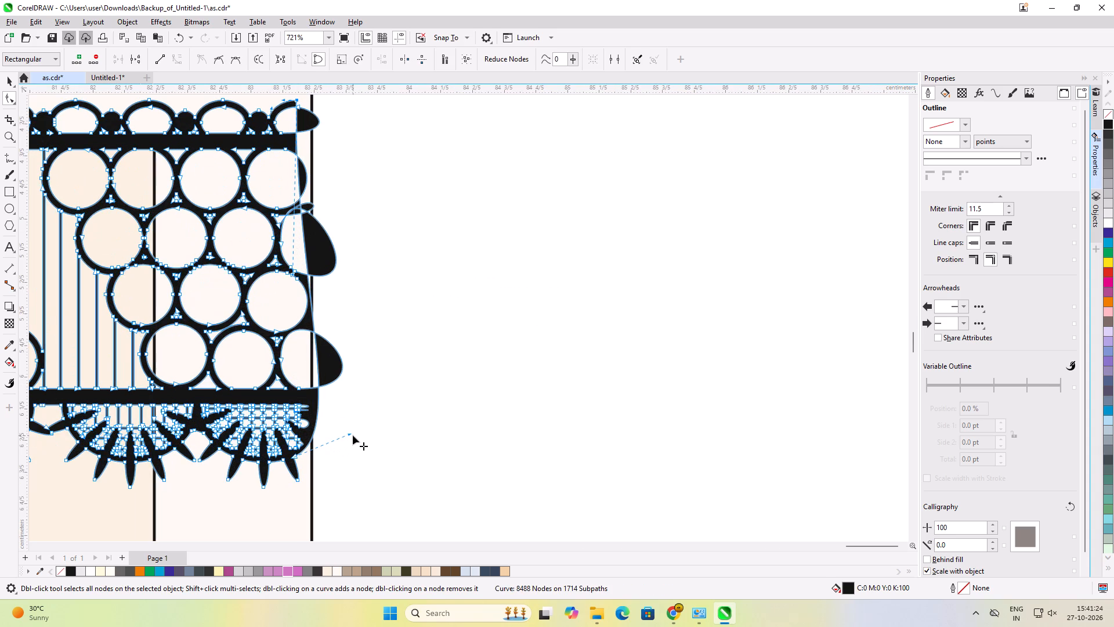
left_click_drag(350, 433, 330, 423)
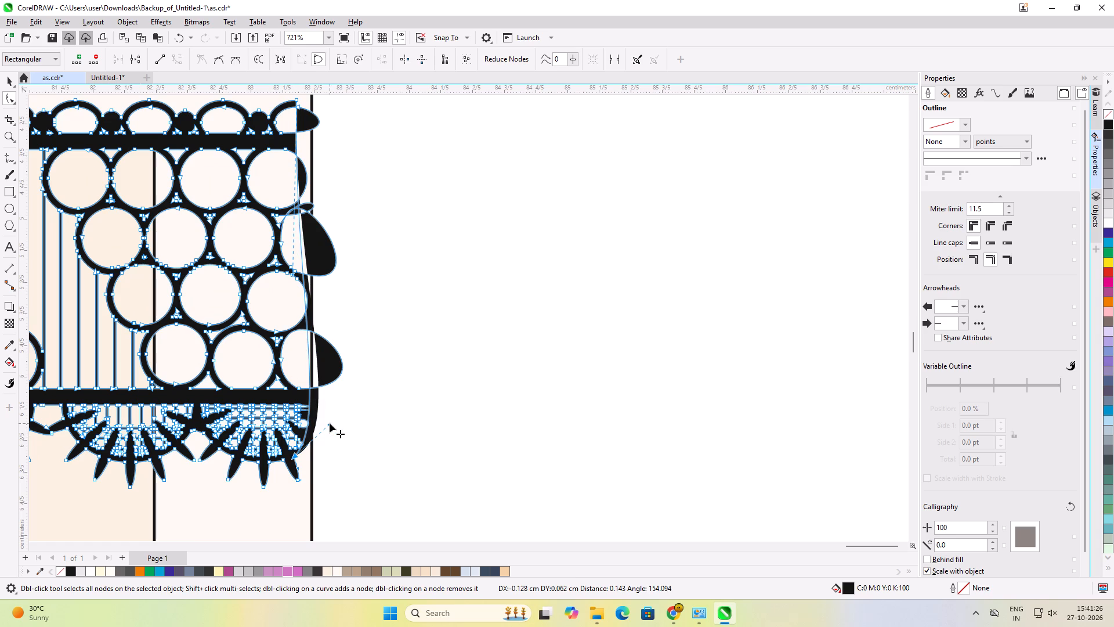
left_click_drag(330, 423, 335, 429)
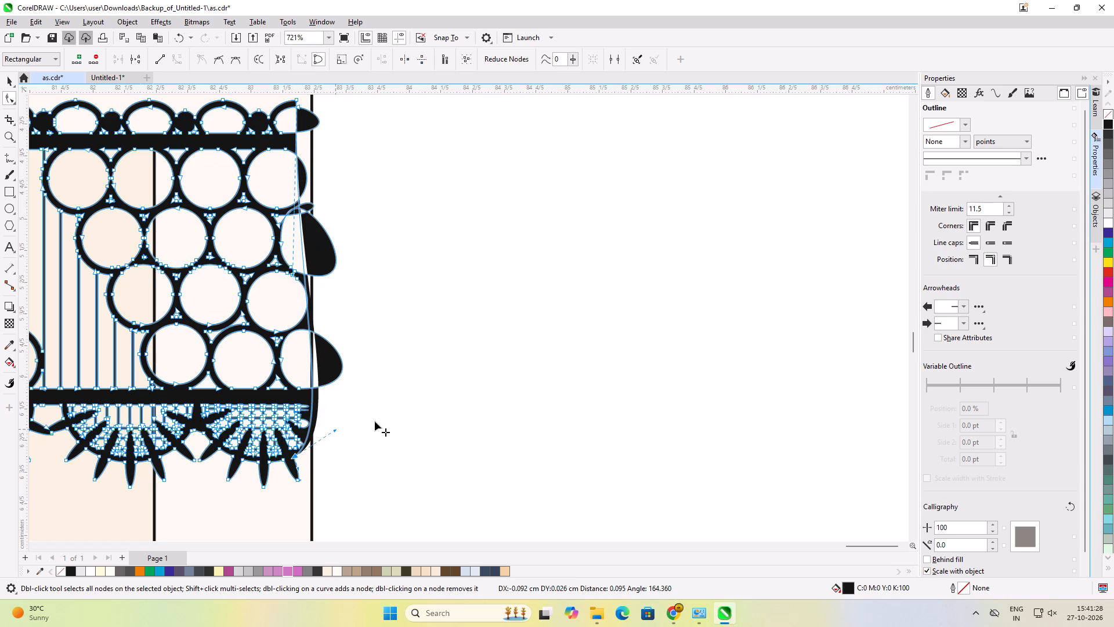
left_click(316, 366)
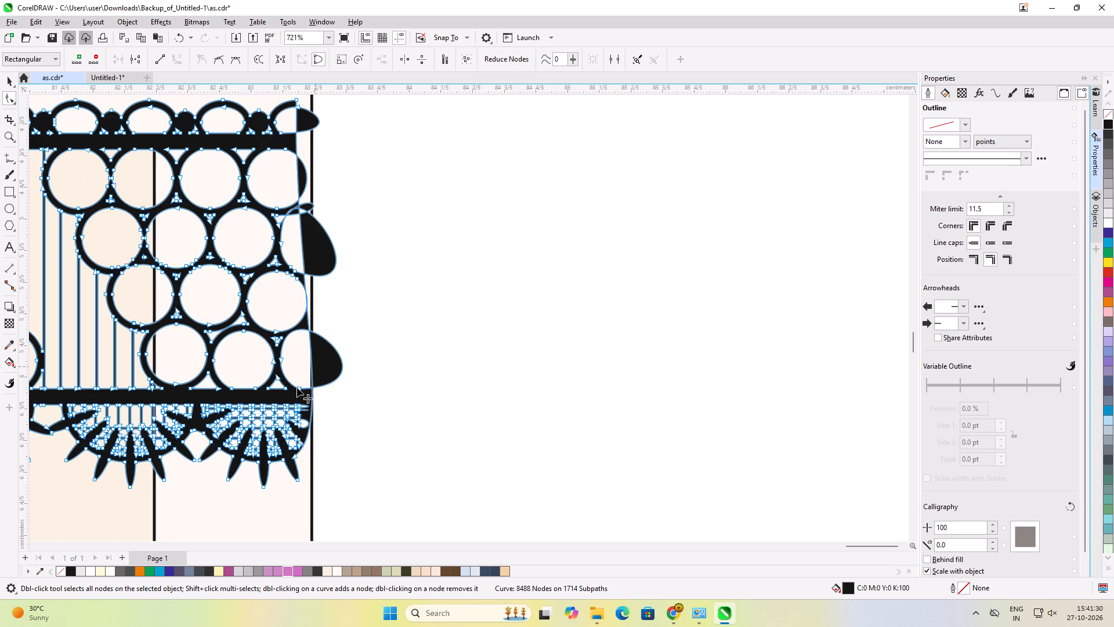
Delete the remaining nodes of the cut-off circle at the right end of the lace's lowest circle row.
left_click(298, 390)
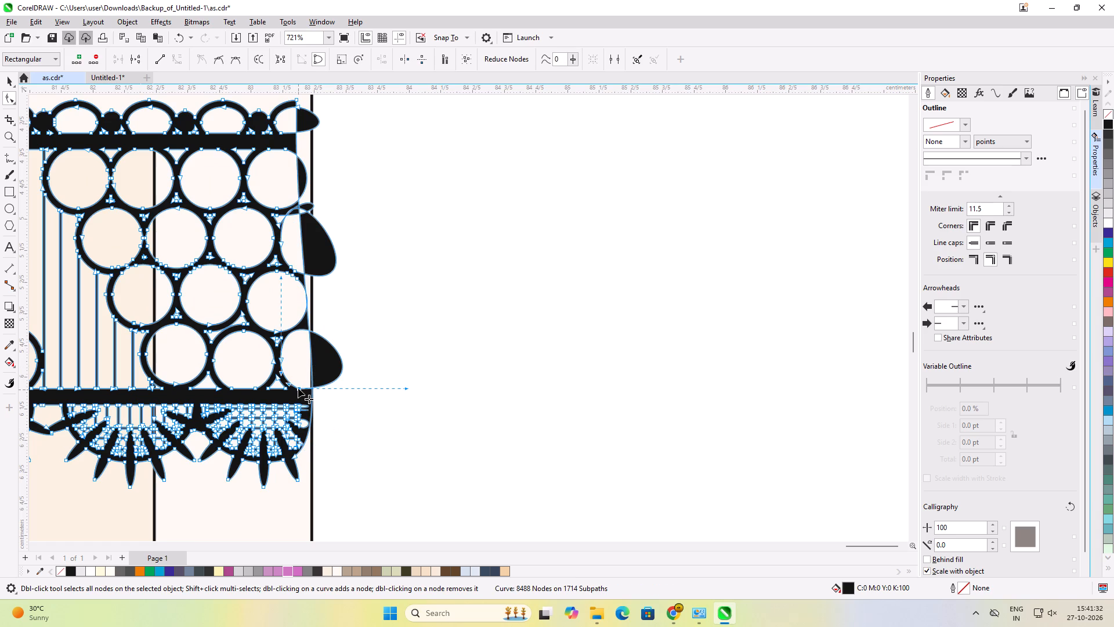
double_click(298, 388)
key("Delete")
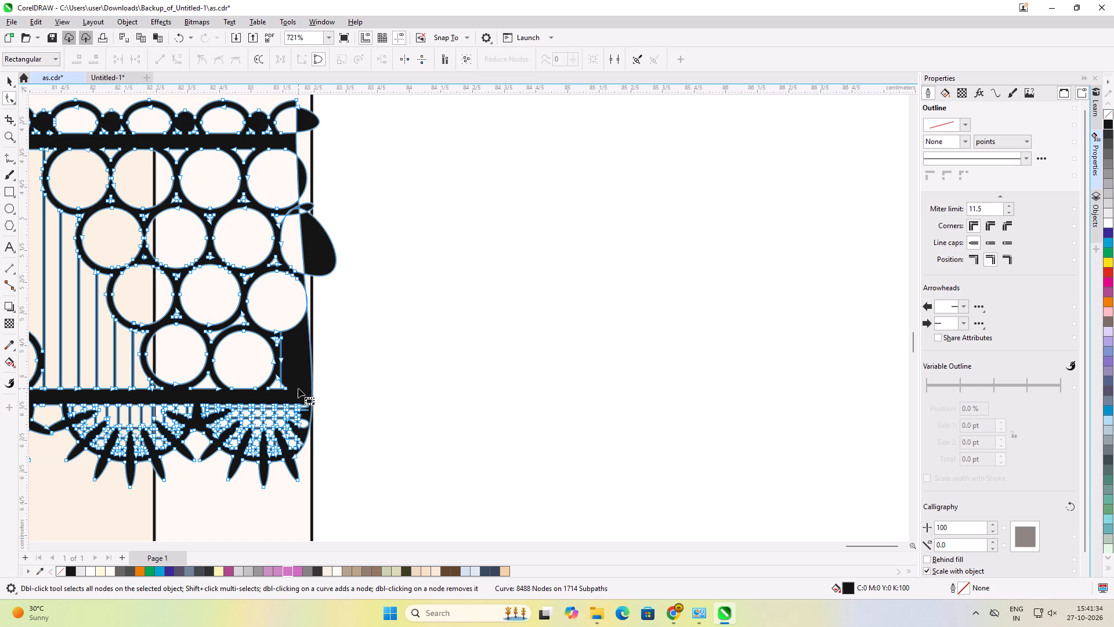
left_click(282, 359)
key("Delete")
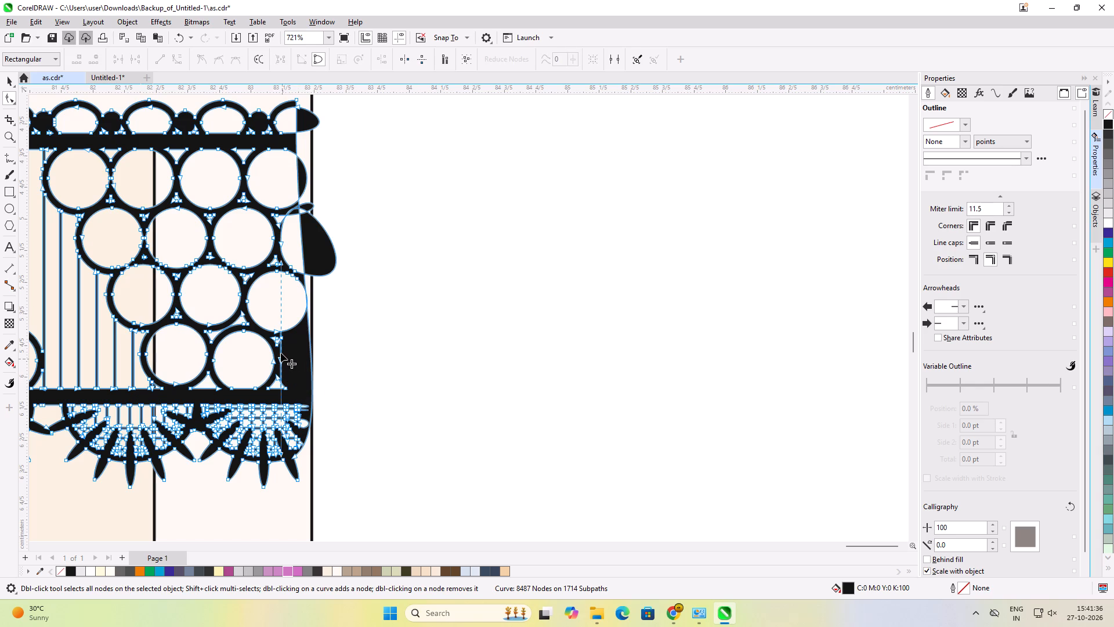
key("Delete")
left_click(275, 342)
left_click(343, 338)
left_click(379, 343)
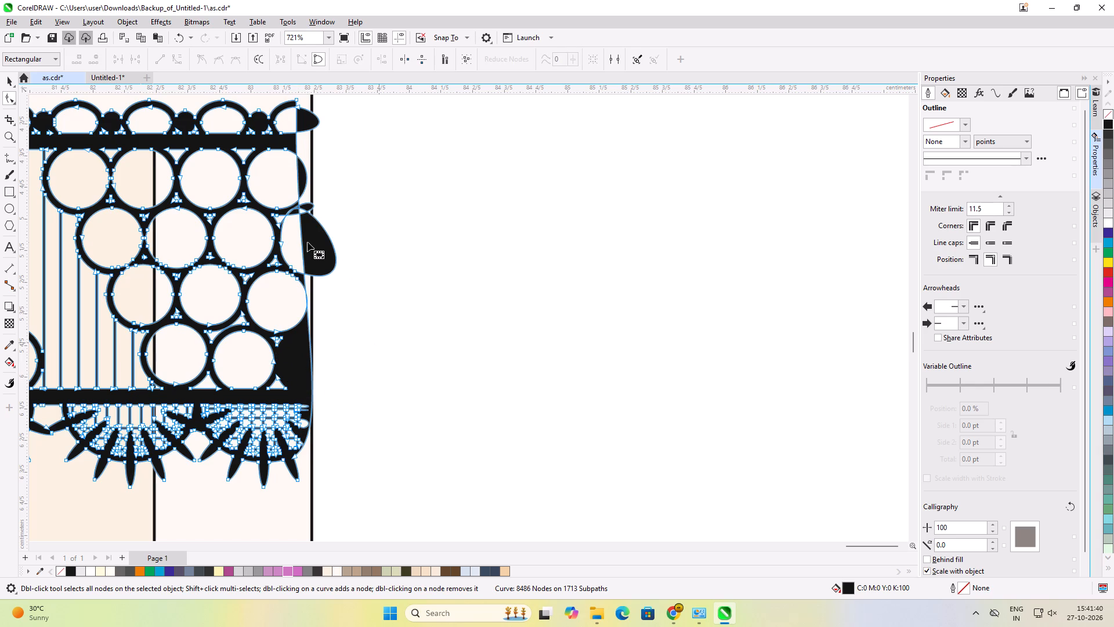
Delete the remaining nodes of the cut-off circle at the right end of the lace's second circle row.
left_click(308, 242)
left_click(280, 243)
key("Delete")
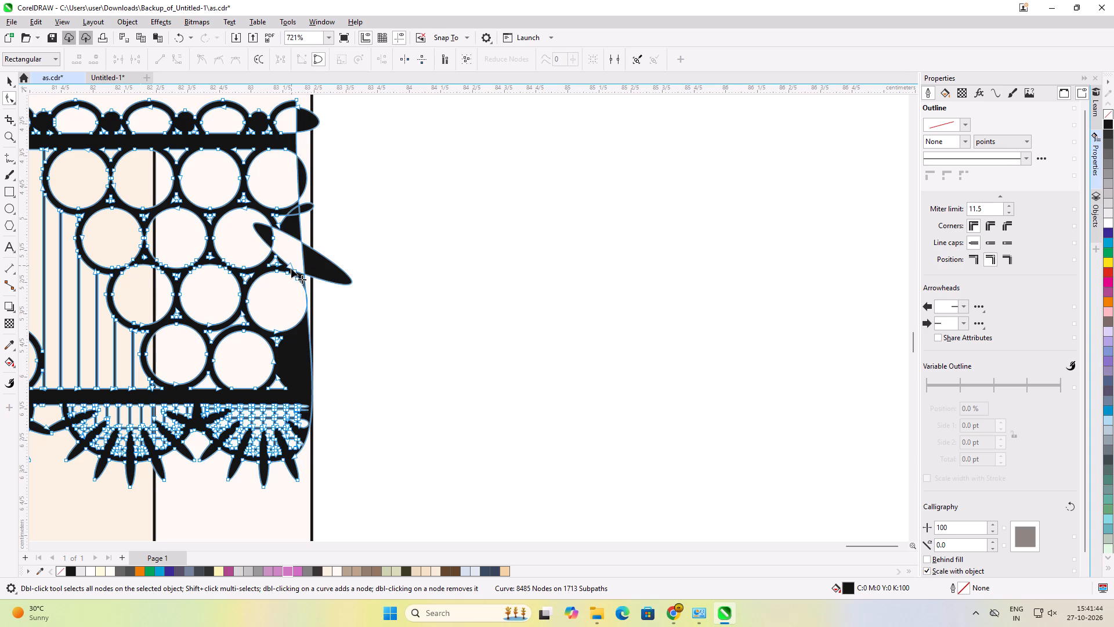
left_click(291, 269)
key("Delete")
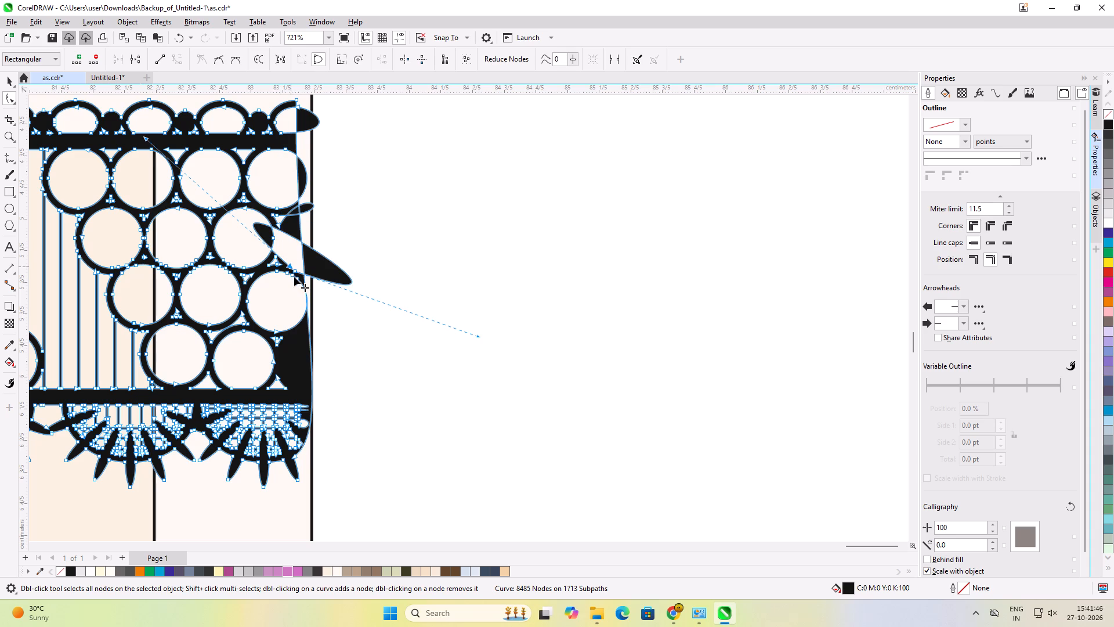
left_click(295, 271)
key("Delete")
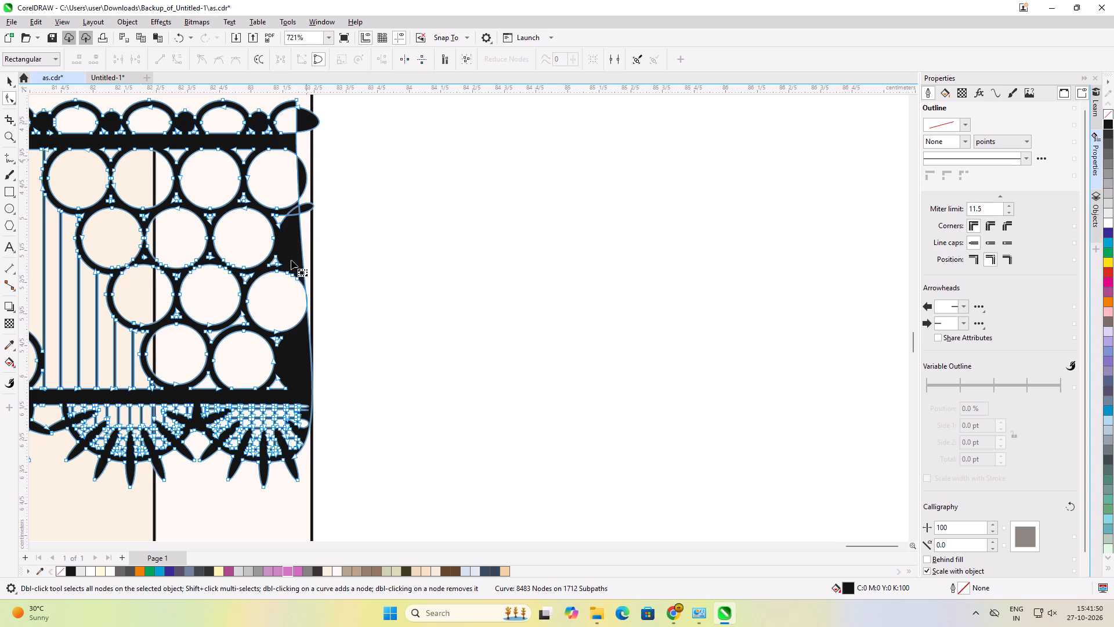
Shorten the curve handles of the distorted triangular gap below the top row's last circle so its loop stays inside the lace.
scroll(291, 293, "down", 3)
scroll(296, 175, "up", 5)
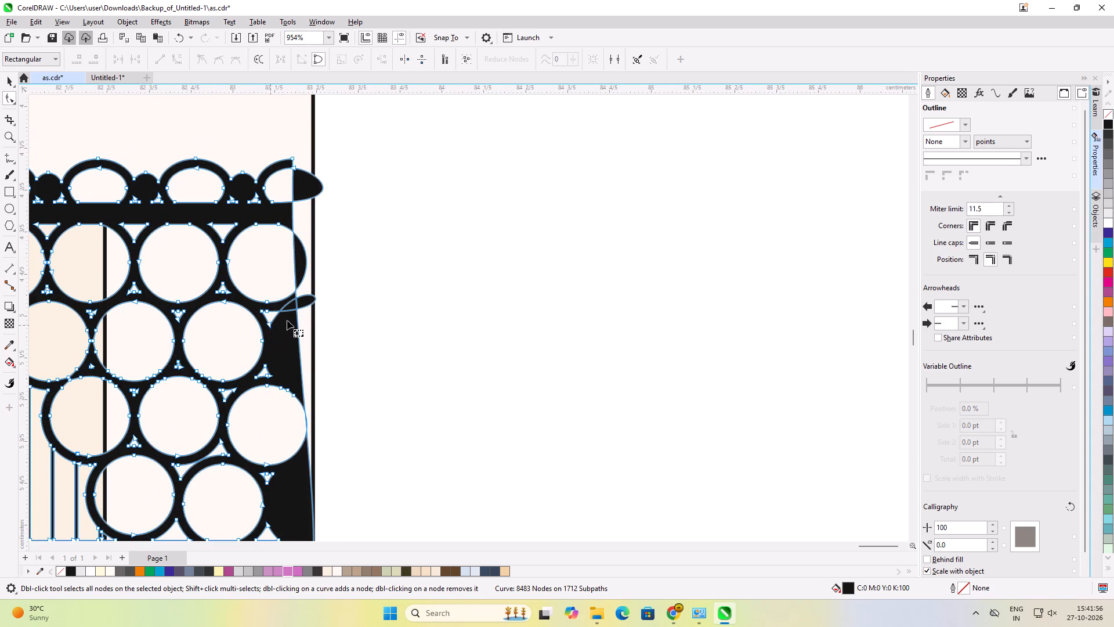
left_click(270, 323)
scroll(270, 321, "up", 6)
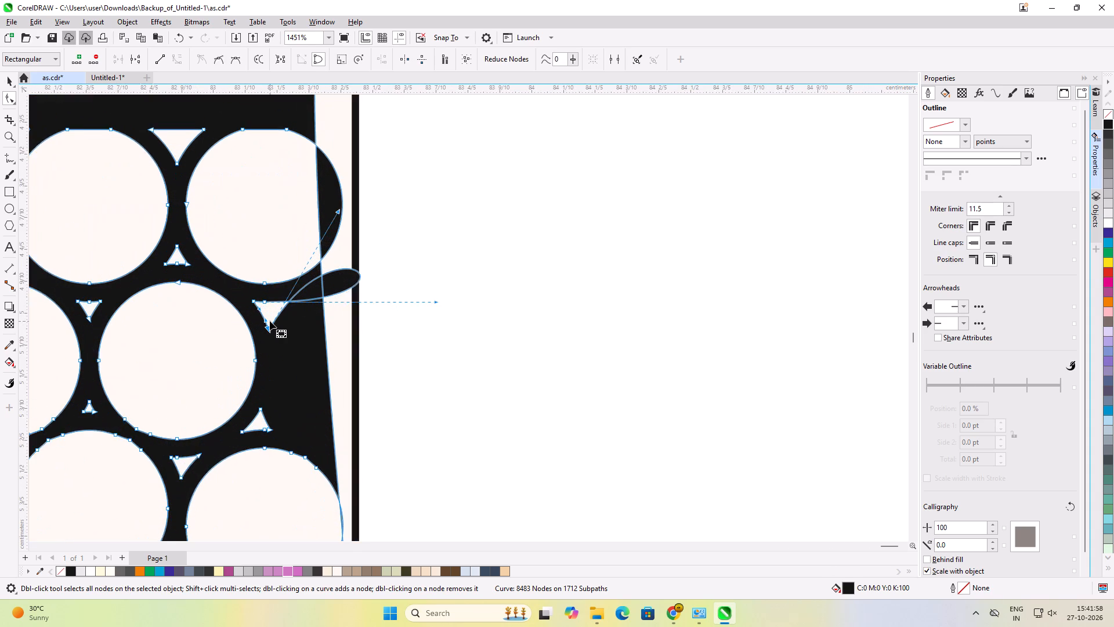
left_click_drag(461, 300, 335, 300)
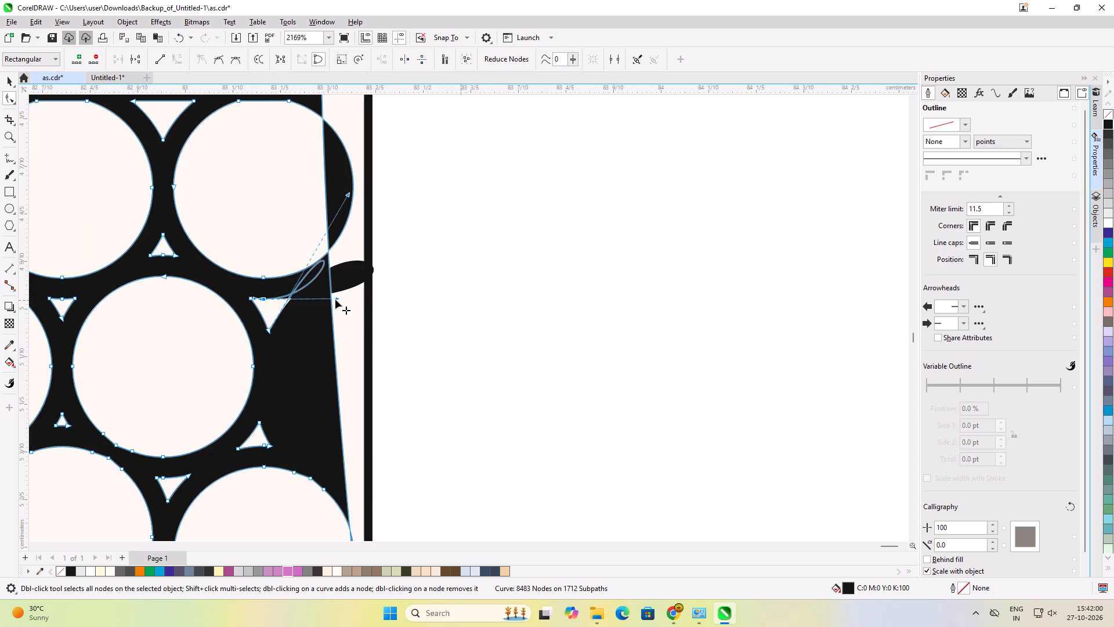
left_click_drag(335, 300, 339, 329)
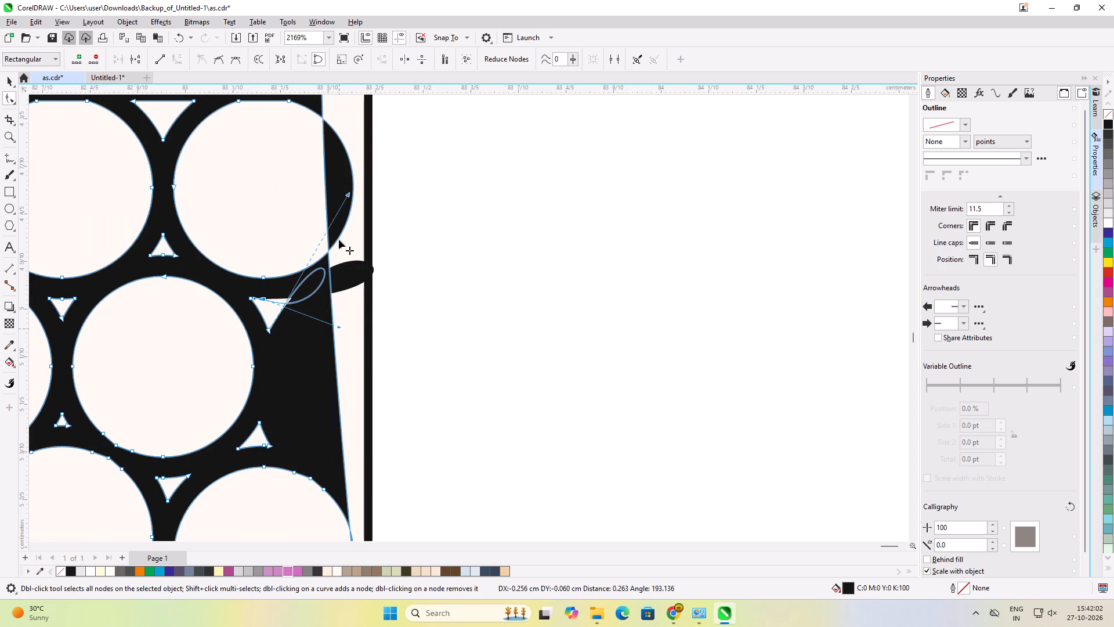
left_click_drag(349, 195, 339, 222)
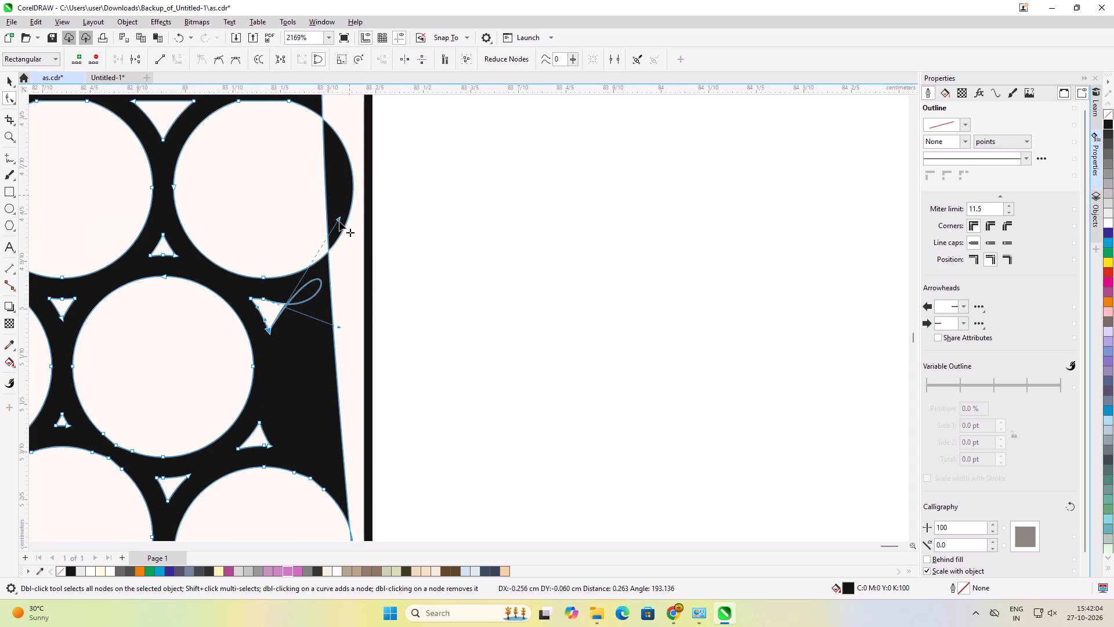
left_click_drag(339, 222, 337, 228)
left_click(471, 300)
Move the top corner node of the lace's cut end about 0.07 cm outward toward the card's right edge and reshape its arch.
scroll(466, 370, "down", 2)
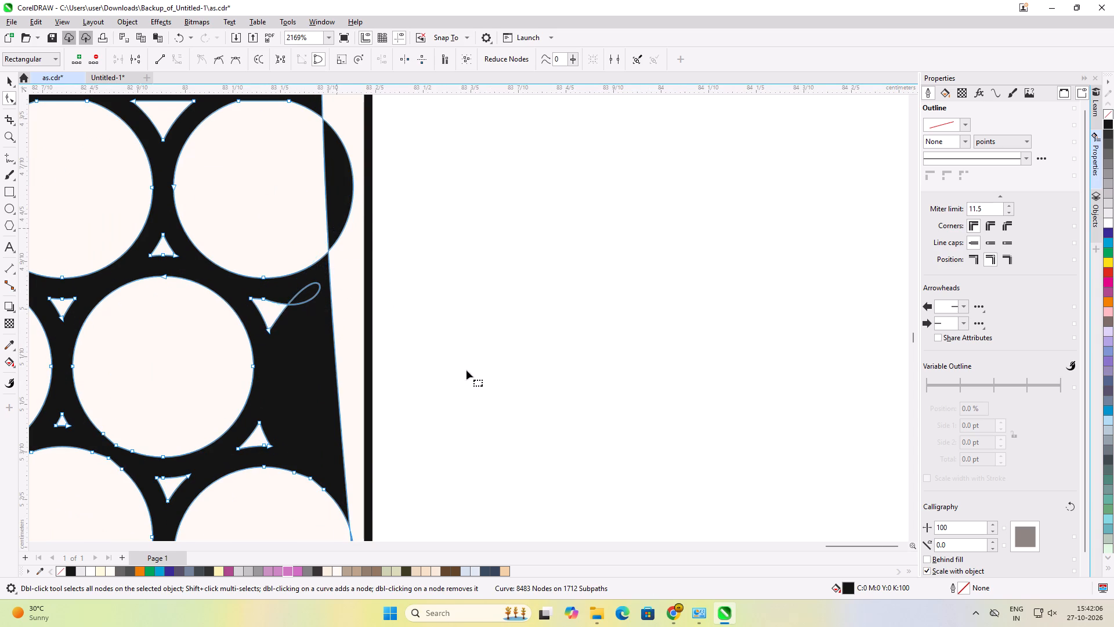
scroll(466, 370, "down", 1)
scroll(325, 207, "up", 2)
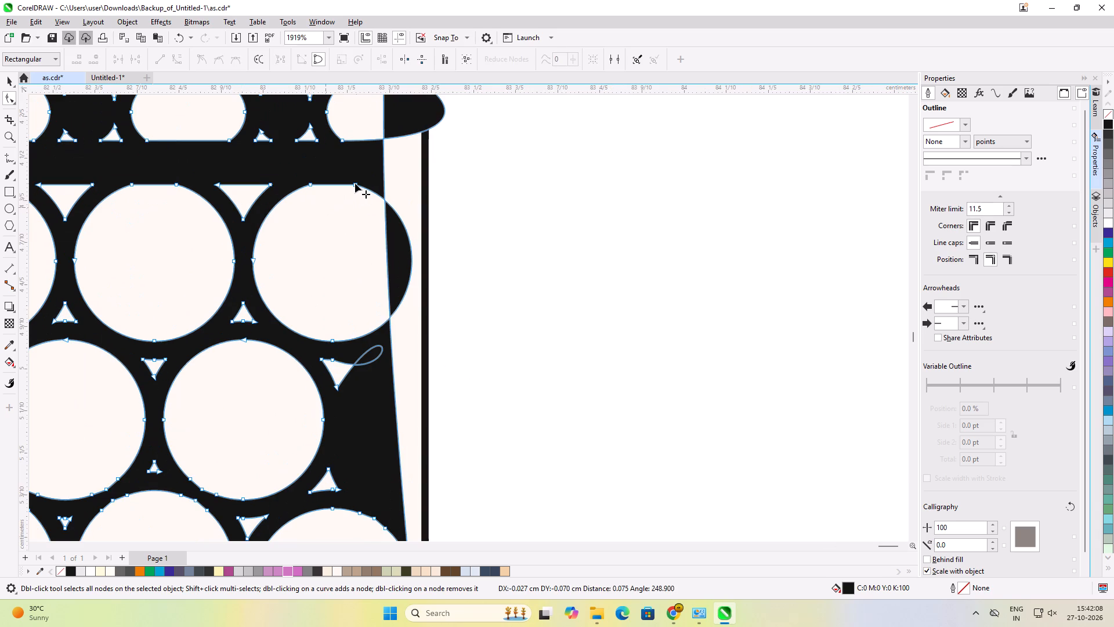
left_click(355, 183)
scroll(432, 308, "down", 4)
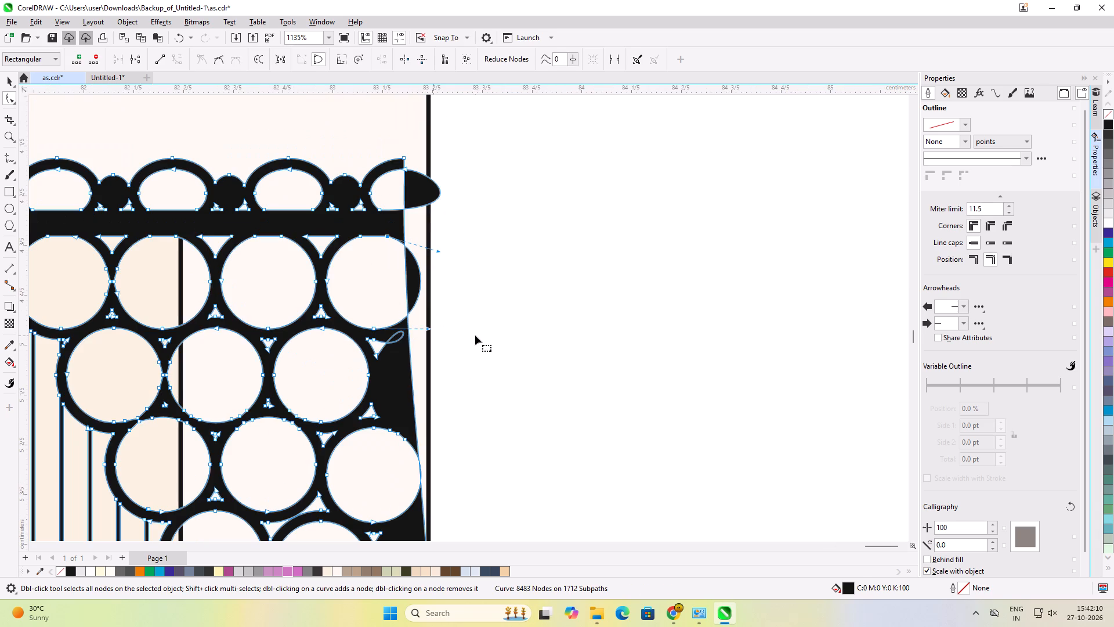
left_click(475, 320)
scroll(404, 154, "up", 3)
left_click(403, 161)
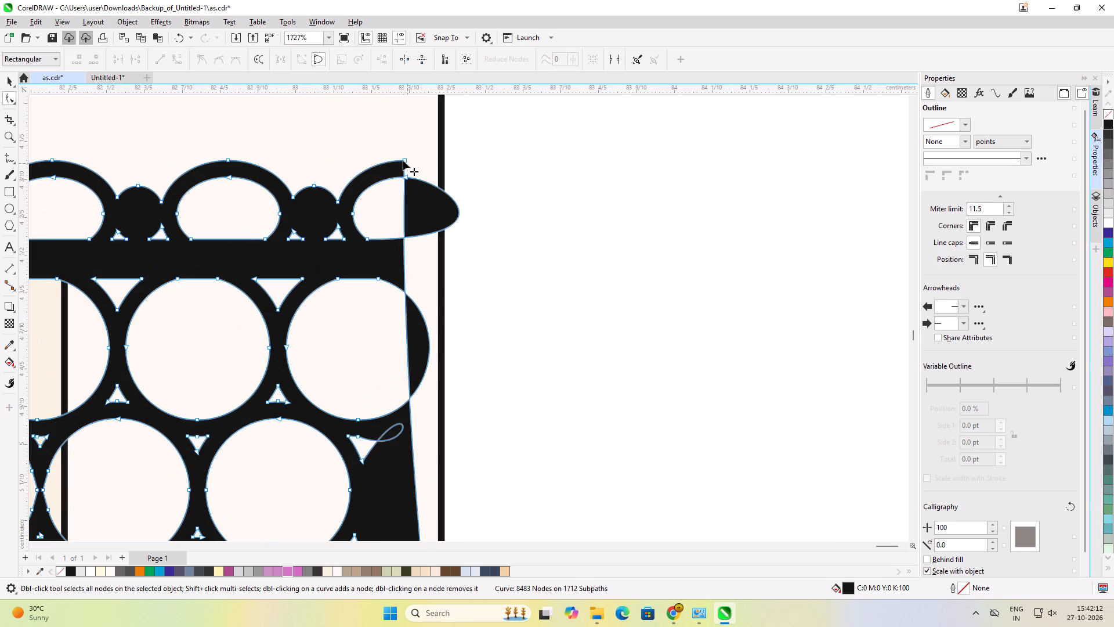
left_click(406, 161)
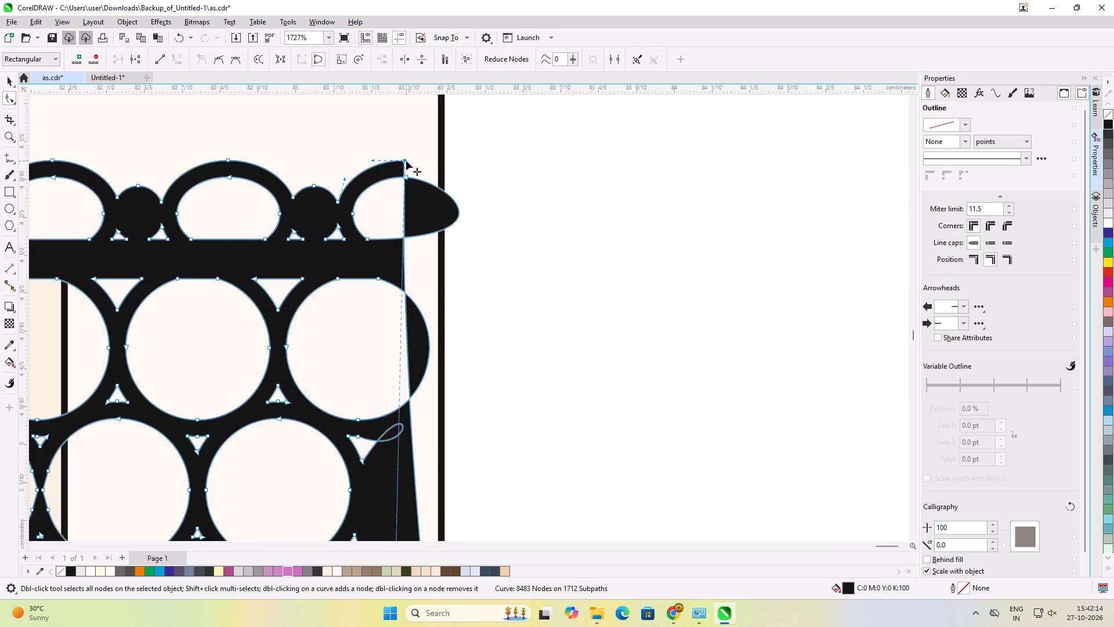
left_click(404, 161)
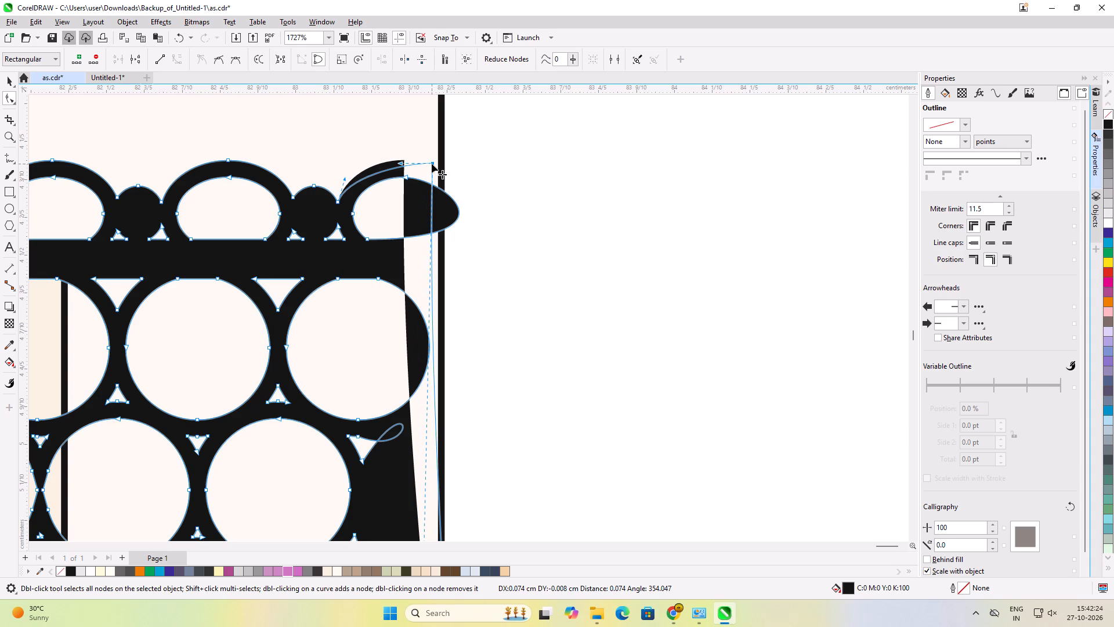
left_click_drag(402, 164, 399, 157)
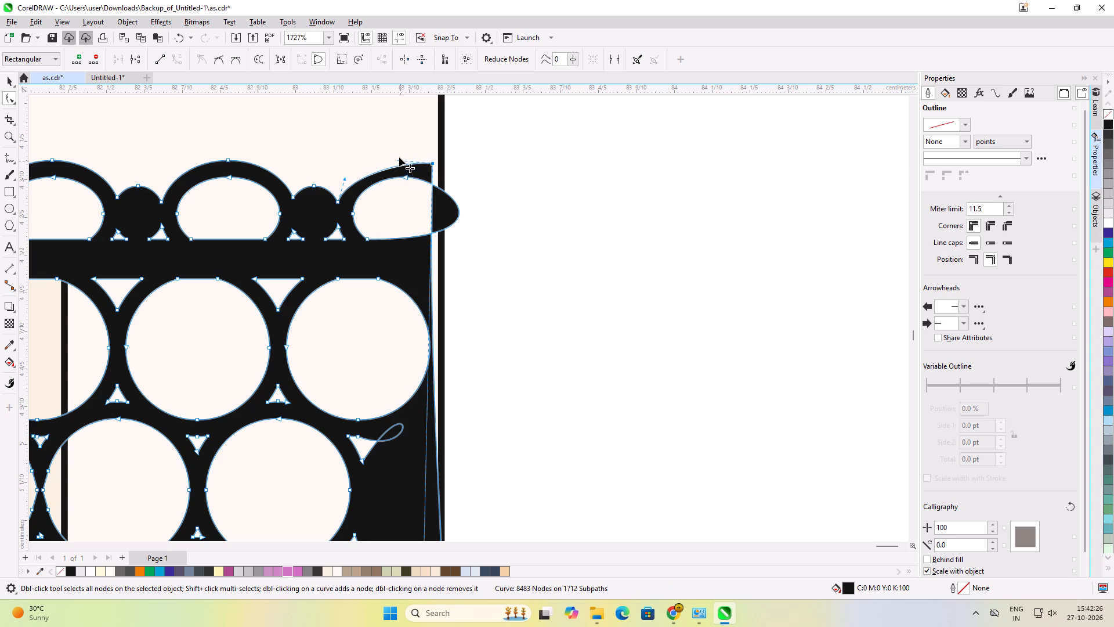
left_click_drag(399, 157, 399, 155)
left_click(438, 211)
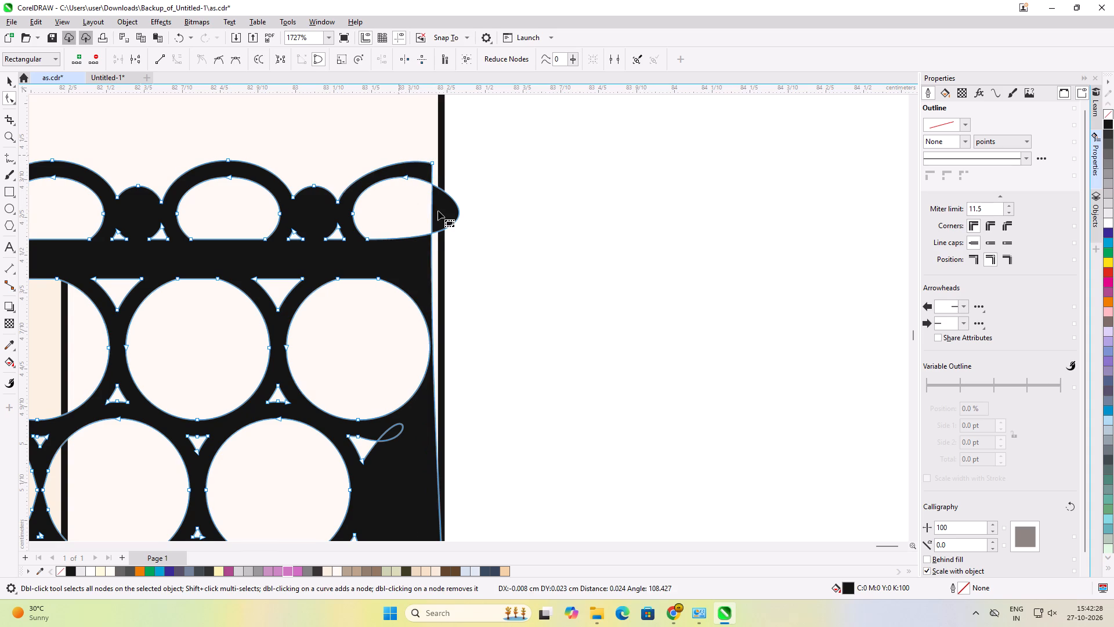
Shorten the lower curve handle of the top border's last oval opening by about 0.17 cm so it stops bulging past the card.
left_click(407, 176)
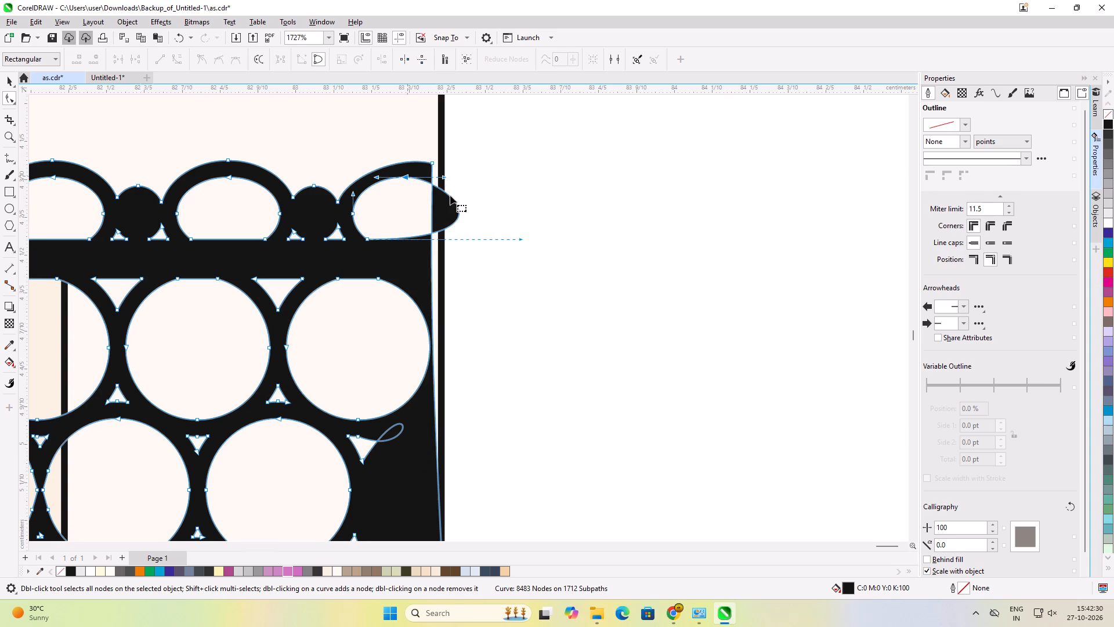
left_click_drag(519, 240, 461, 240)
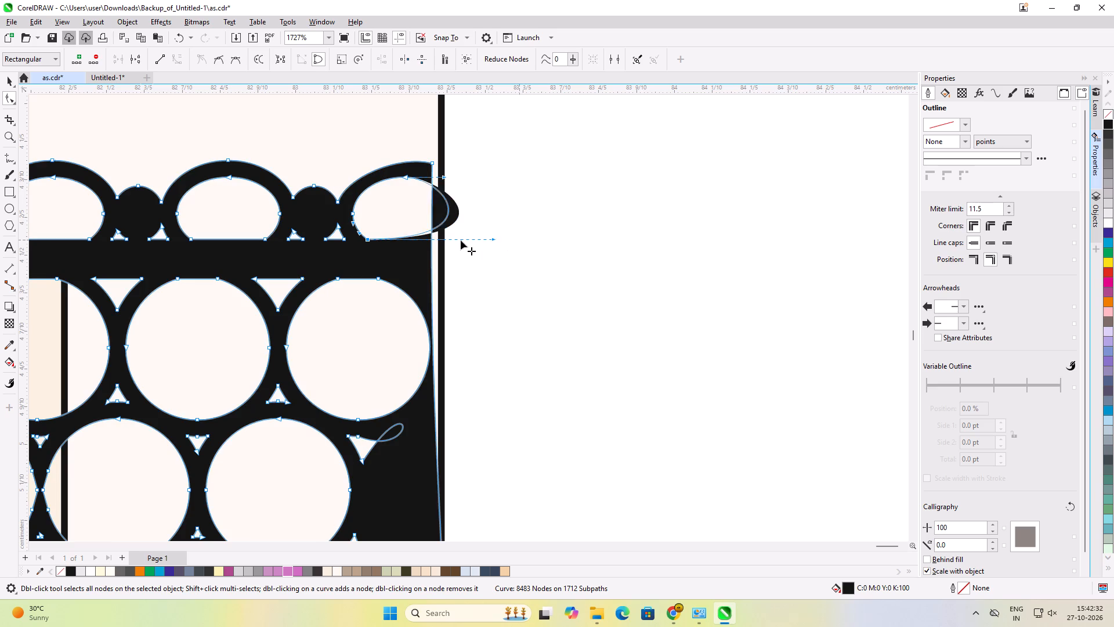
left_click_drag(461, 240, 455, 242)
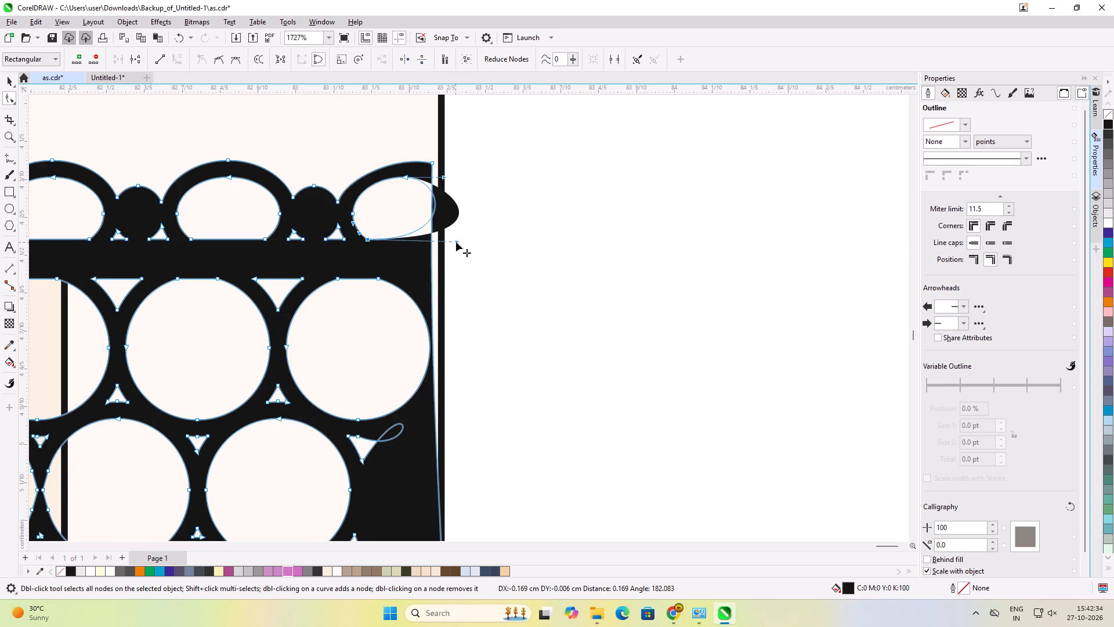
left_click(497, 227)
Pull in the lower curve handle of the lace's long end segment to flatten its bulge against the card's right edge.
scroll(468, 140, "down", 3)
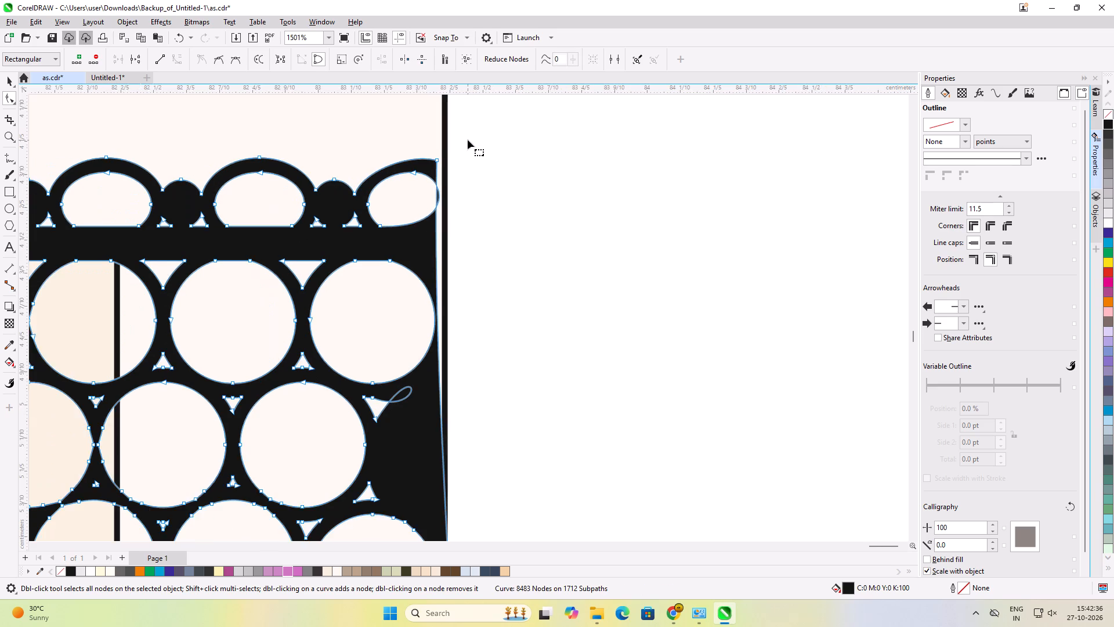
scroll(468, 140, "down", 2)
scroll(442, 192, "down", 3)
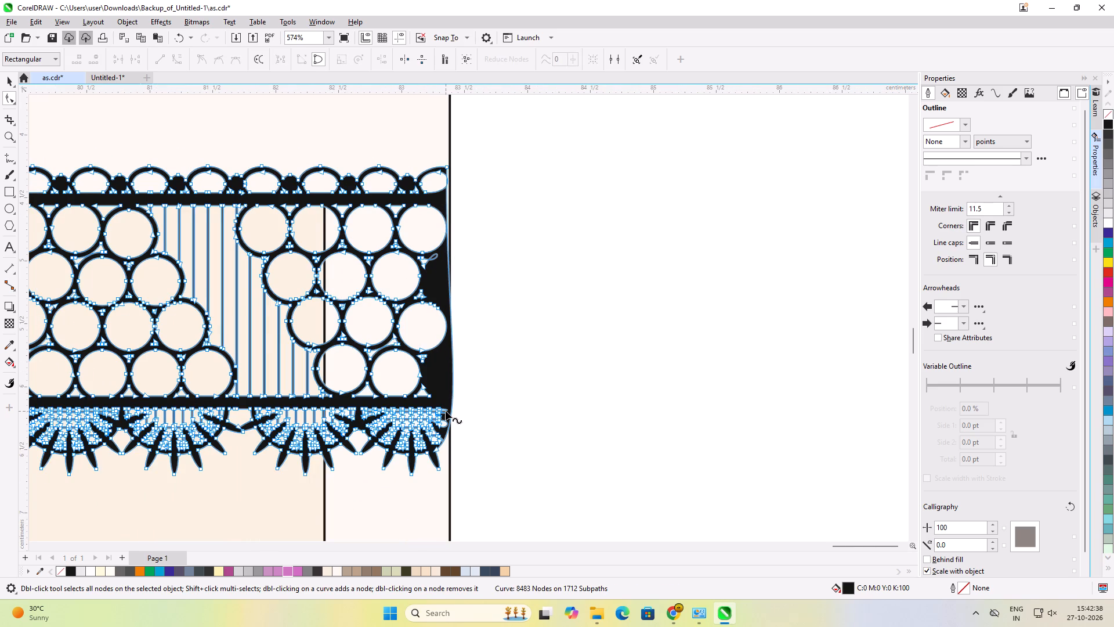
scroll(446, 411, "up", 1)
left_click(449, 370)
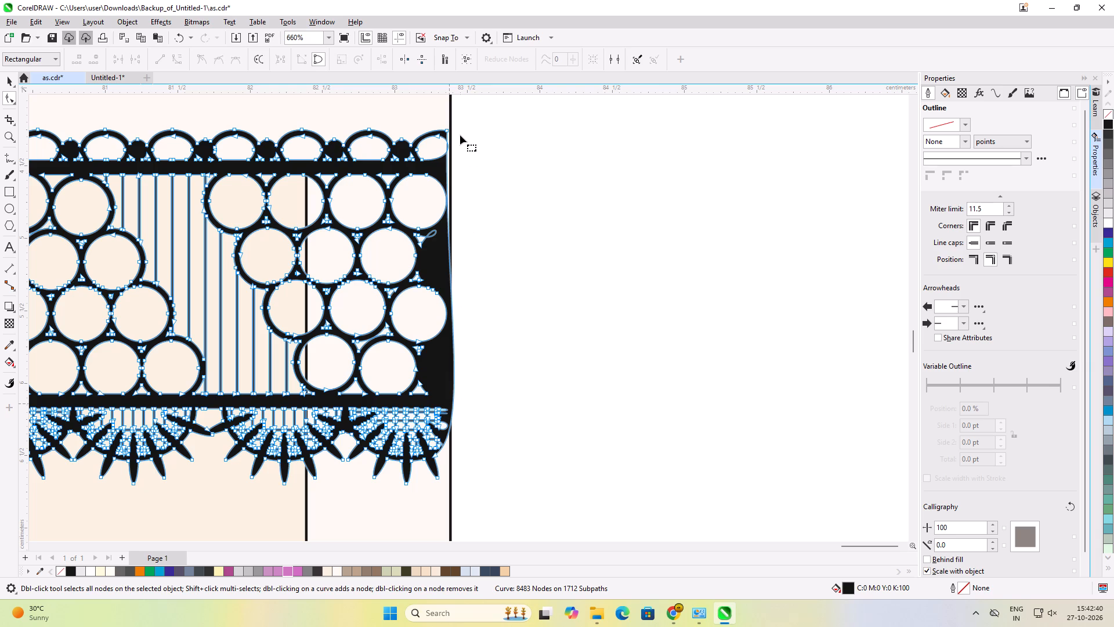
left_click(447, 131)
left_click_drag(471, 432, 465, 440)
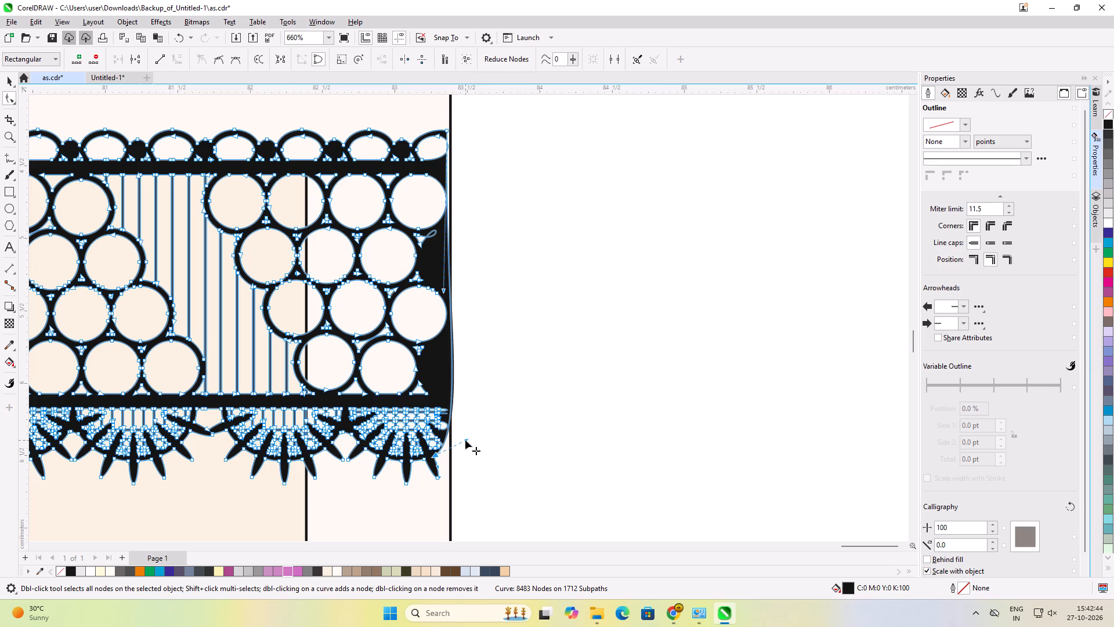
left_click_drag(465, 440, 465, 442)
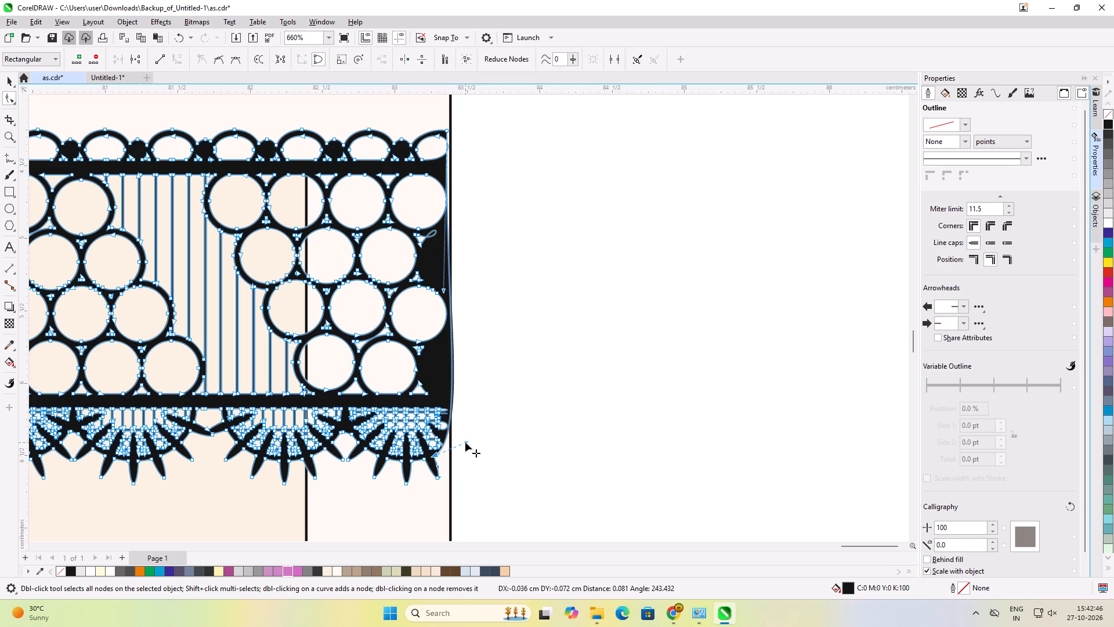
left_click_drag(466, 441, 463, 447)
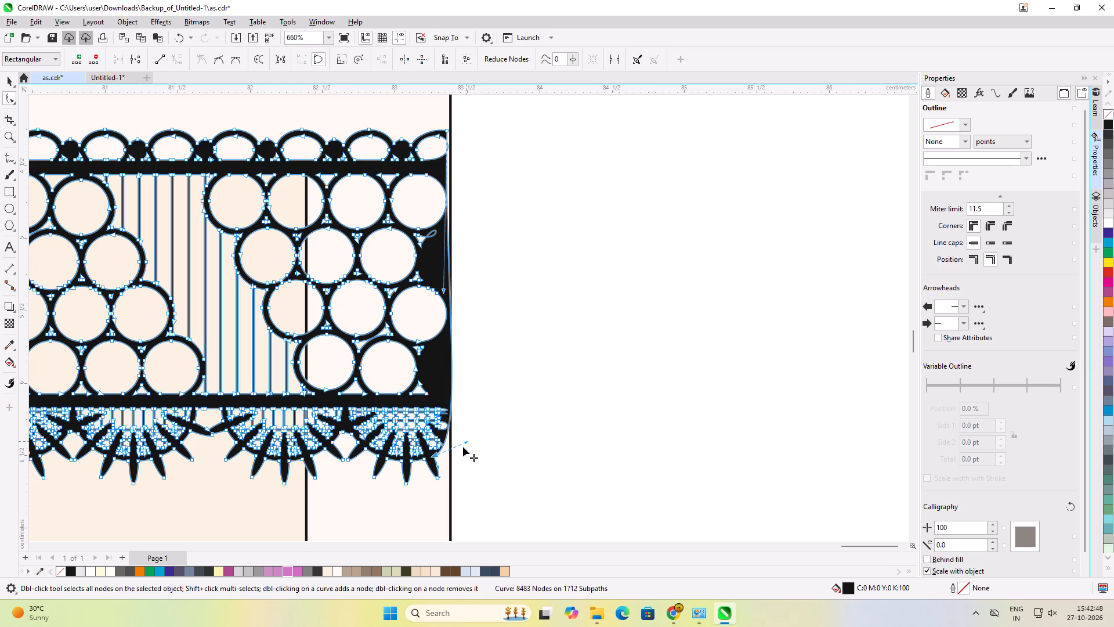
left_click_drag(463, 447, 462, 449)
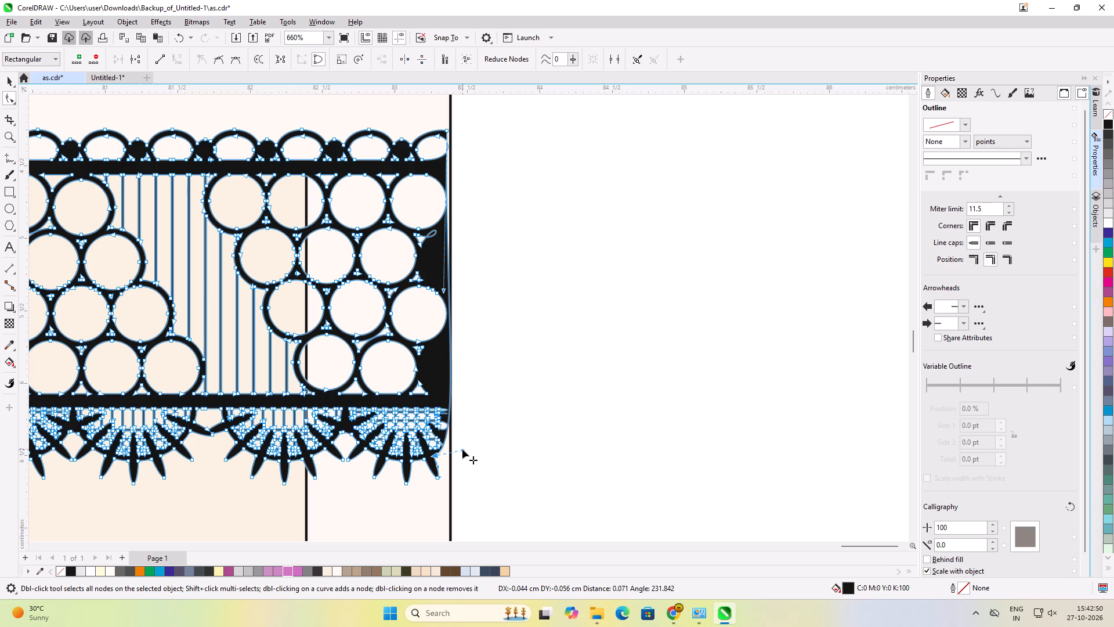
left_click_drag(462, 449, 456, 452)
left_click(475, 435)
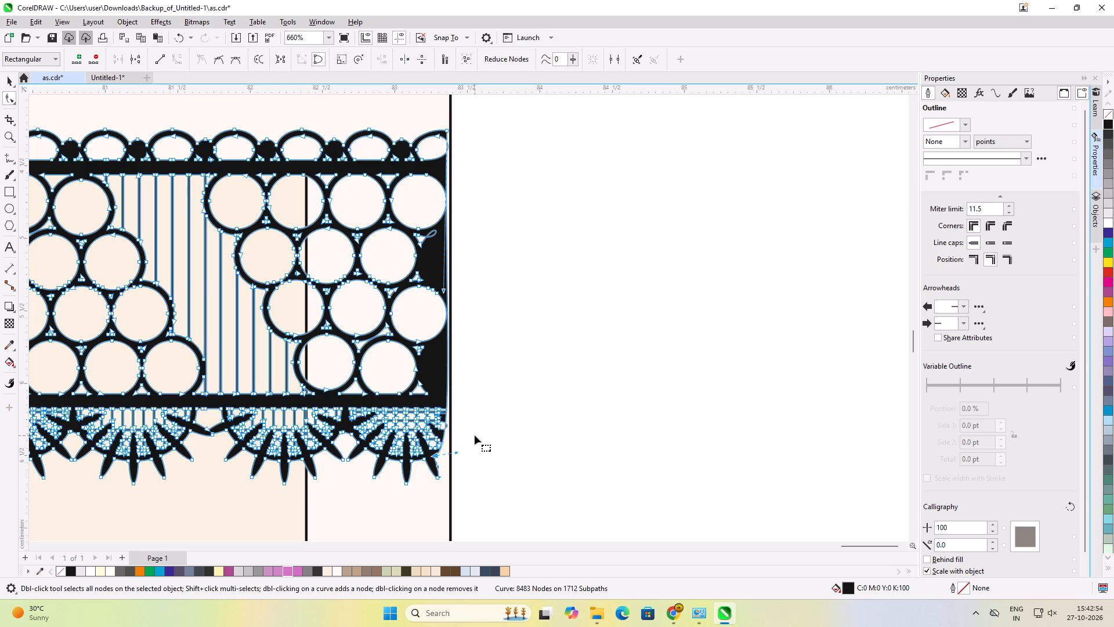
Convert the lace's long end segment to a straight line and move its bottom node outward near the card's right edge.
scroll(446, 431, "up", 8)
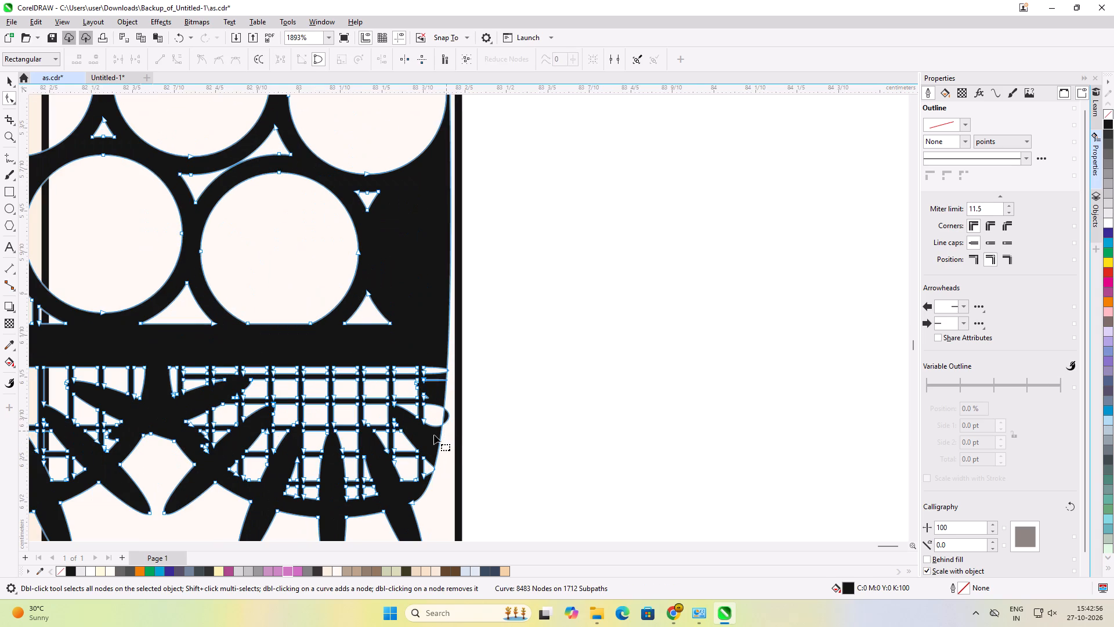
left_click(434, 435)
left_click(440, 433)
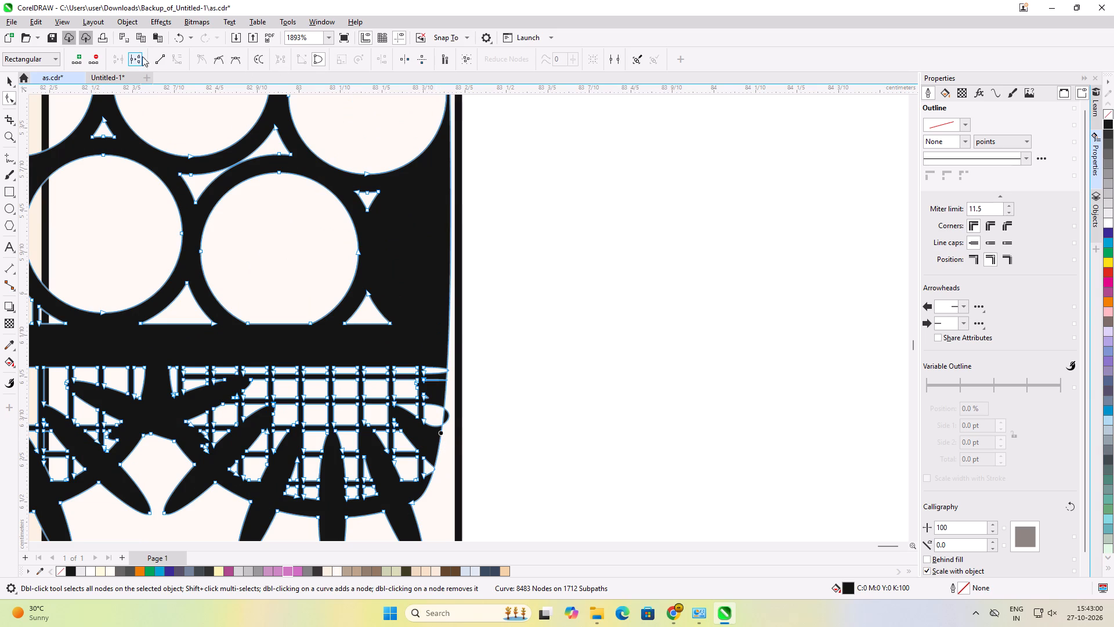
left_click(154, 56)
left_click_drag(411, 500, 433, 493)
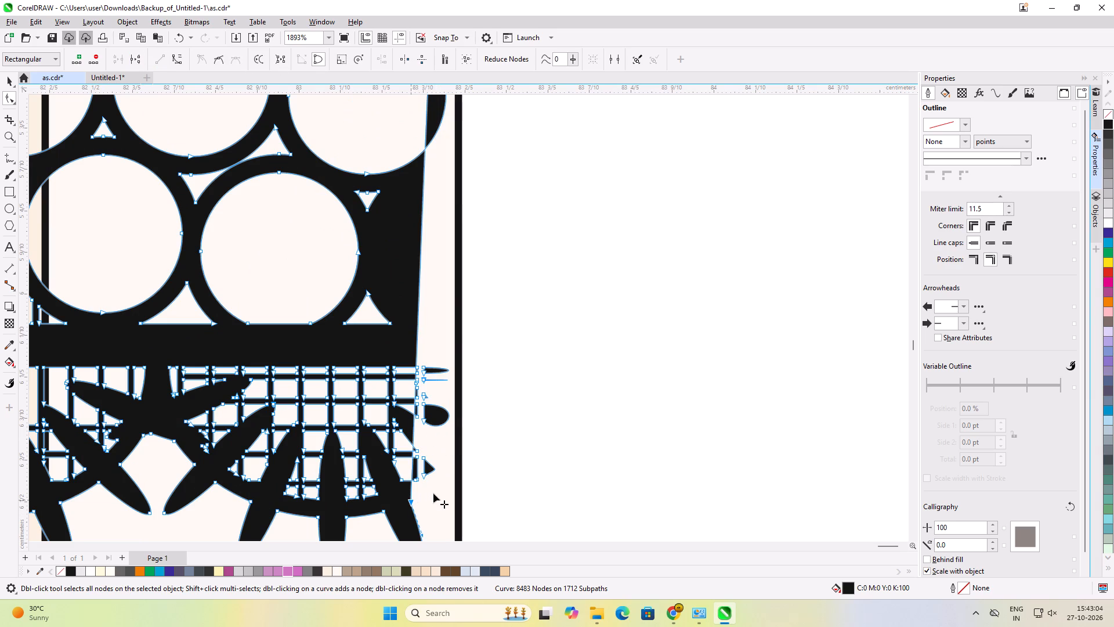
left_click_drag(433, 493, 451, 477)
left_click(507, 459)
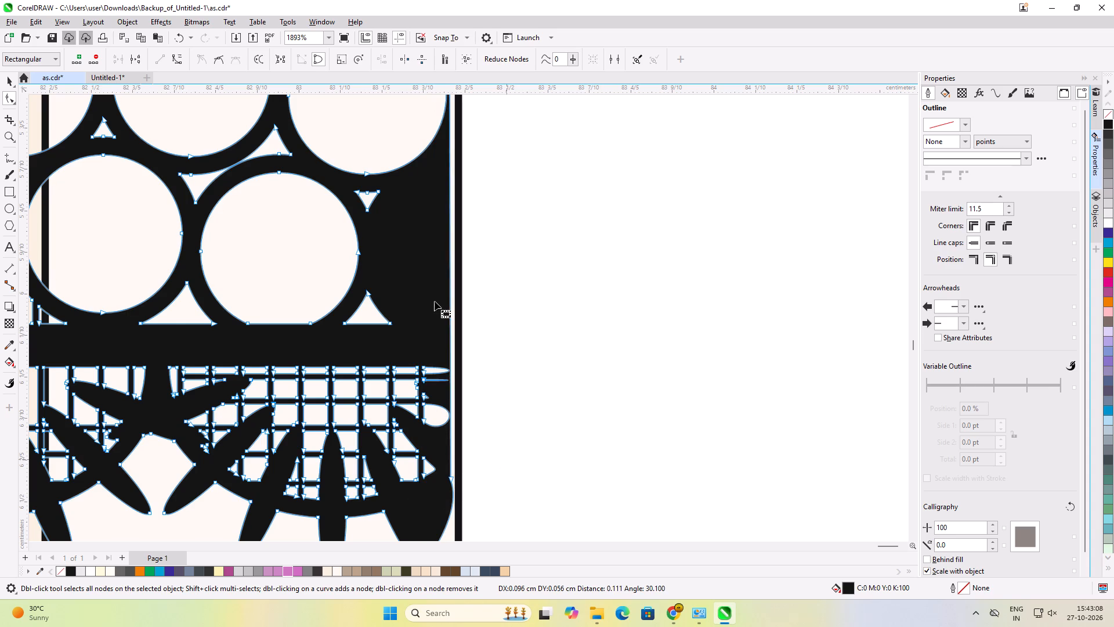
Leave node editing and inspect the lace's straightened right end and the full strip across the card.
scroll(435, 301, "down", 5)
left_click(466, 324)
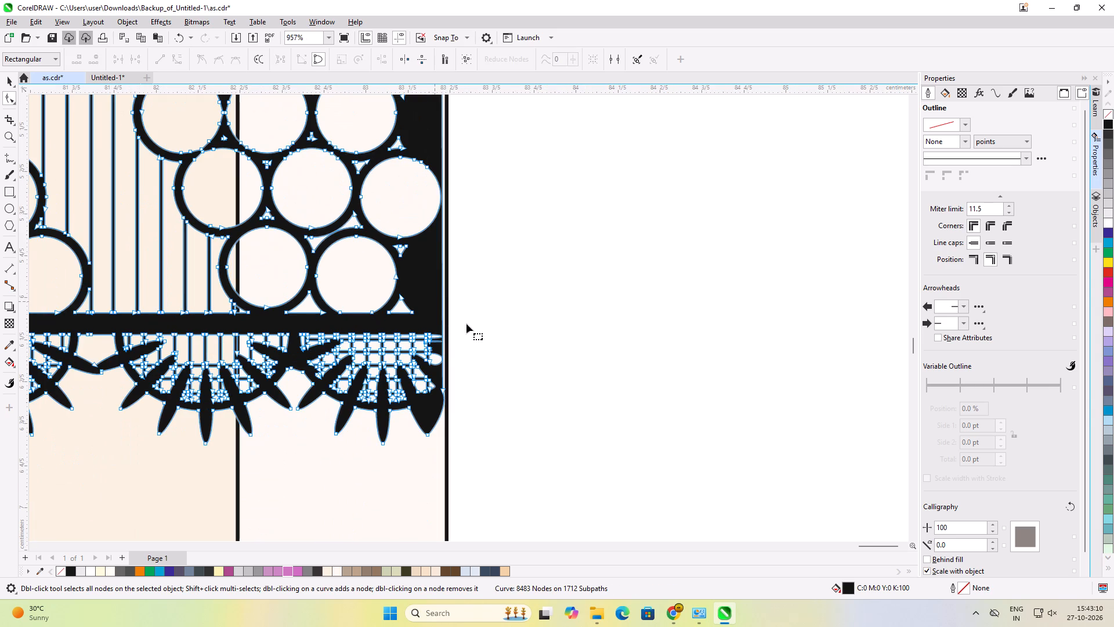
scroll(508, 329, "down", 2)
left_click(437, 283)
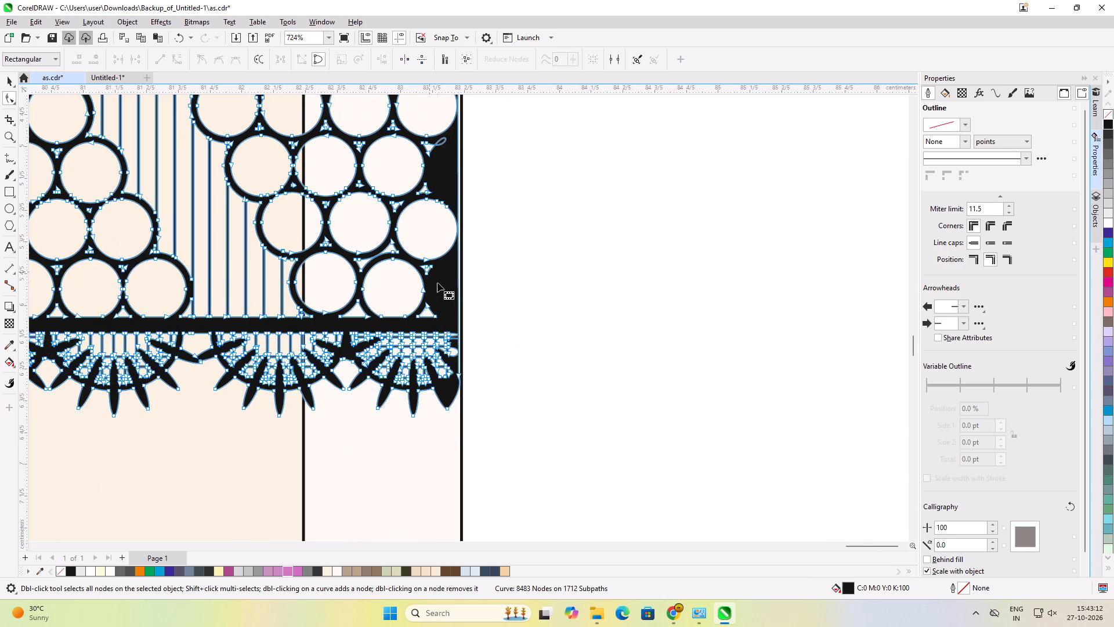
left_click(512, 319)
scroll(512, 319, "down", 6)
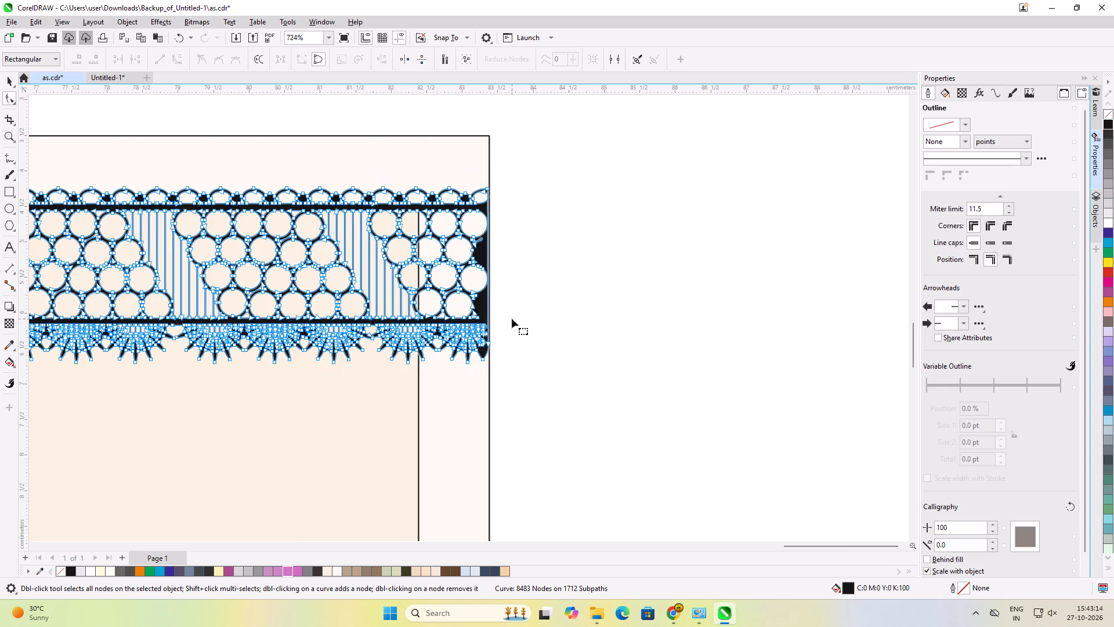
scroll(512, 319, "down", 2)
left_click(512, 319)
scroll(556, 309, "down", 5)
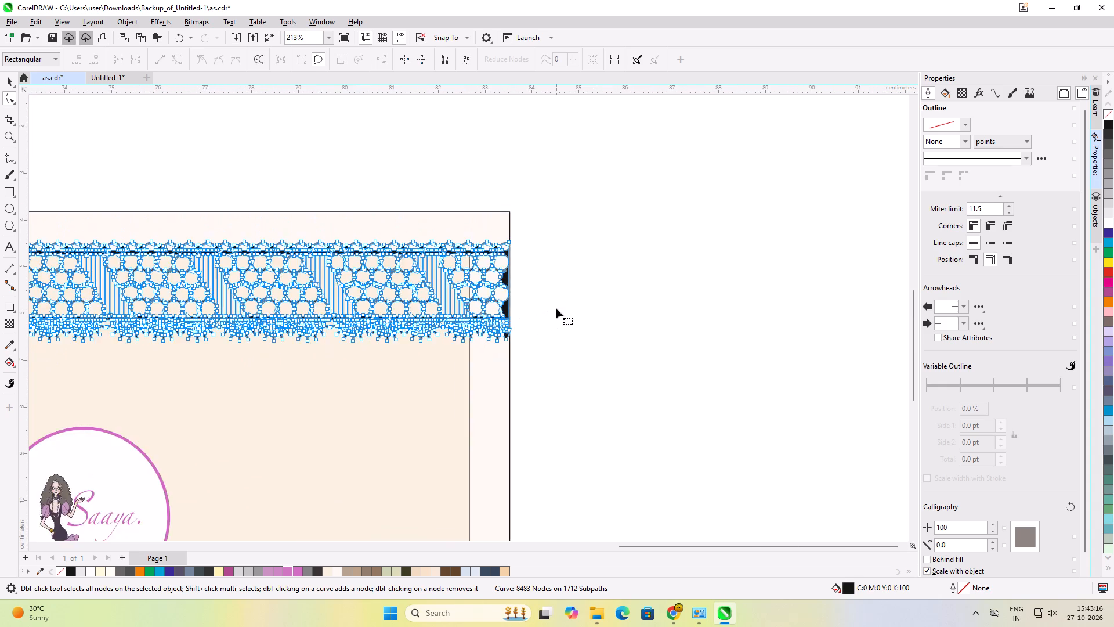
left_click(12, 77)
left_click(154, 132)
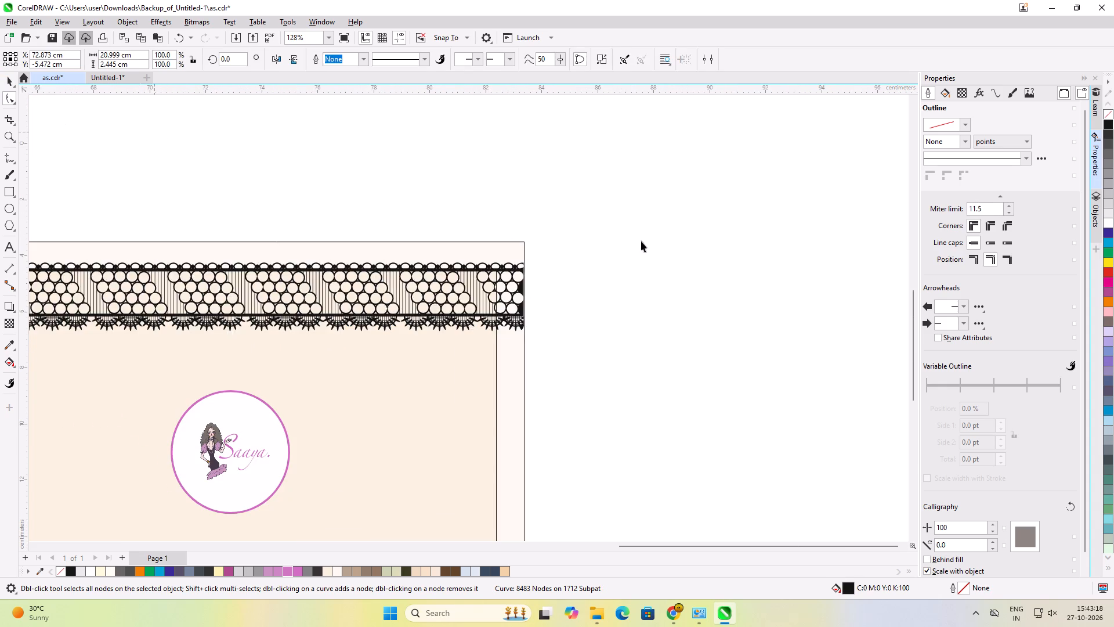
scroll(713, 255, "down", 5)
scroll(435, 255, "up", 5)
scroll(510, 284, "up", 2)
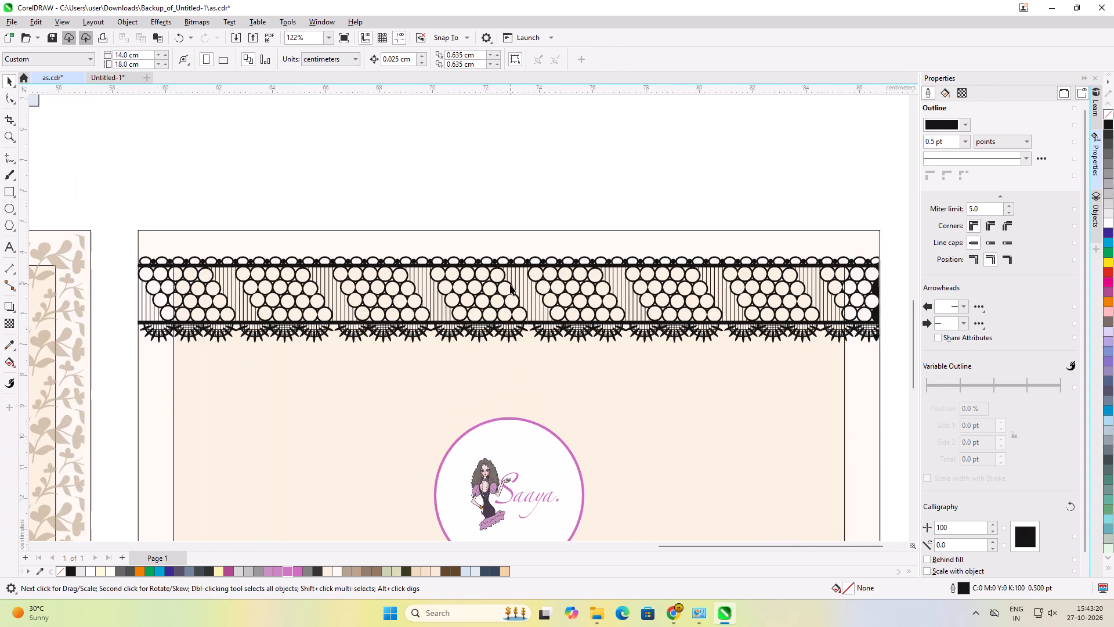
left_click(389, 205)
scroll(321, 182, "down", 1)
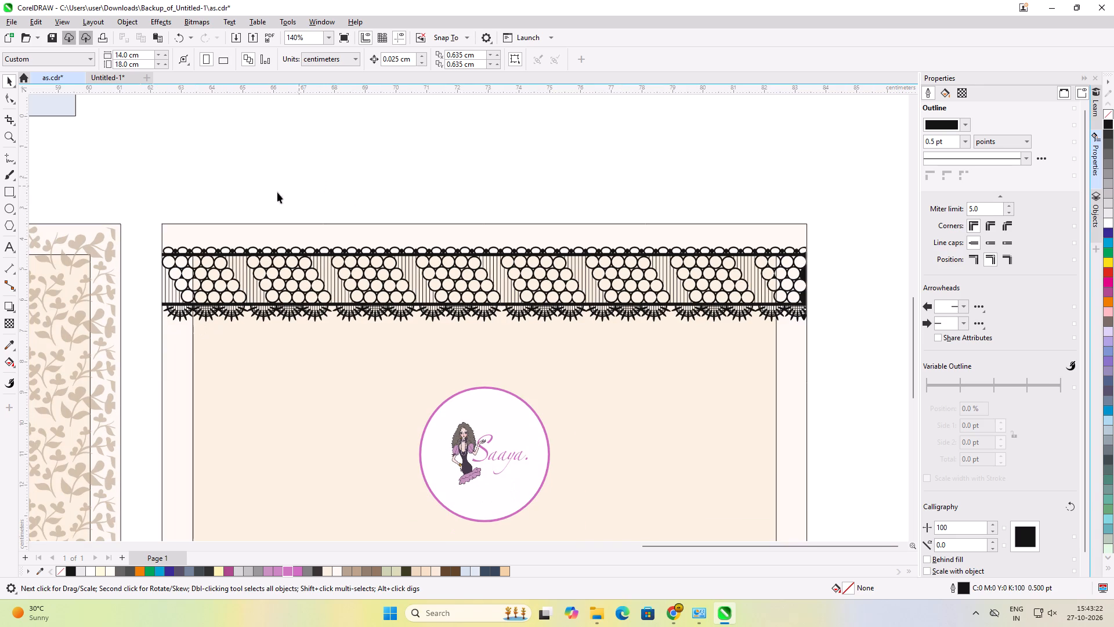
Nudge the whole lace strip down by 0.05 cm on the card.
scroll(421, 253, "up", 8)
left_click(421, 257)
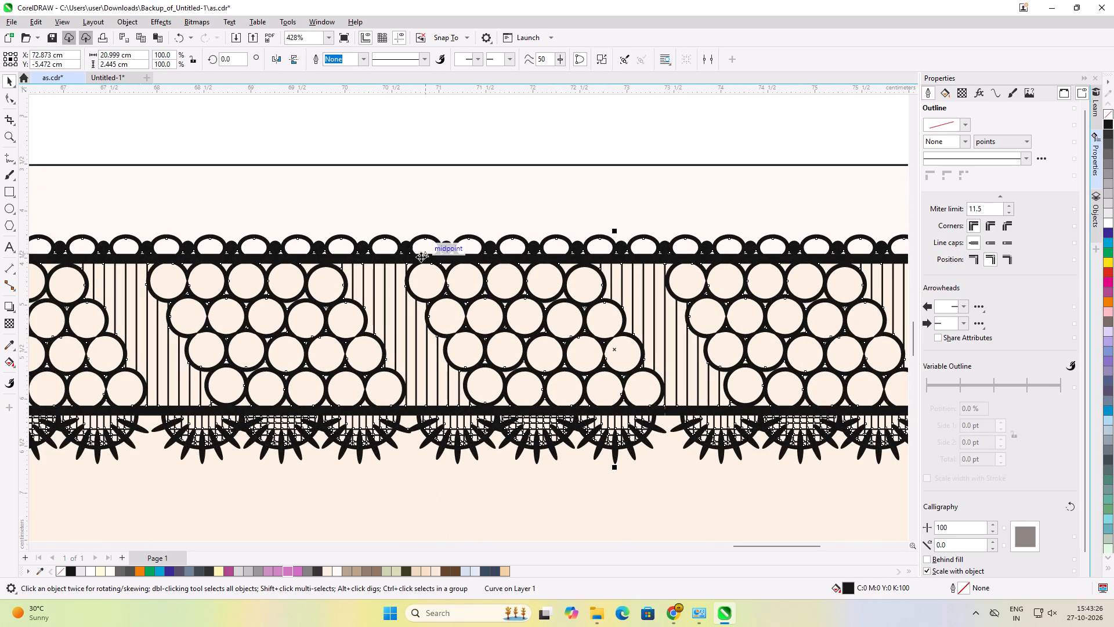
key("Down")
key("Down")
key("Down")
key("Up")
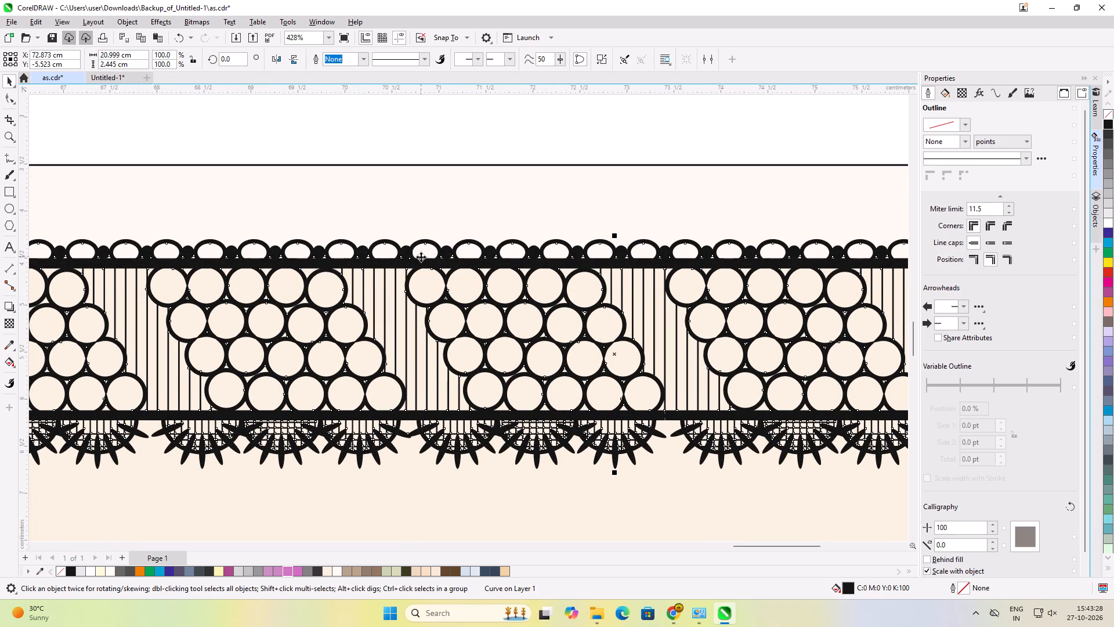
left_click(433, 141)
scroll(451, 205, "down", 6)
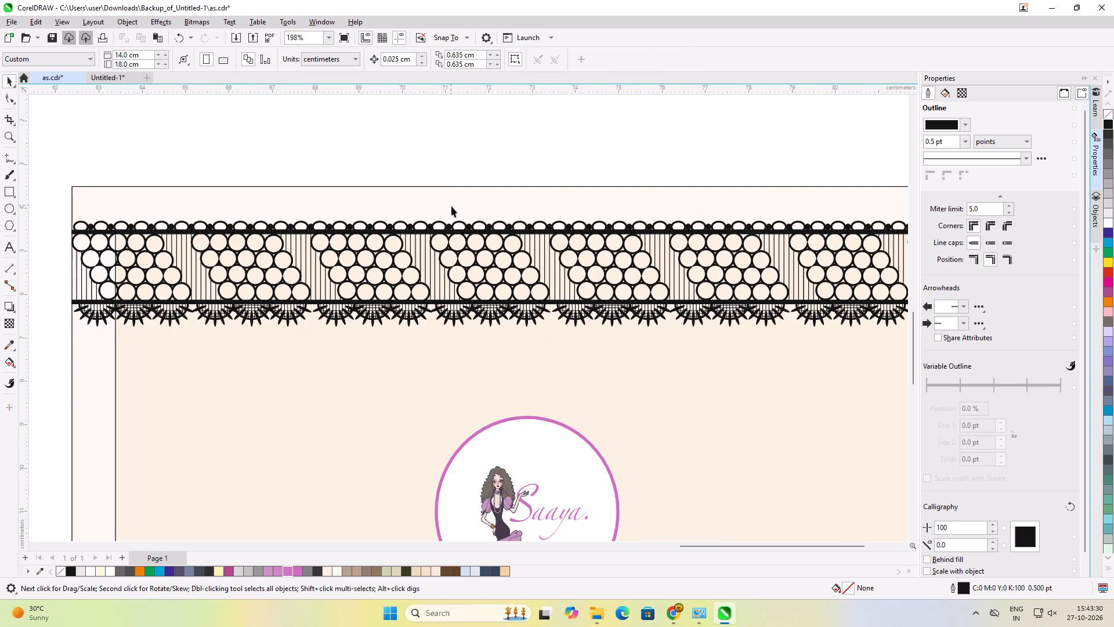
Deselect everything and examine the lace-bordered card alongside the other card designs.
scroll(324, 283, "down", 4)
left_click(329, 185)
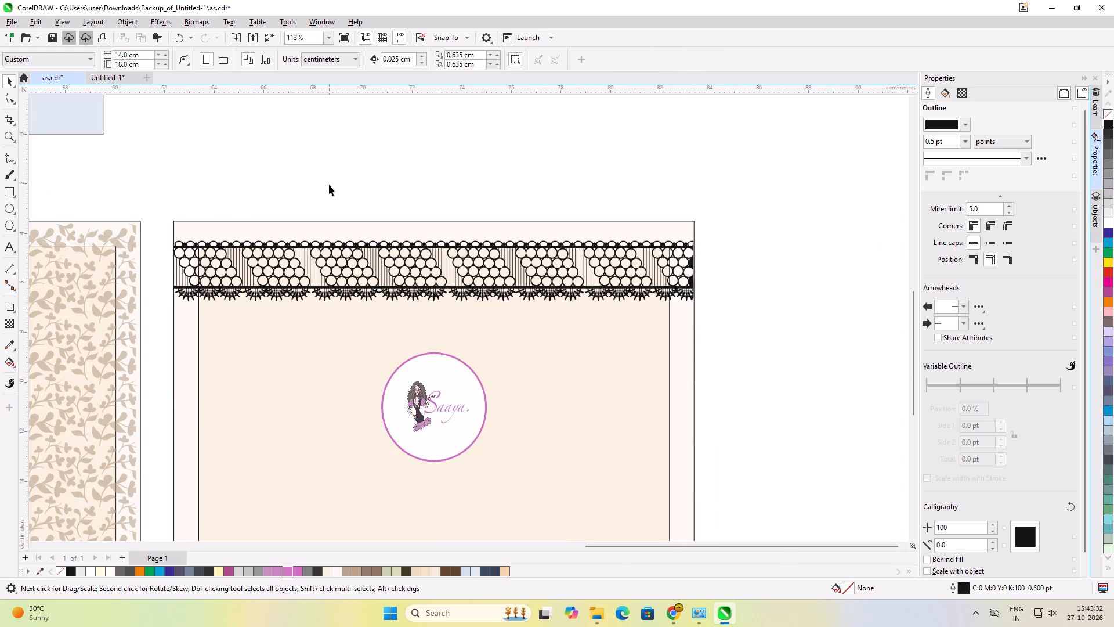
scroll(329, 186, "down", 11)
scroll(424, 289, "down", 5)
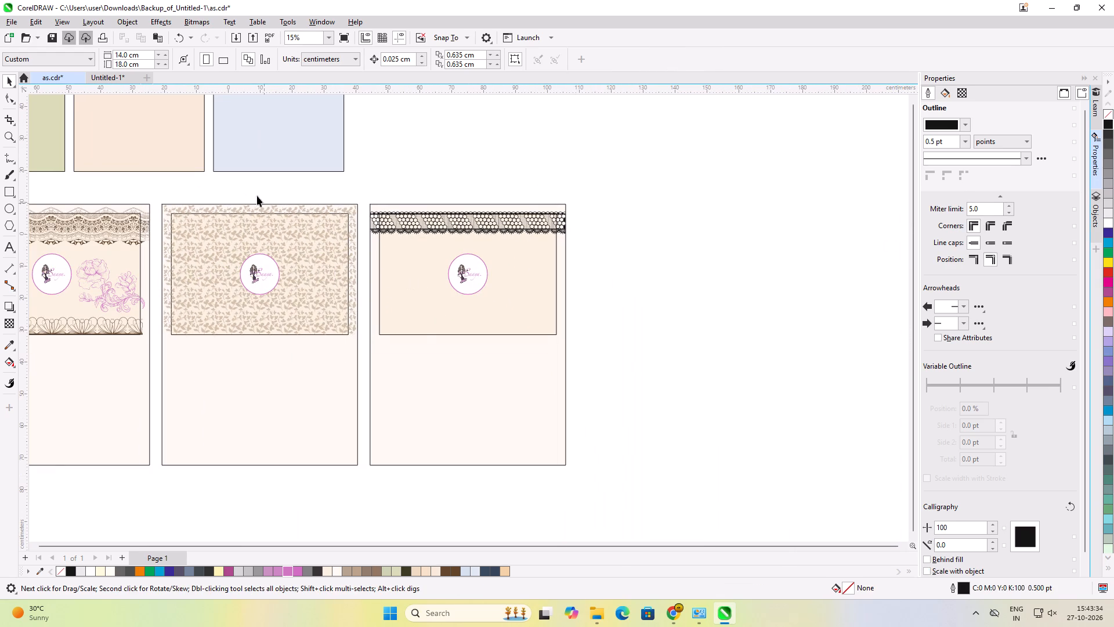
scroll(383, 210, "up", 5)
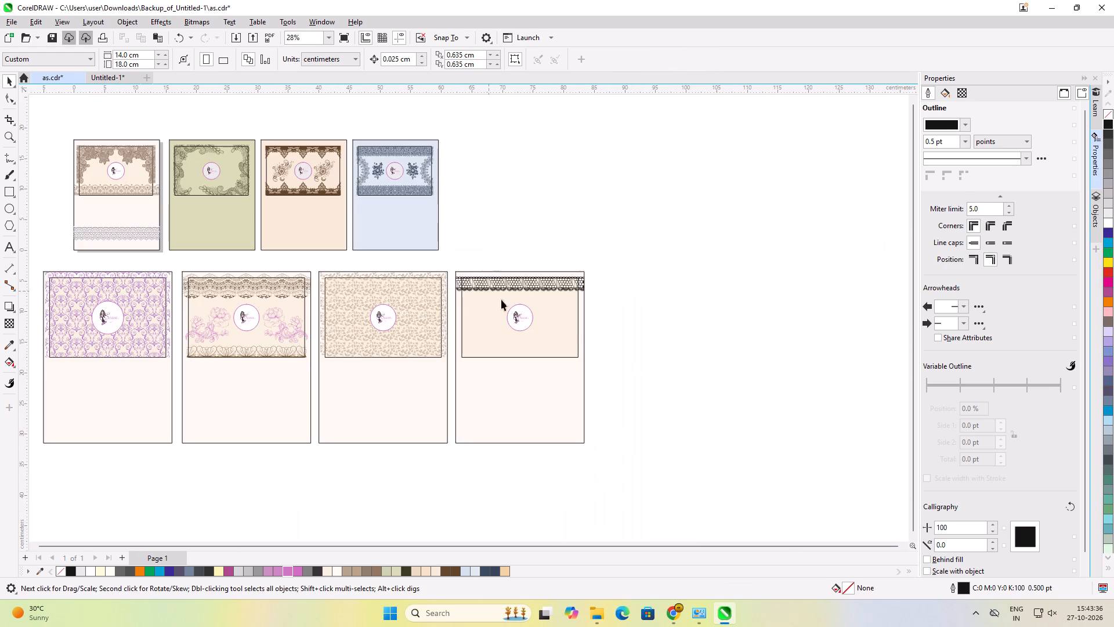
scroll(581, 321, "up", 4)
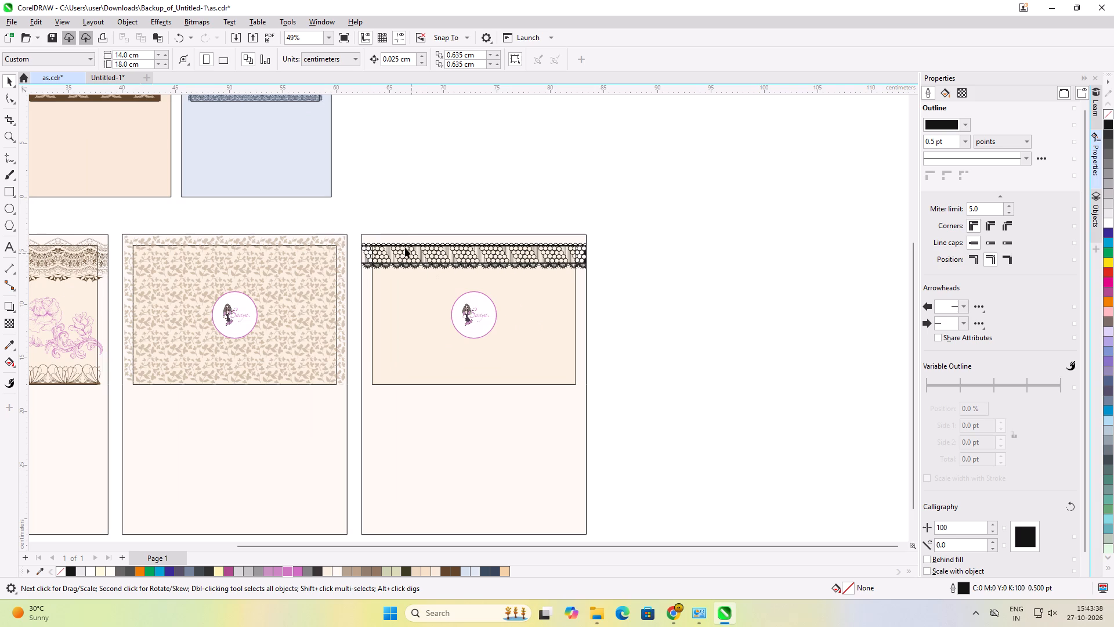
scroll(428, 293, "up", 2)
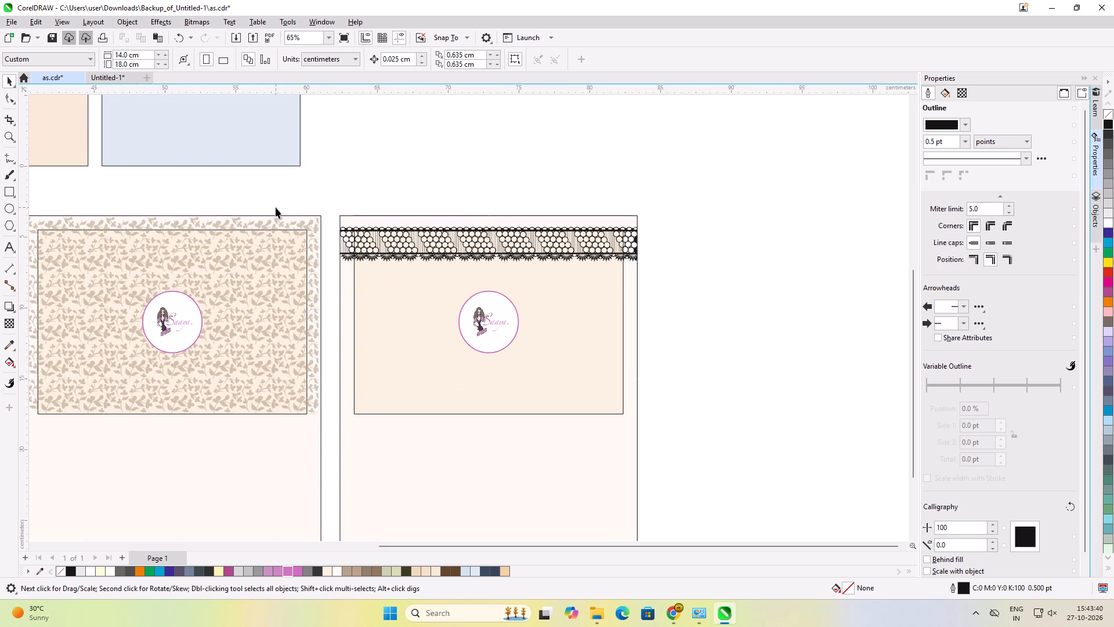
scroll(276, 207, "down", 1)
scroll(526, 253, "up", 1)
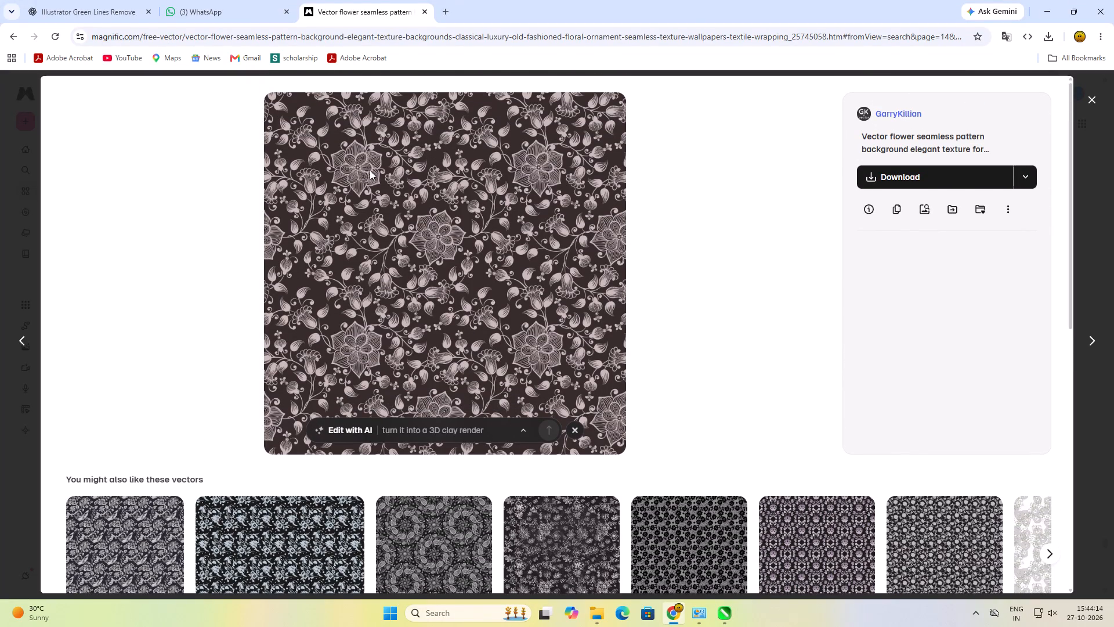
left_click(1036, 175)
left_click(882, 232)
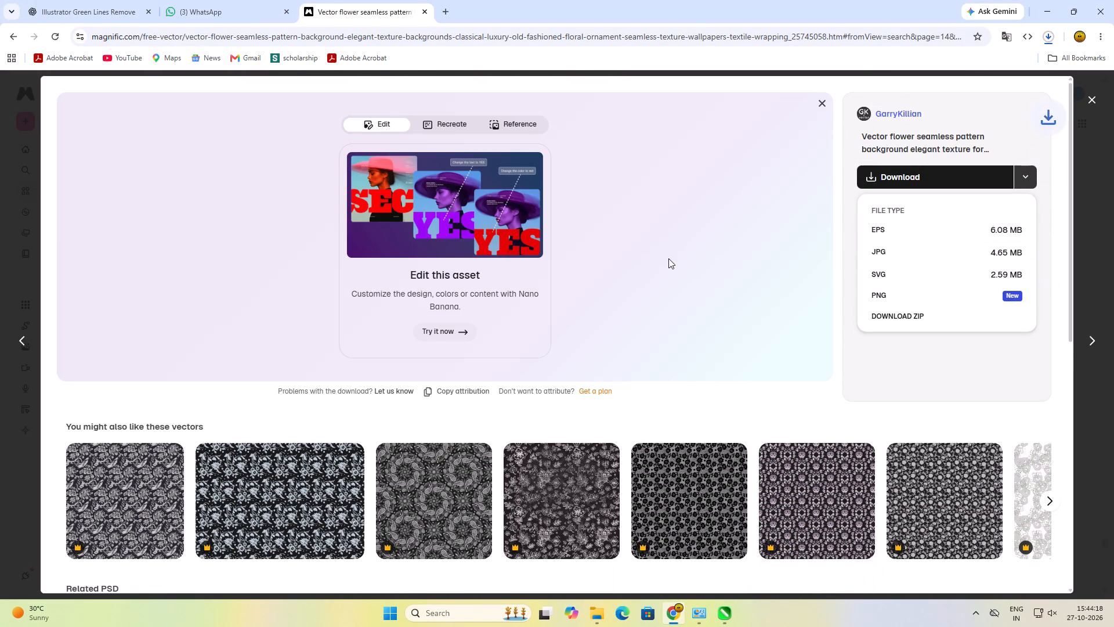
left_click(1087, 101)
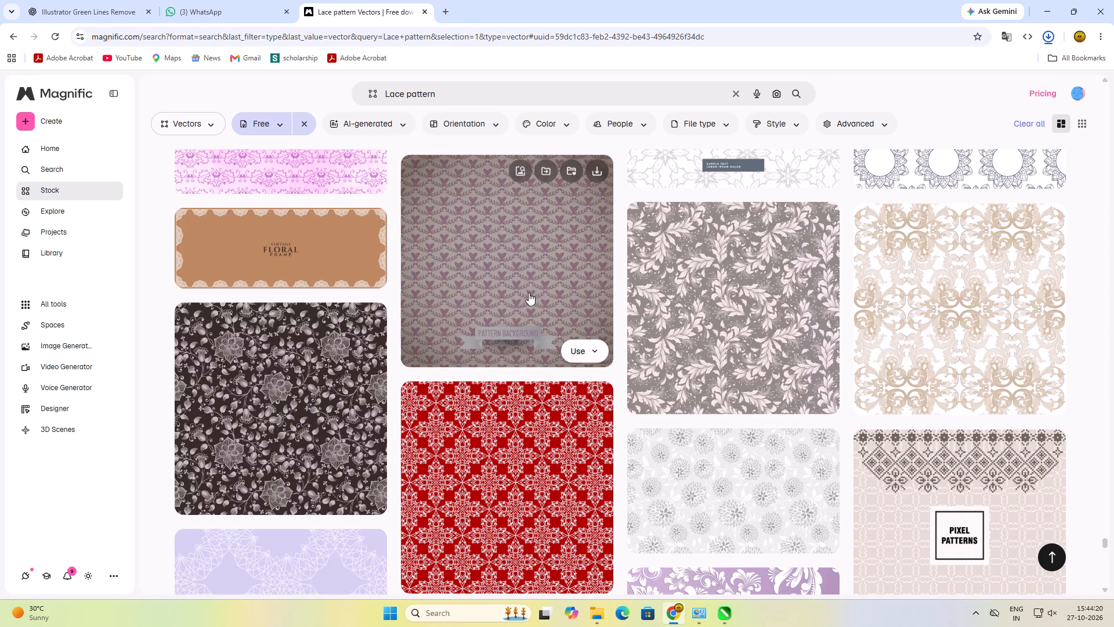
Look through the remaining Lace pattern results for further usable lace and floral vectors.
scroll(335, 361, "down", 3)
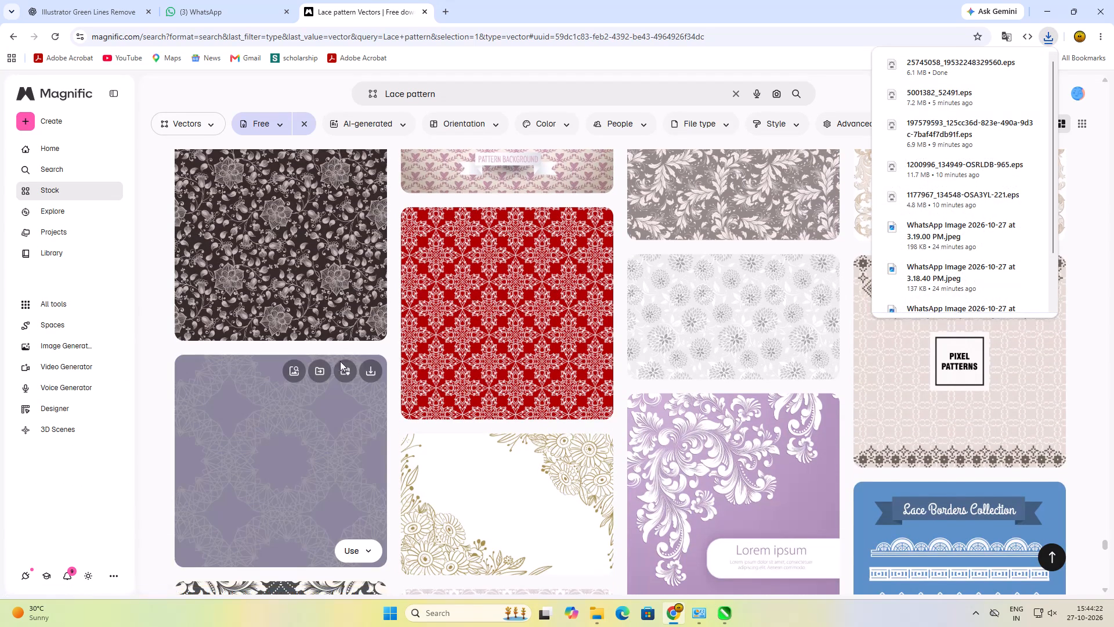
scroll(340, 361, "down", 1)
scroll(634, 336, "down", 5)
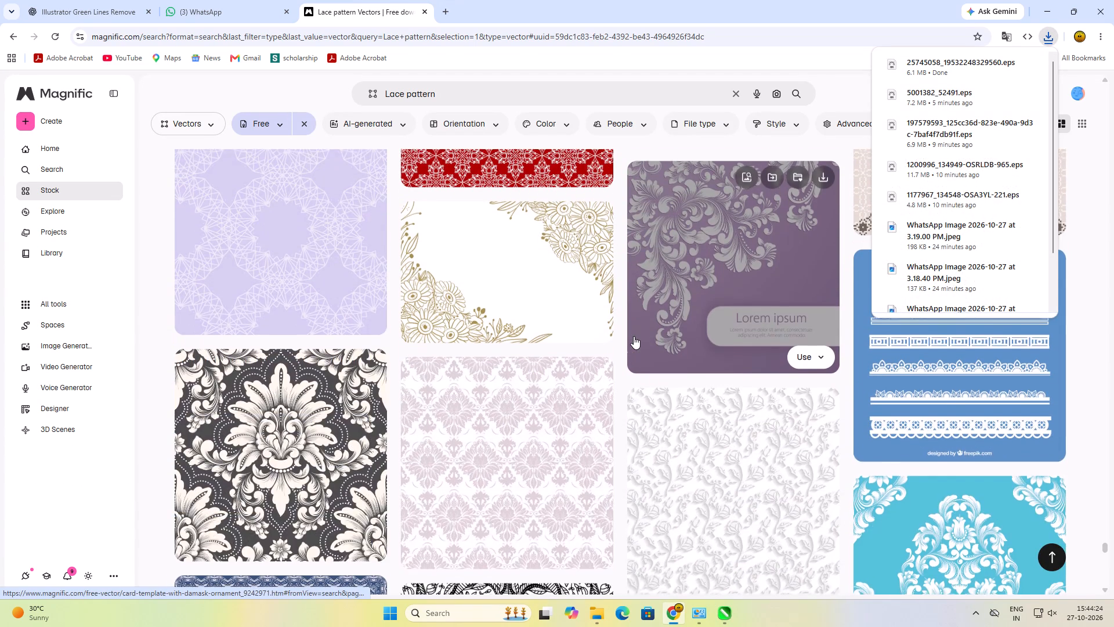
scroll(634, 336, "down", 8)
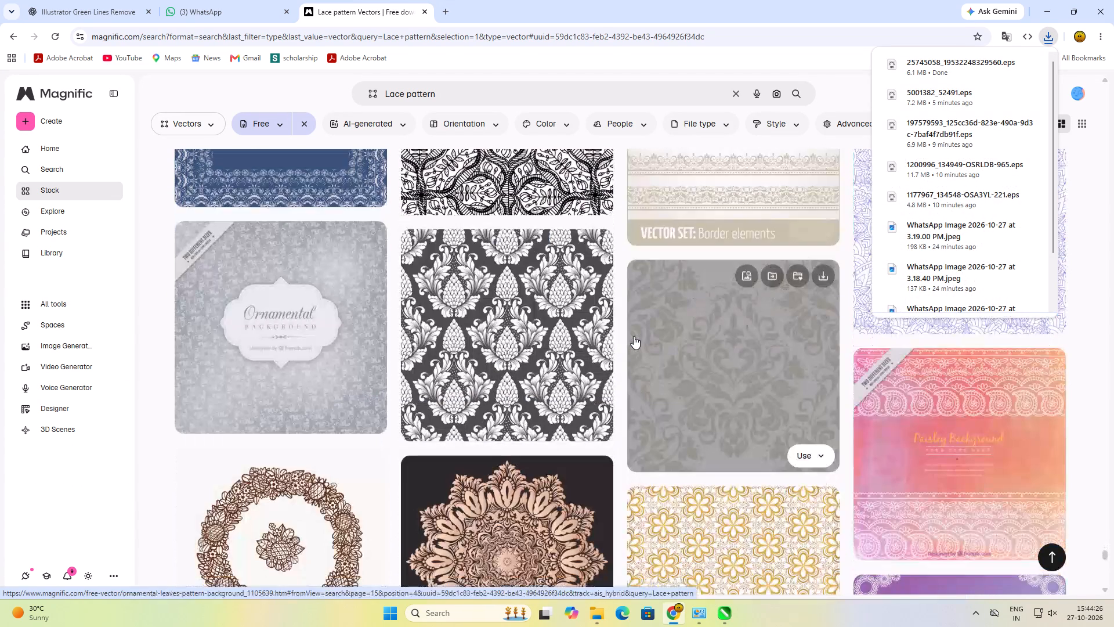
scroll(634, 336, "down", 8)
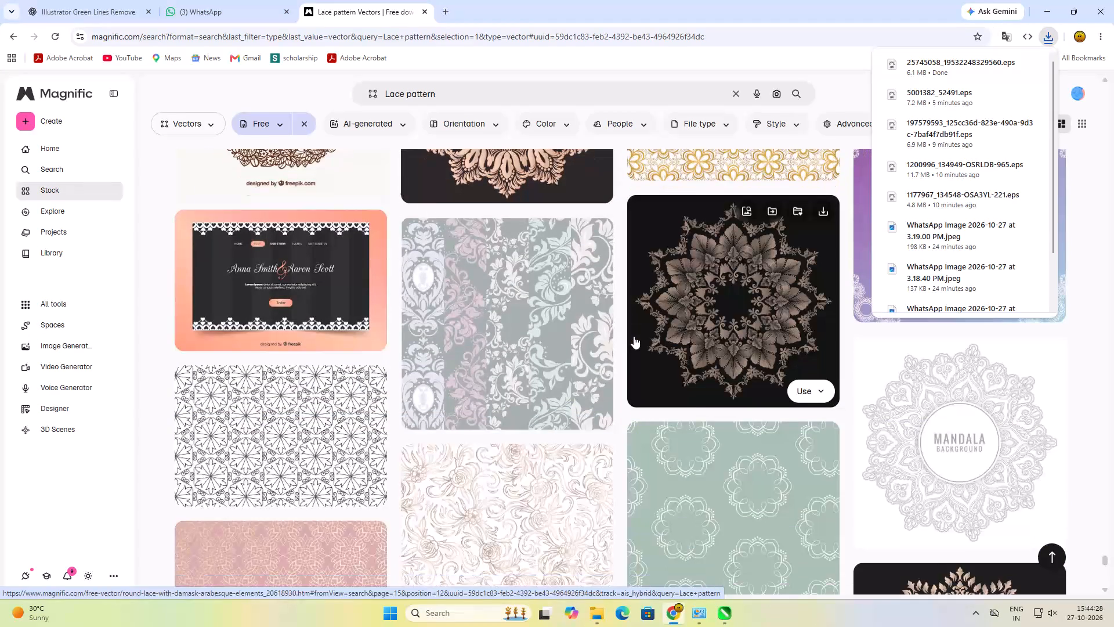
scroll(634, 336, "down", 11)
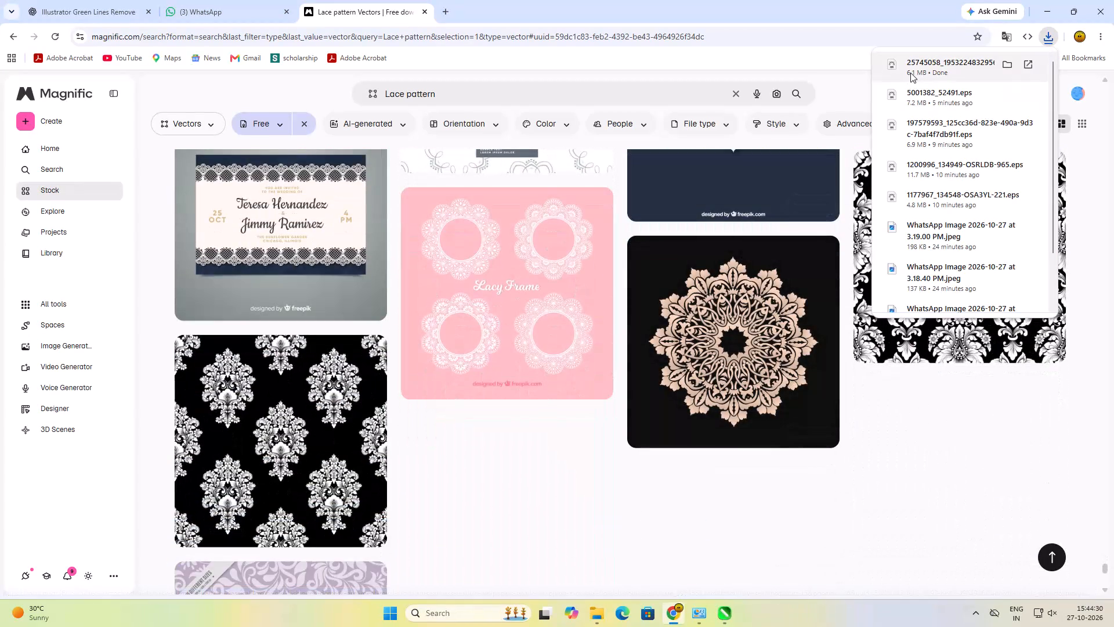
scroll(498, 491, "down", 5)
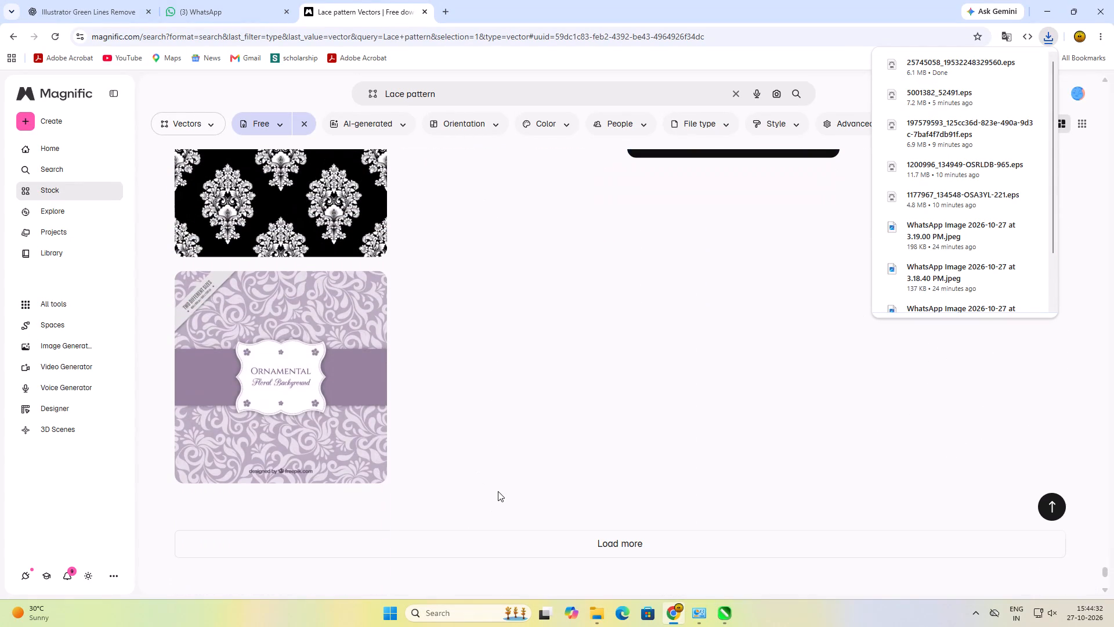
Open 25745058_19532248329560.eps from the Downloads folder in CorelDRAW 2025, importing it as editable with text as curves.
left_click(600, 624)
left_click(677, 538)
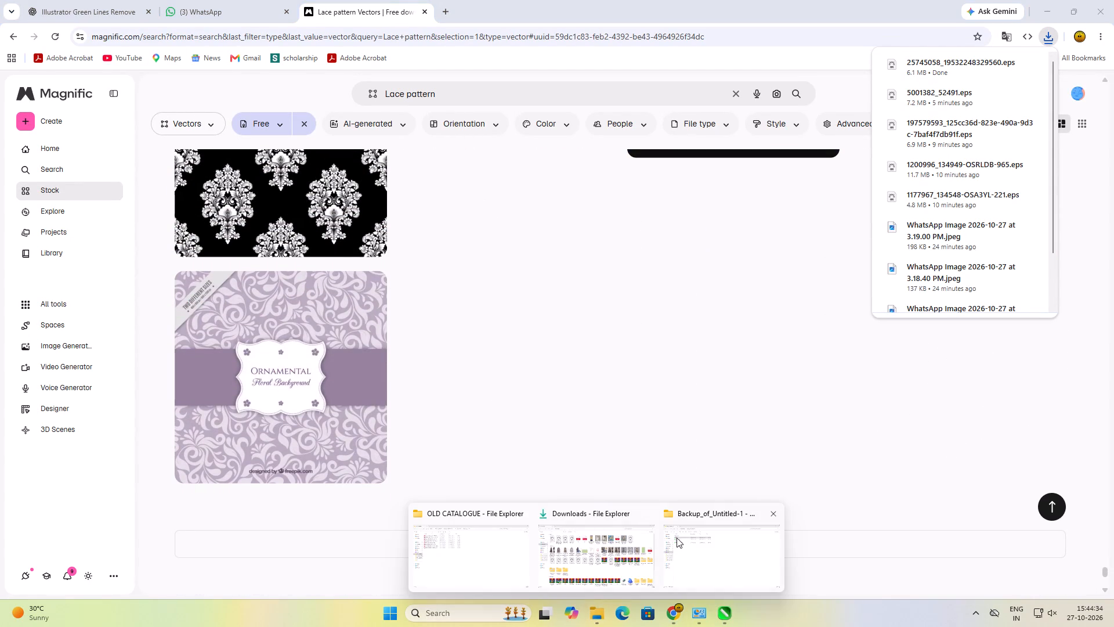
left_click(573, 575)
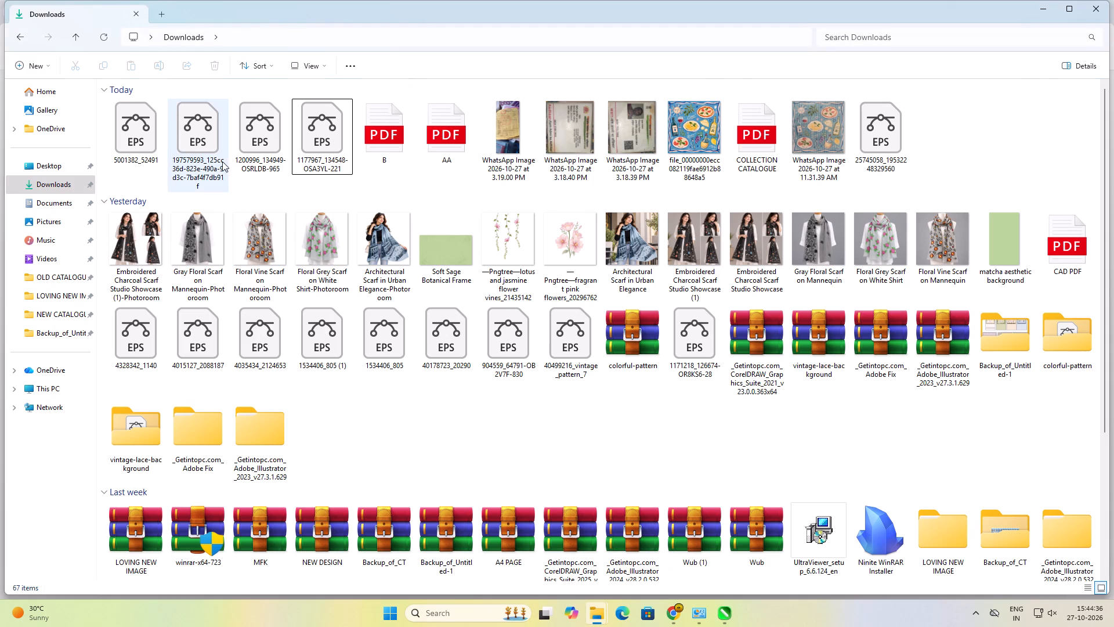
left_click(139, 135)
right_click(139, 135)
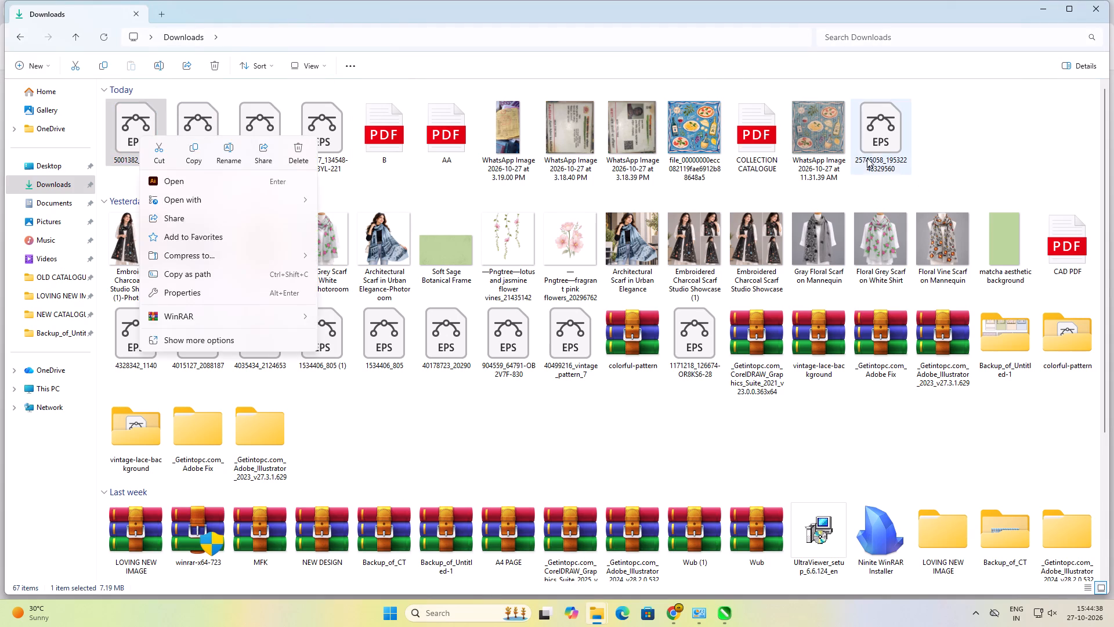
right_click(857, 143)
left_click(891, 211)
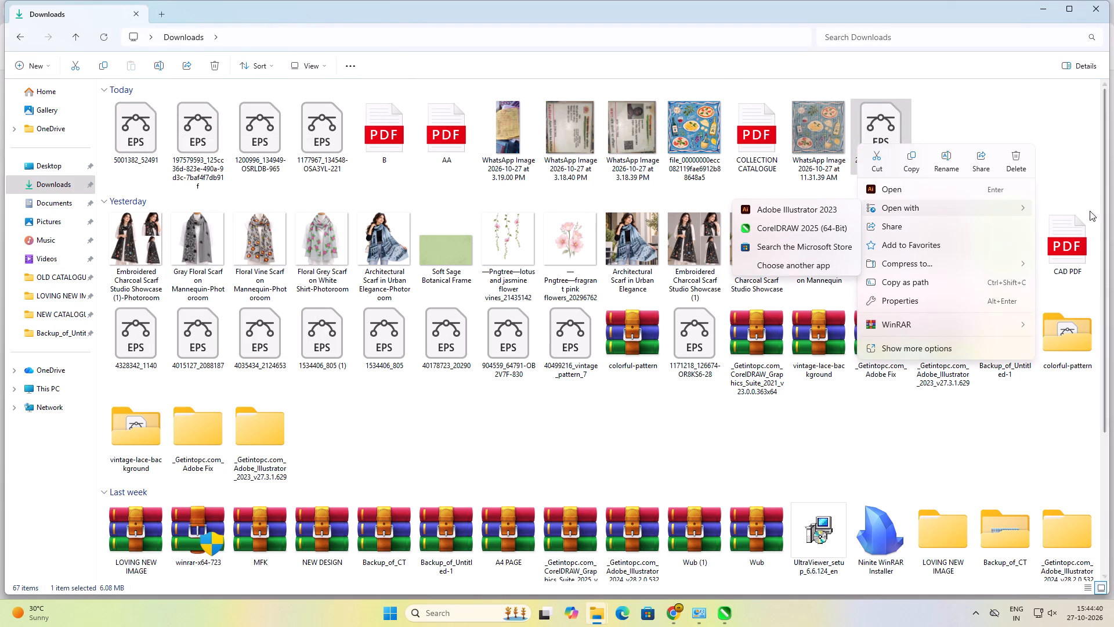
left_click(794, 225)
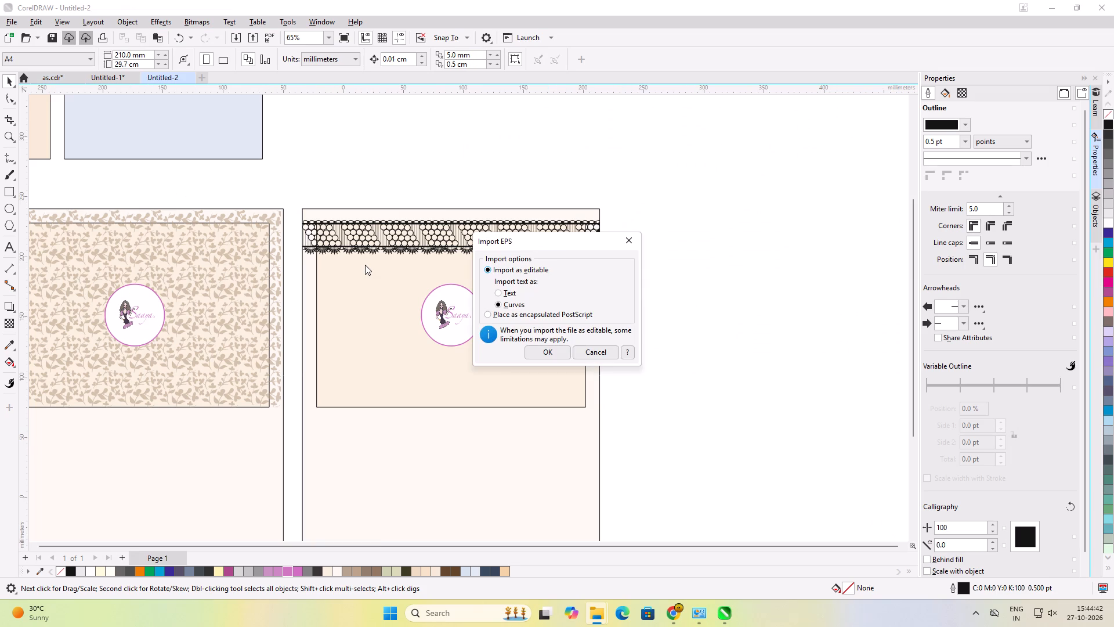
left_click(542, 356)
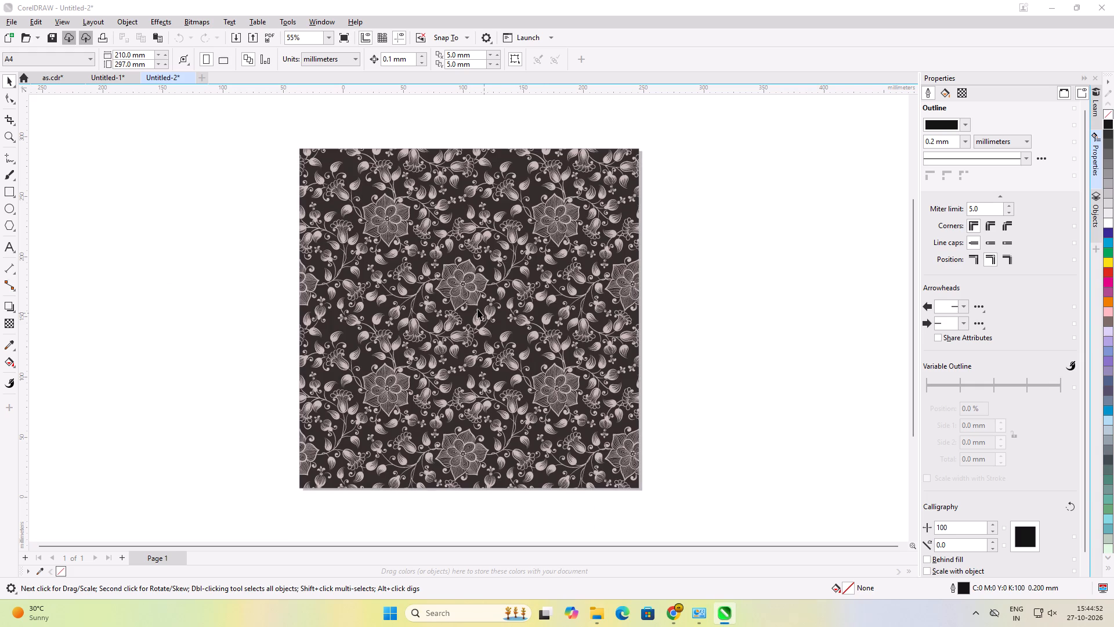
Examine the imported flower pattern's motifs and individual curves up close and as a whole.
left_click(467, 284)
left_click(681, 282)
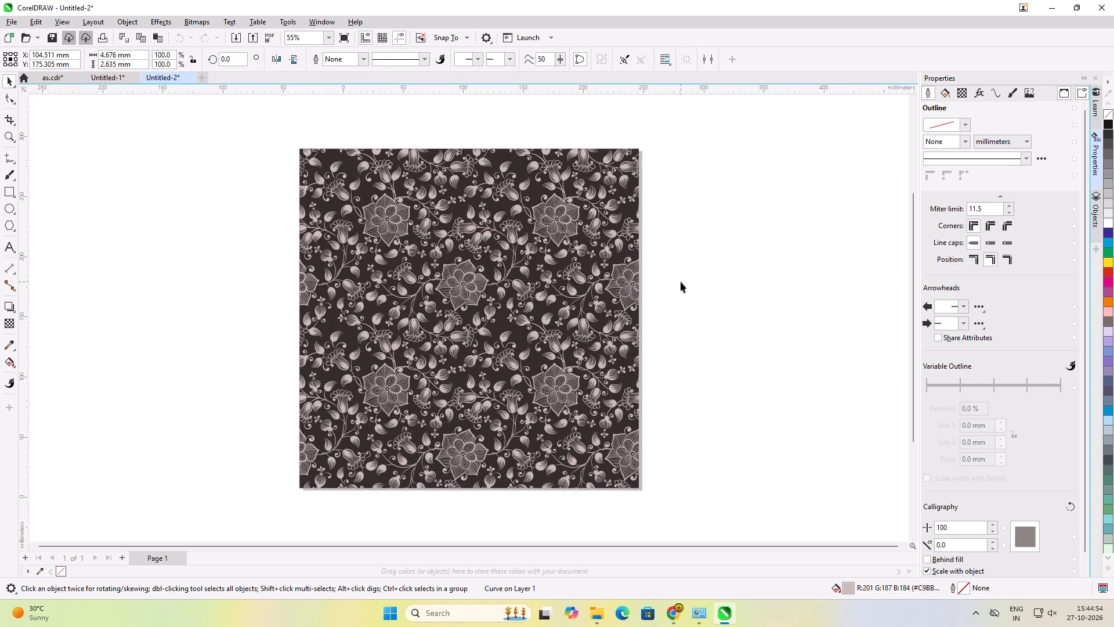
scroll(678, 282, "up", 2)
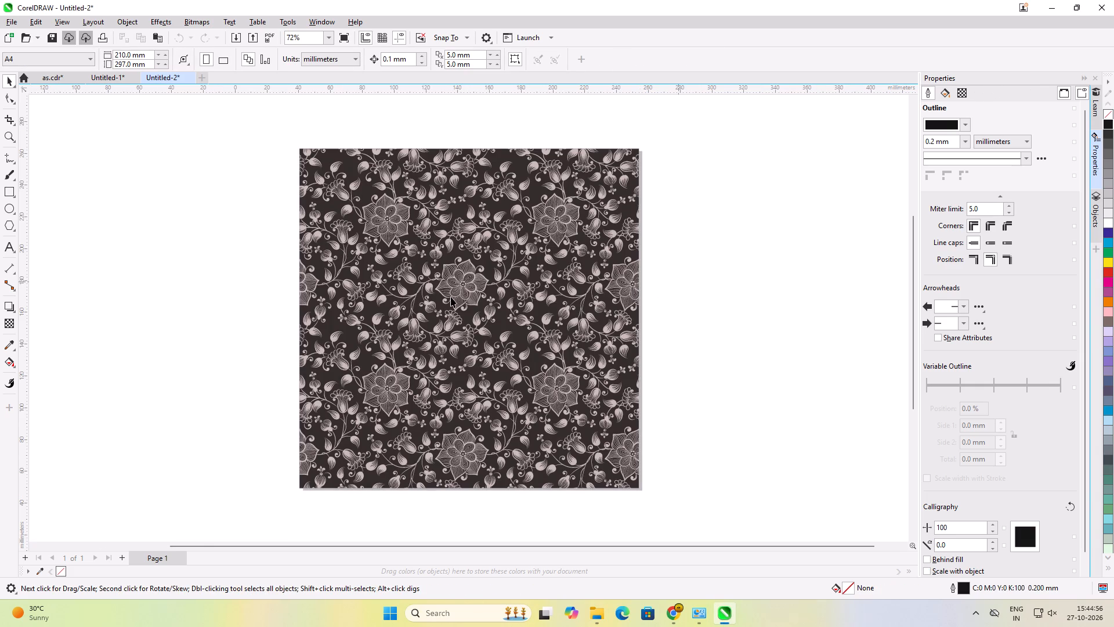
scroll(447, 301, "up", 3)
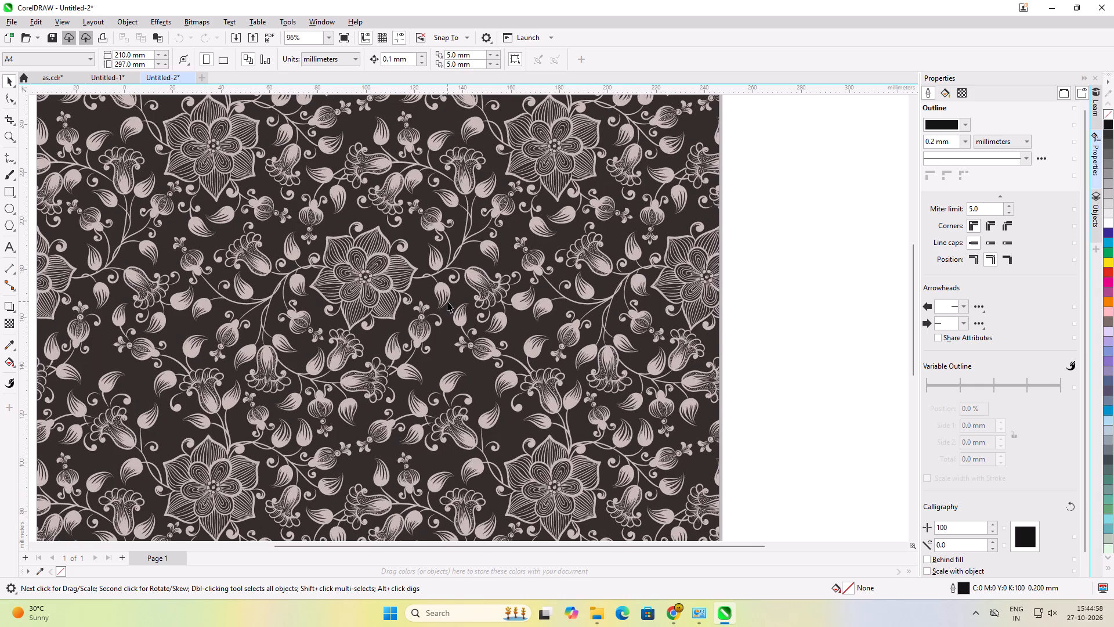
scroll(447, 301, "down", 3)
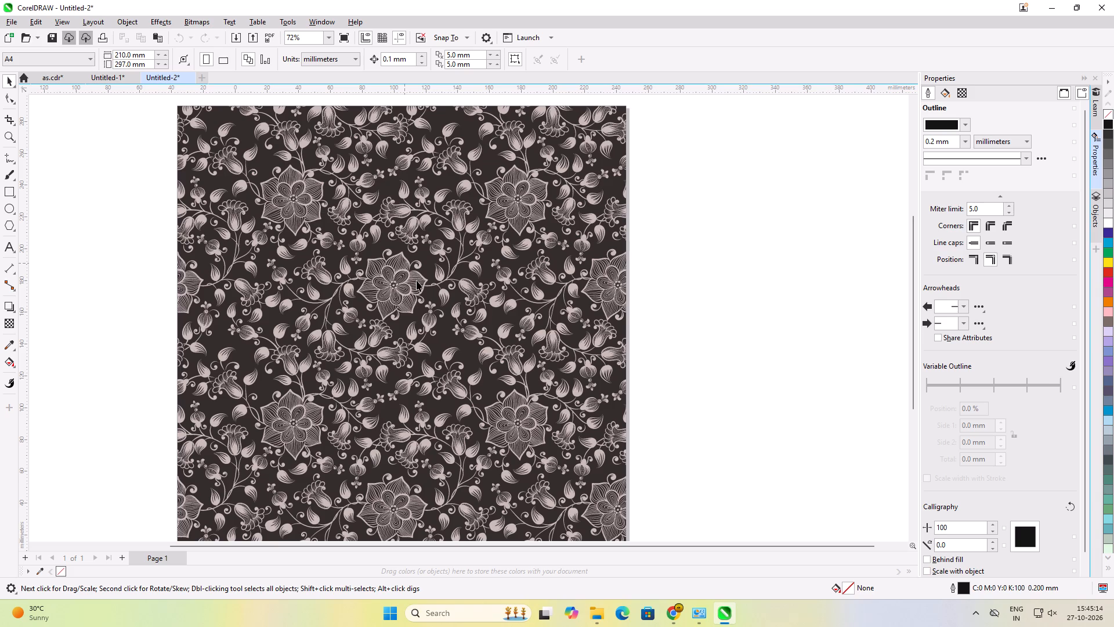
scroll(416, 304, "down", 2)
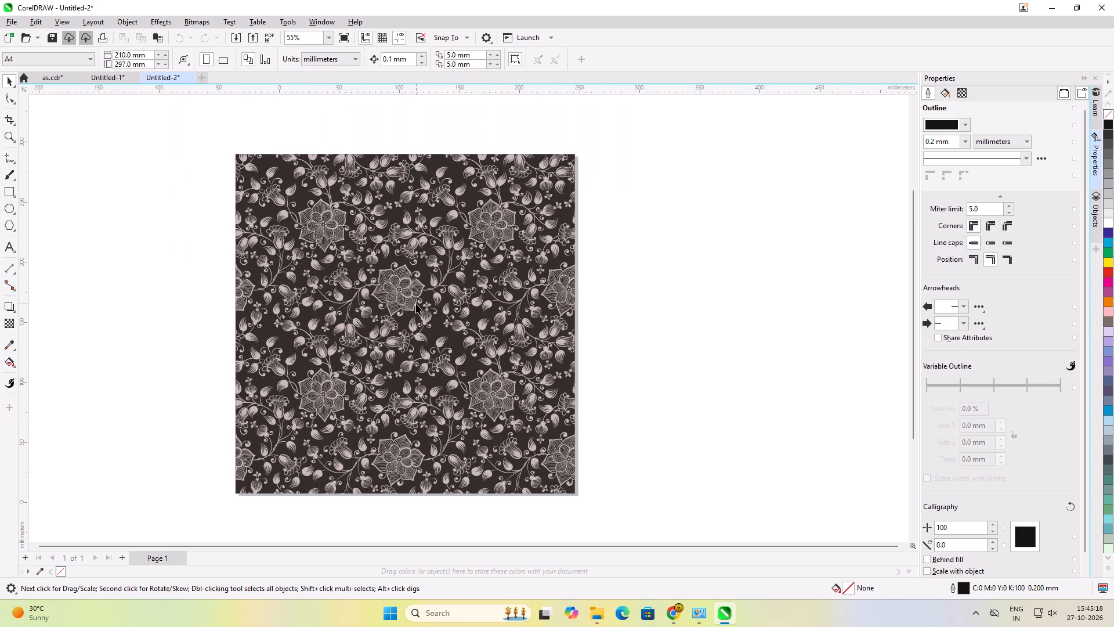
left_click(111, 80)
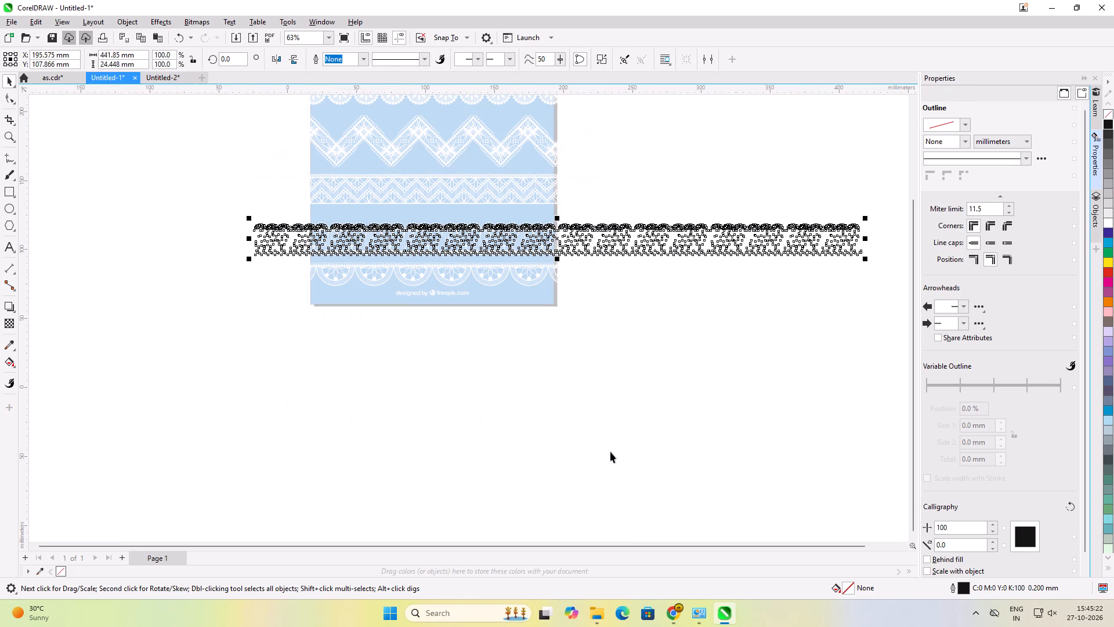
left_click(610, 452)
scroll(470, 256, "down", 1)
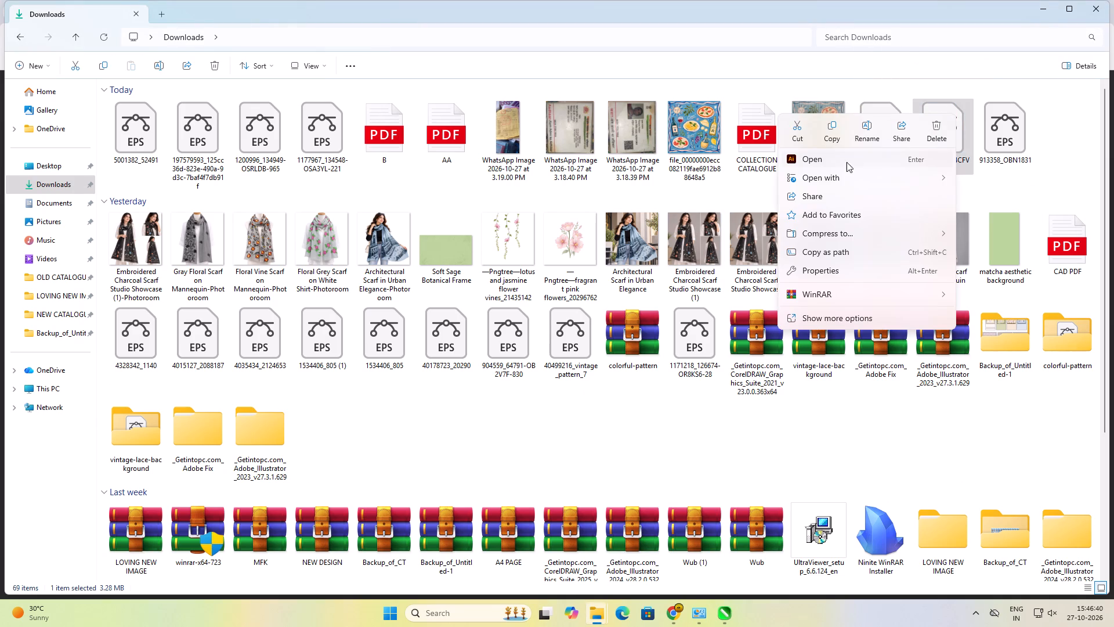
left_click(826, 174)
left_click(1017, 196)
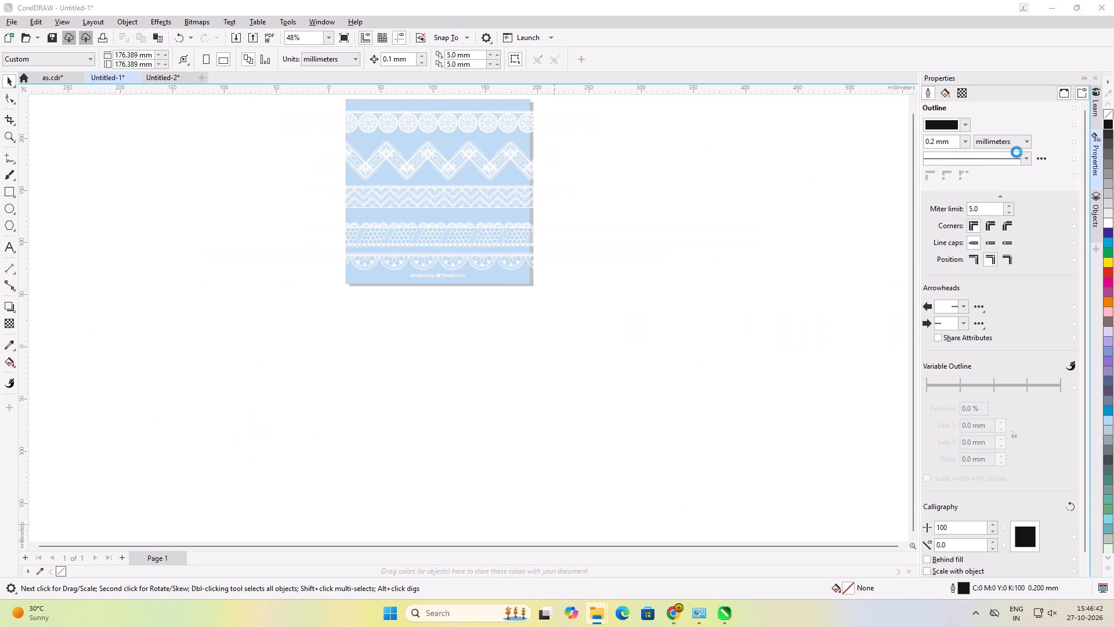
left_click(545, 353)
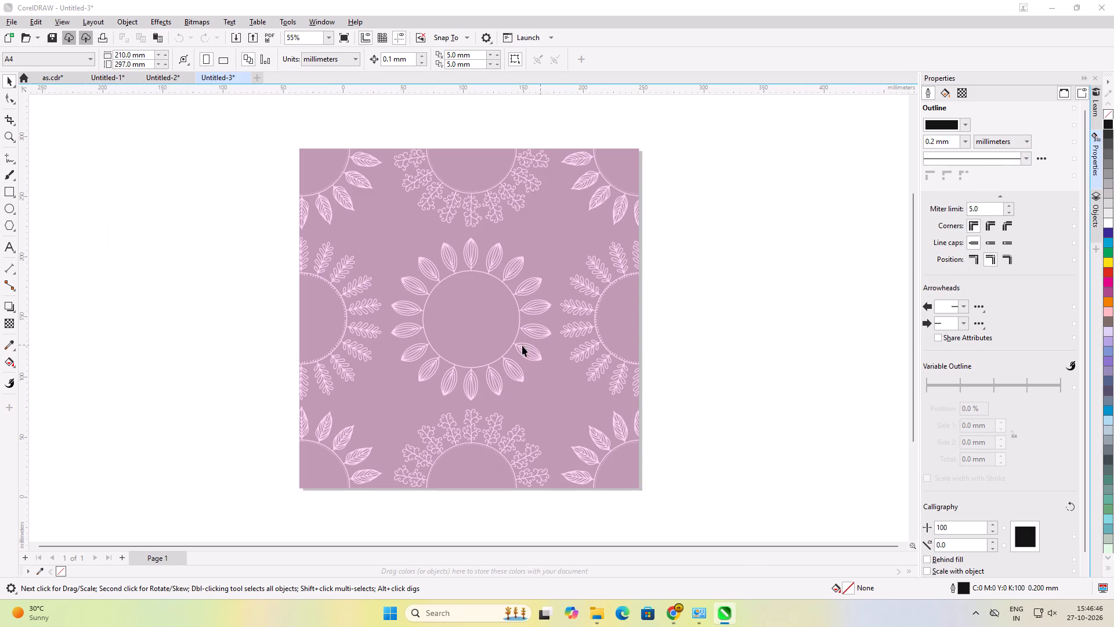
Copy the central leaf-ring curve from the purple floral background and paste it into as.cdr.
left_click(507, 274)
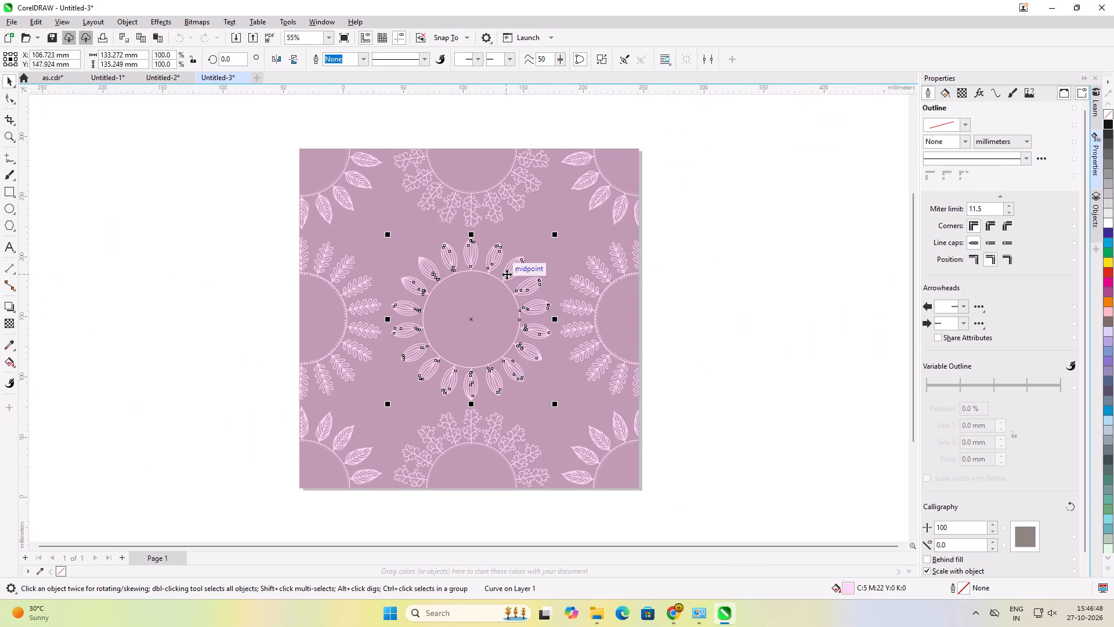
key("ctrl+c")
left_click(44, 80)
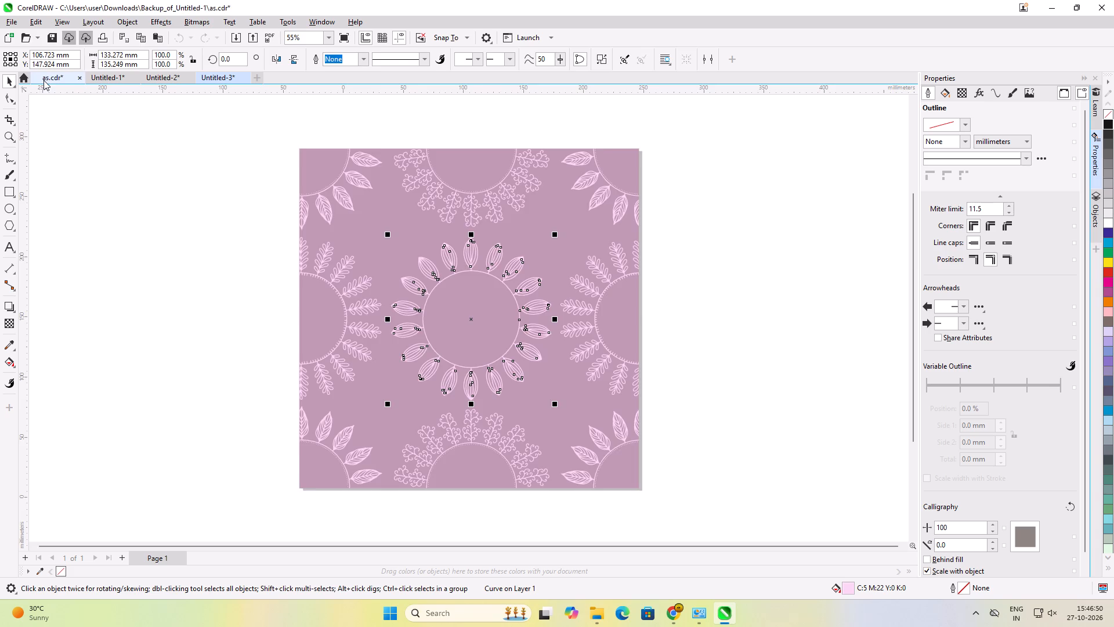
key("ctrl+v")
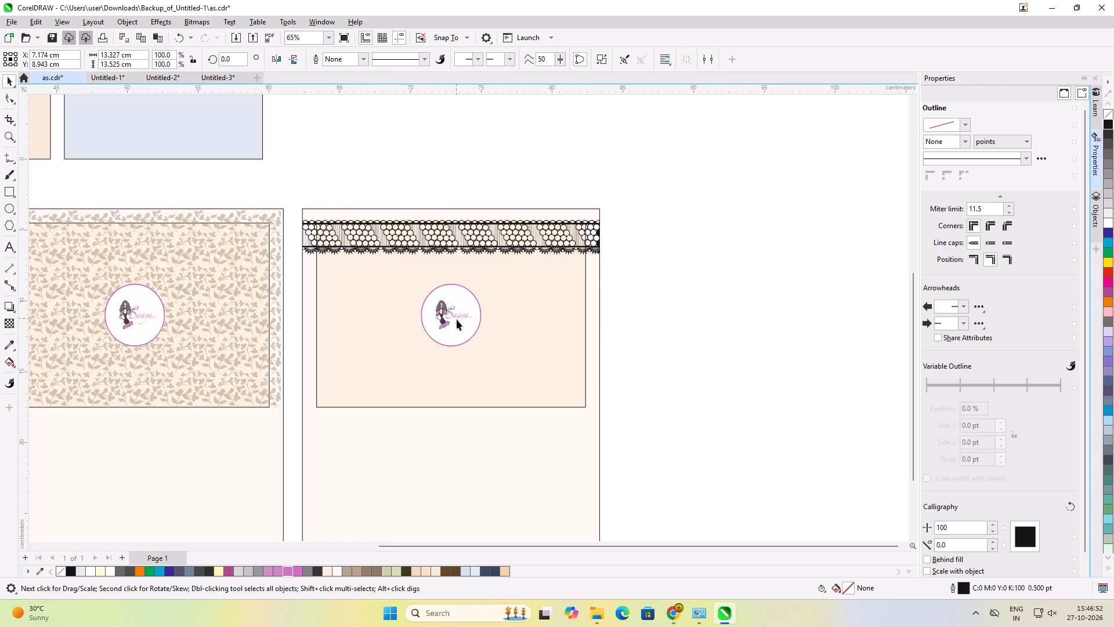
Centre the pasted leaf ring horizontally and vertically on the lace card's cream panel.
left_click(498, 367, "shift")
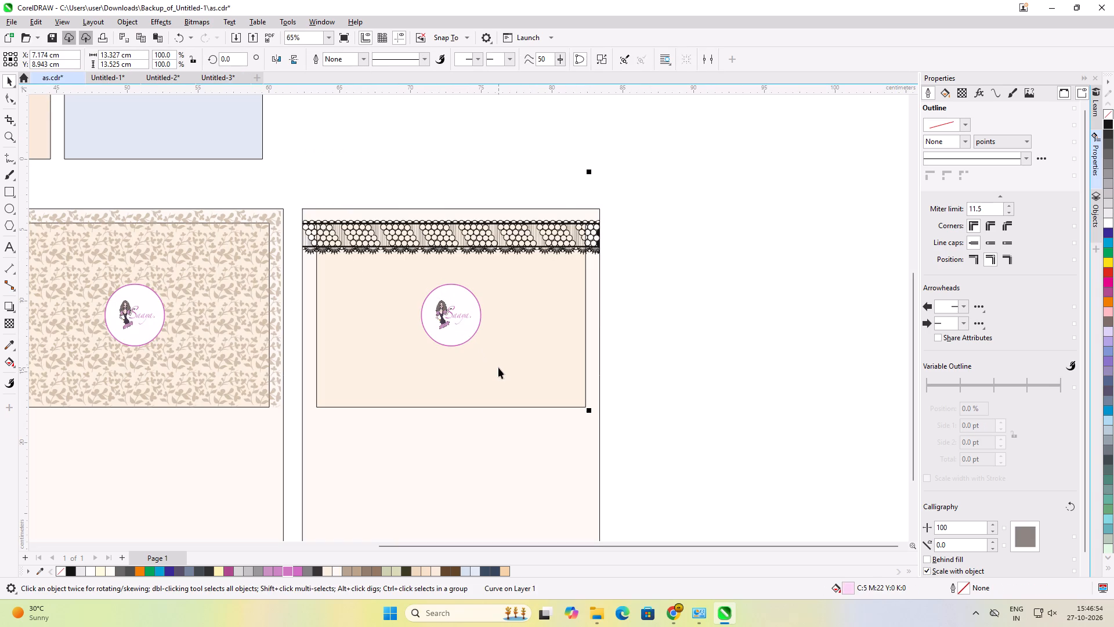
key("c")
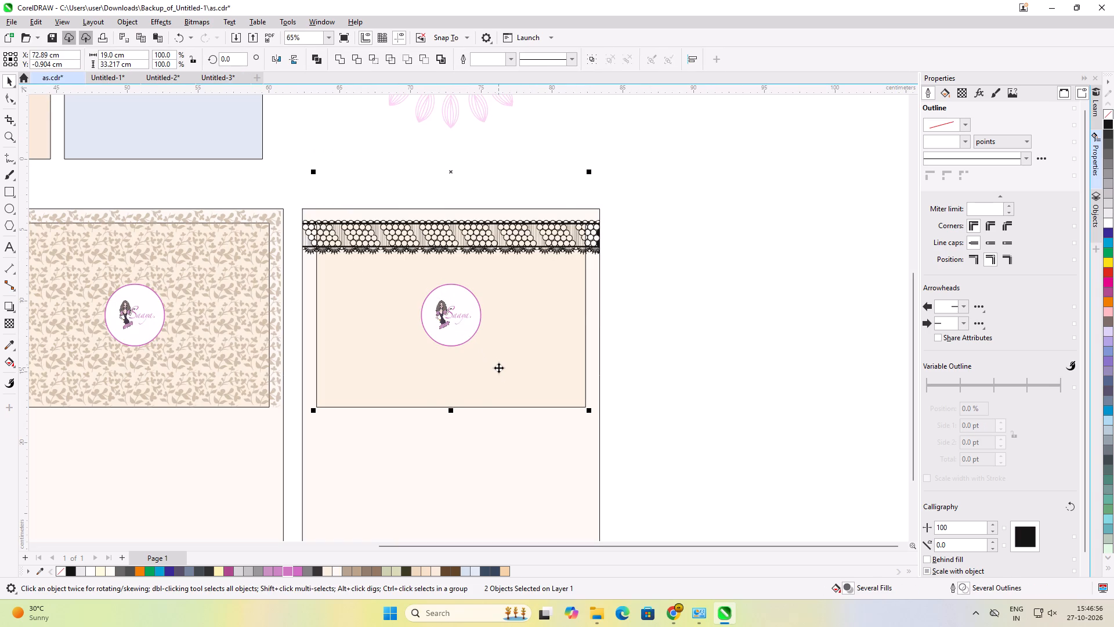
key("e")
left_click(837, 397)
Scale the leaf ring down around the Saaya logo circle to about 7.75 cm wide, keeping its centre fixed.
left_click(518, 333)
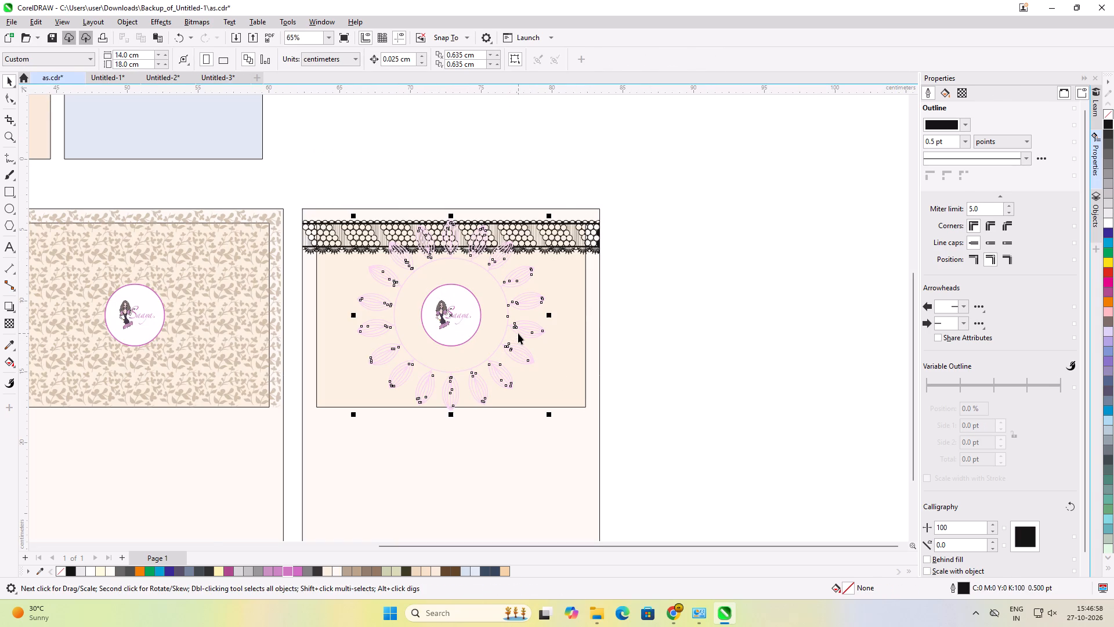
scroll(518, 333, "up", 2)
left_click_drag(558, 438, 540, 395, "shift")
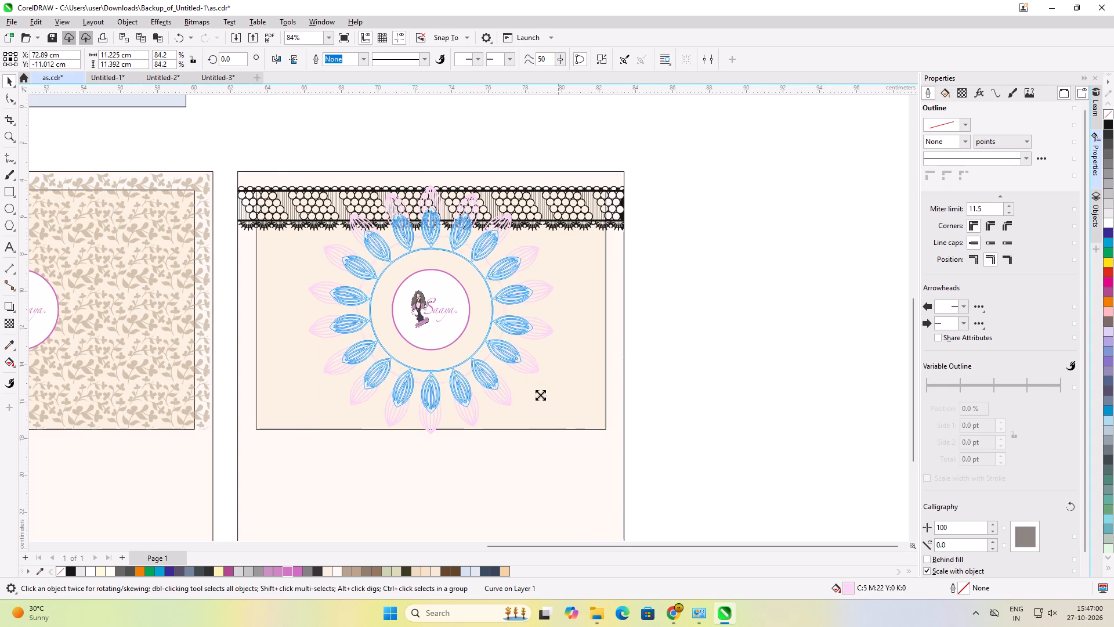
left_click_drag(540, 395, 537, 379, "shift")
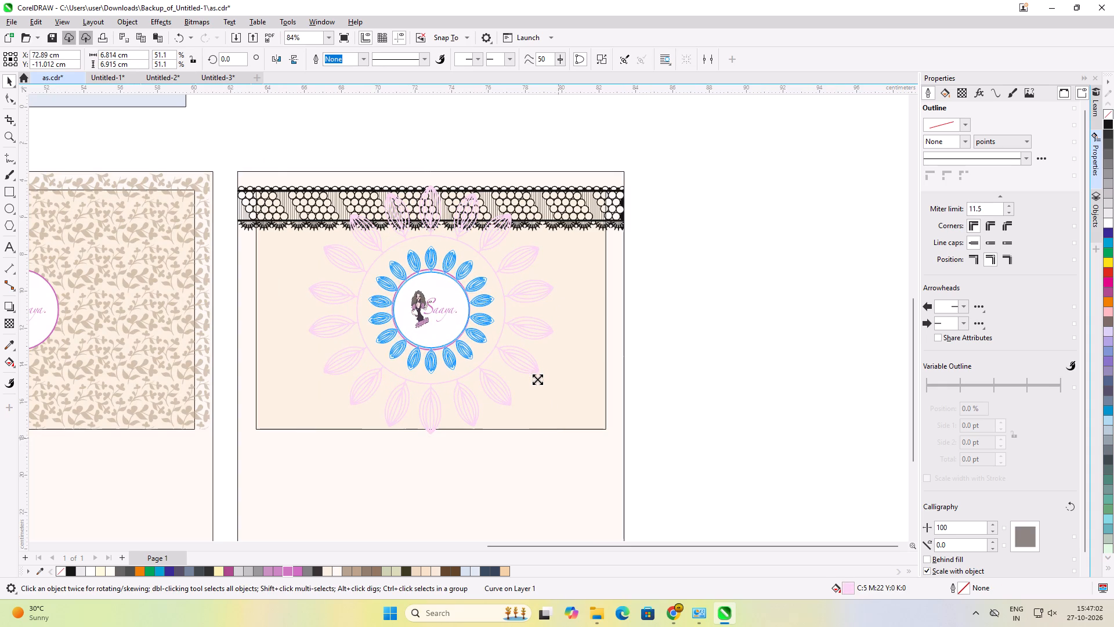
left_click_drag(537, 379, 545, 391, "shift")
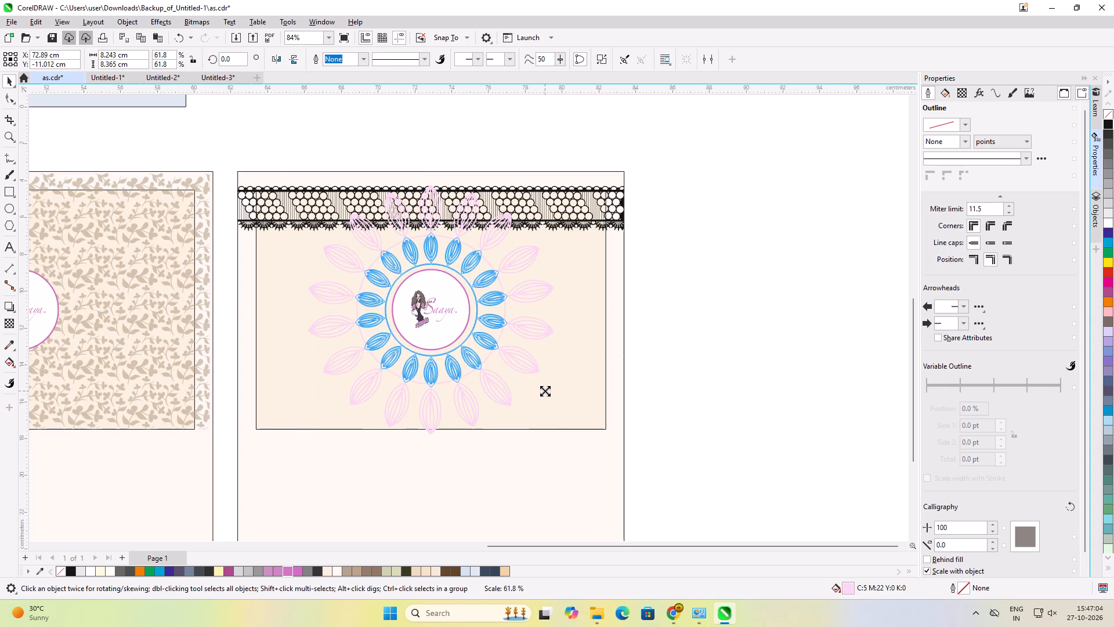
left_click_drag(545, 391, 543, 386, "shift")
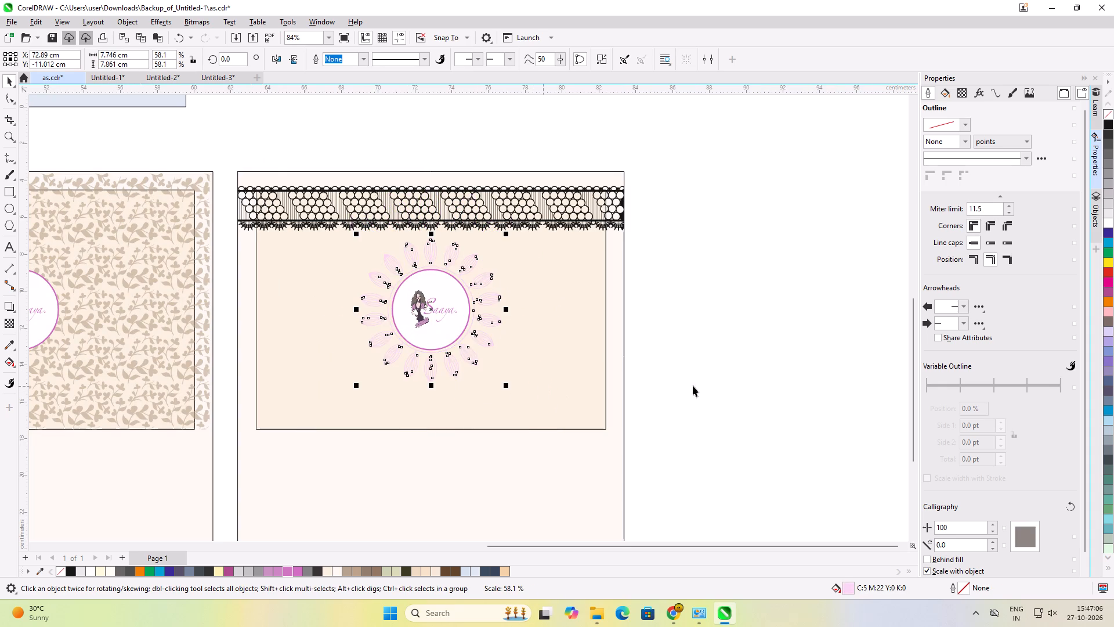
left_click(745, 385)
Fine-tune the leaf ring's size to about 7.69 cm wide so its inner circle closely frames the logo circle.
scroll(395, 301, "up", 6)
scroll(471, 272, "up", 1)
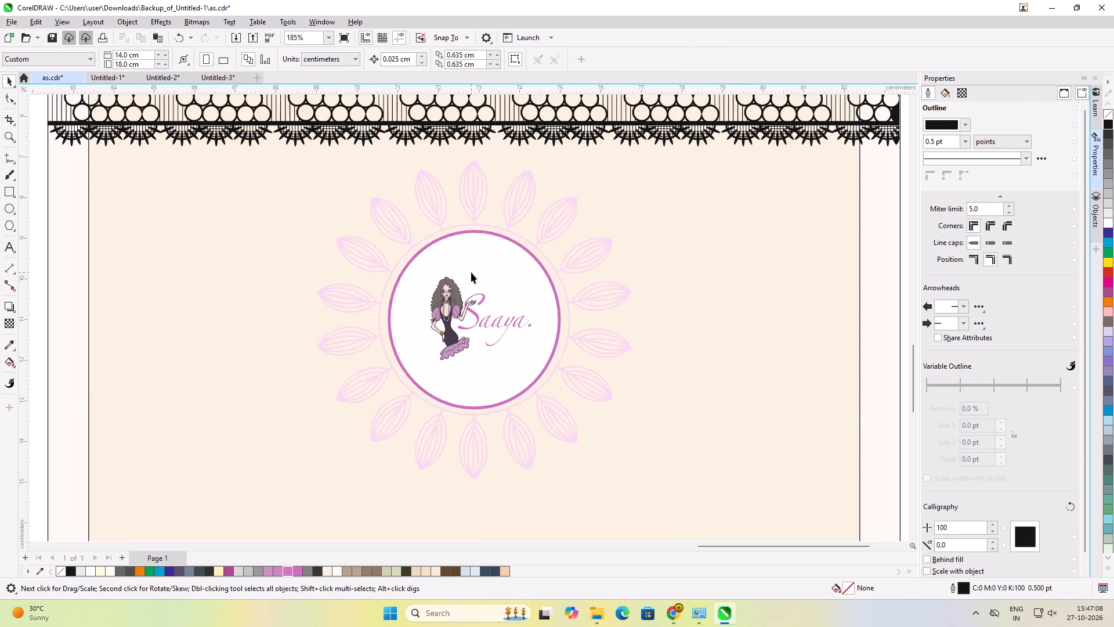
scroll(471, 272, "up", 1)
left_click(523, 219)
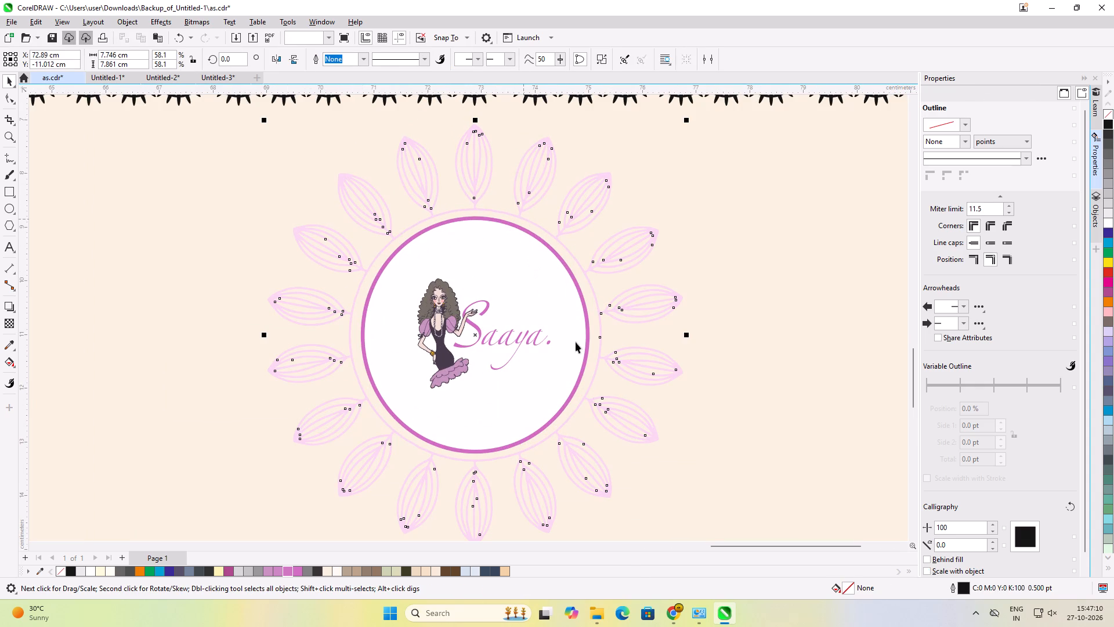
scroll(534, 316, "down", 3)
left_click_drag(635, 473, 639, 474)
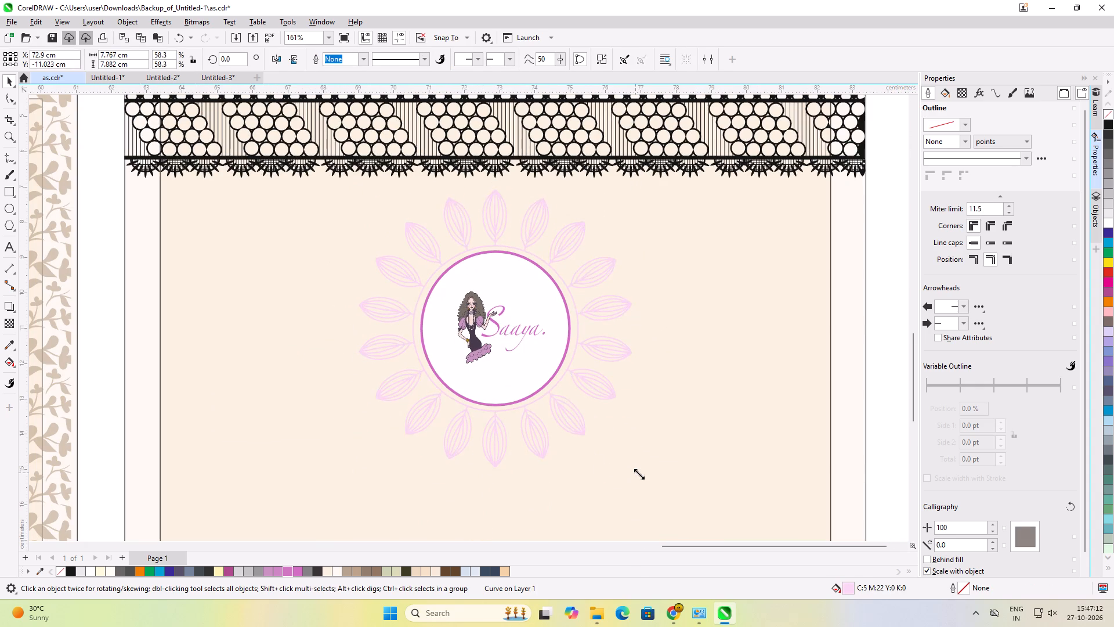
left_click_drag(639, 474, 656, 474)
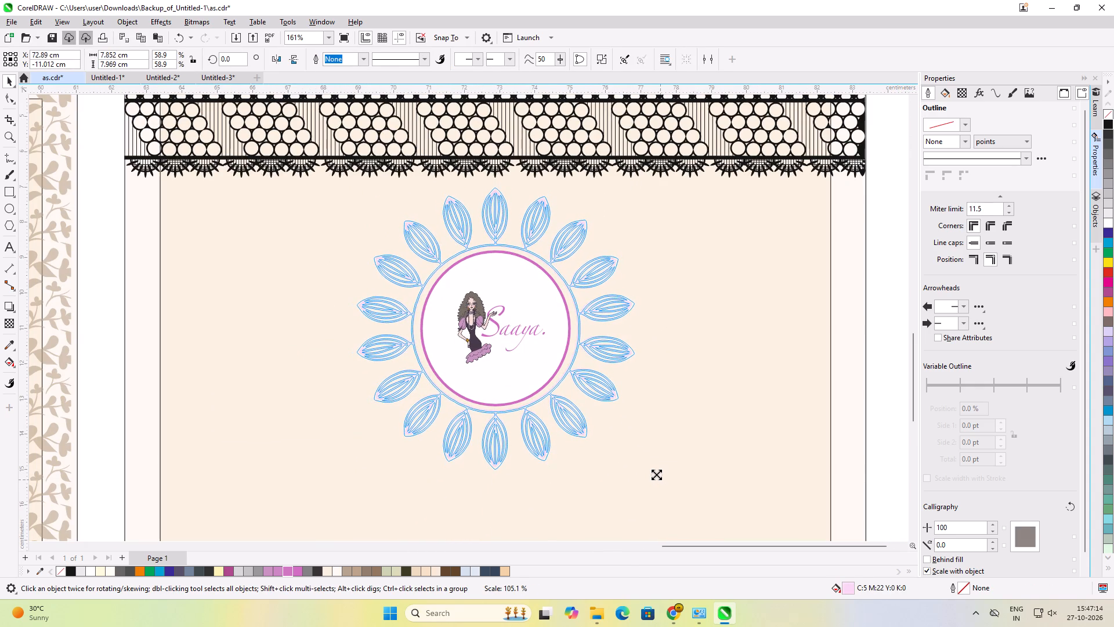
left_click_drag(656, 474, 654, 467)
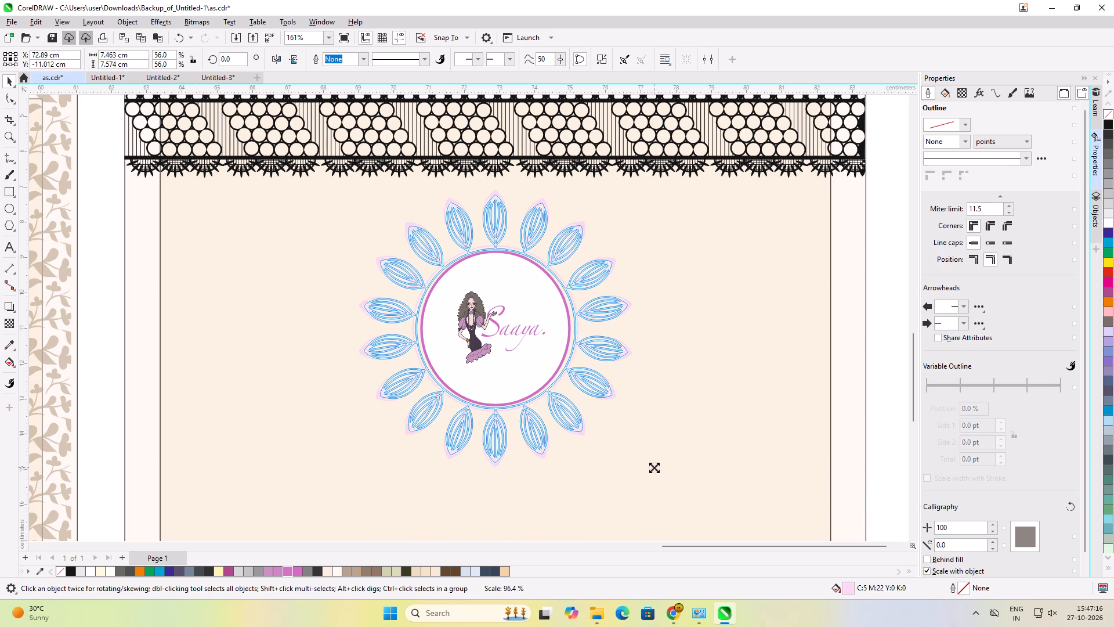
left_click_drag(654, 467, 656, 474)
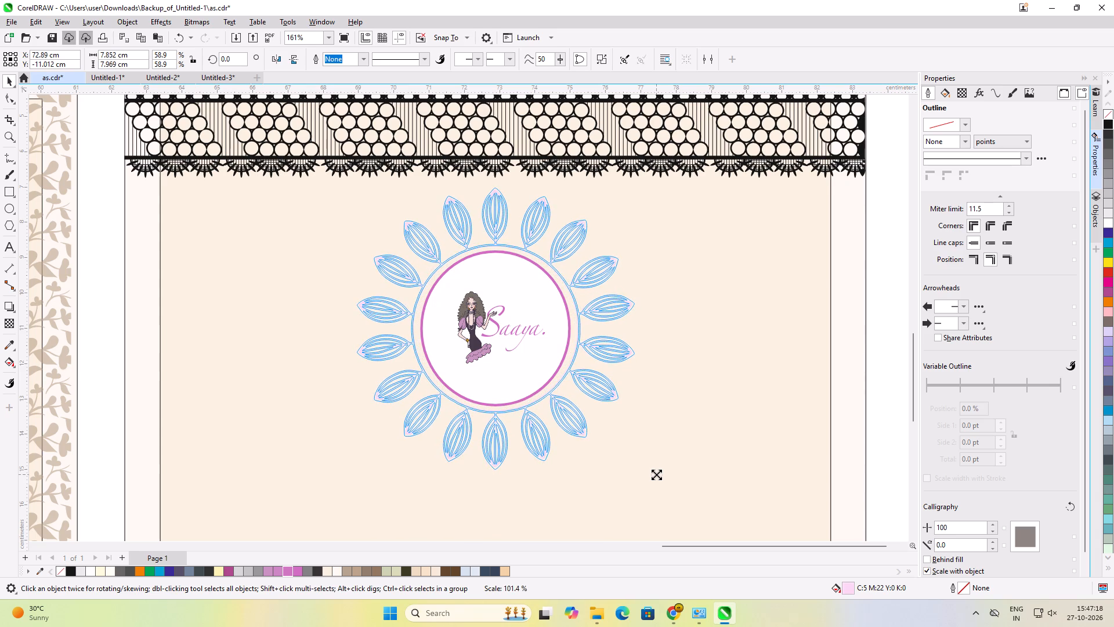
left_click_drag(656, 474, 655, 471)
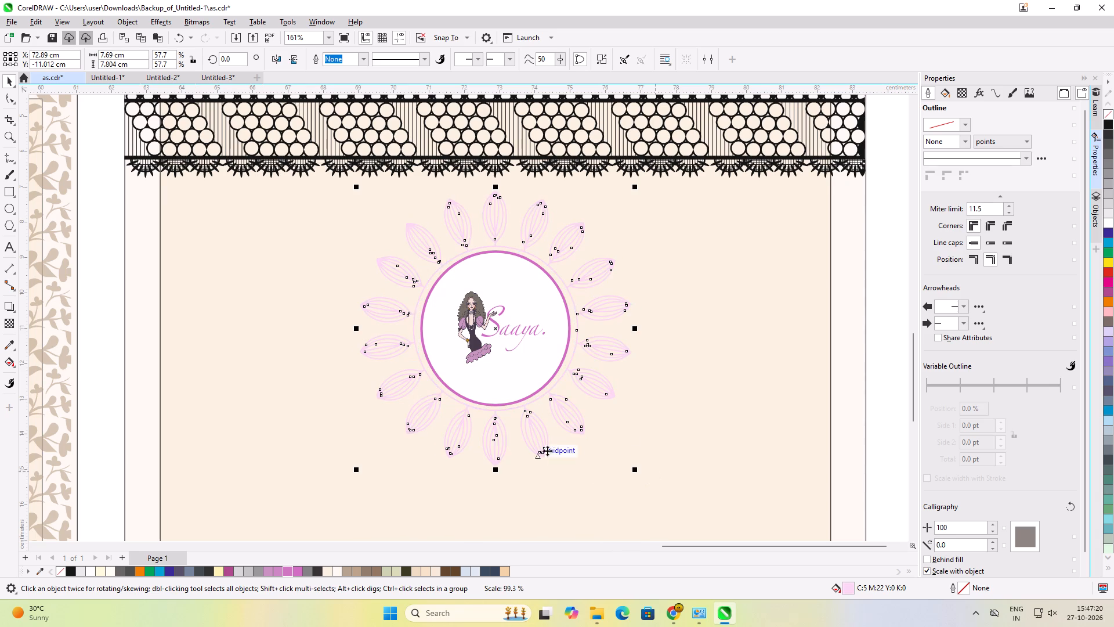
left_click(669, 411)
scroll(386, 343, "down", 5)
left_click(703, 336)
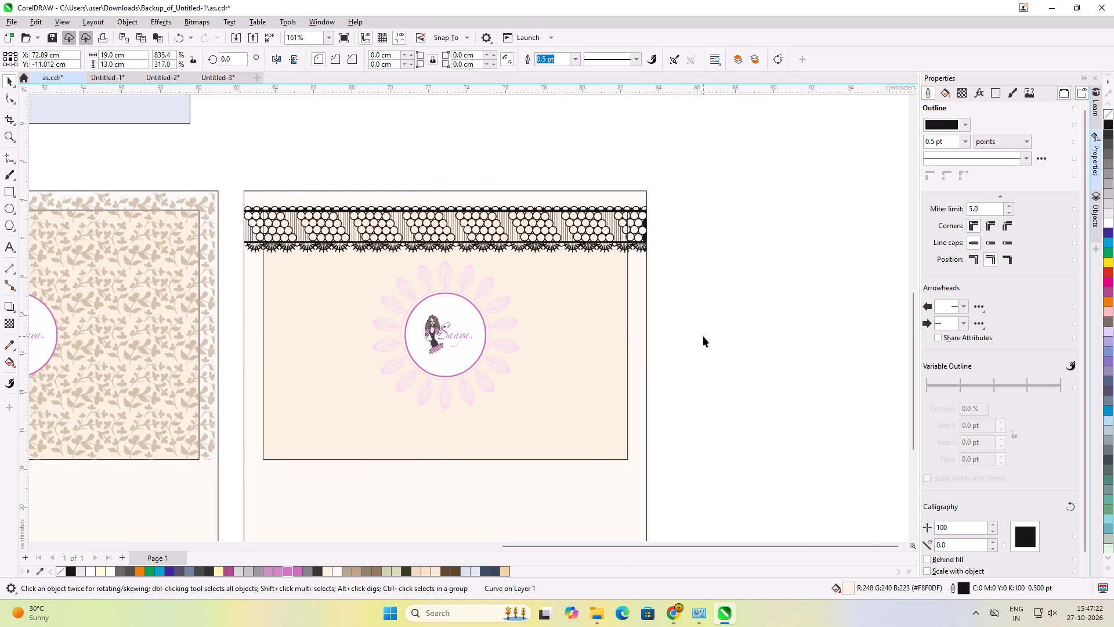
scroll(410, 291, "up", 1)
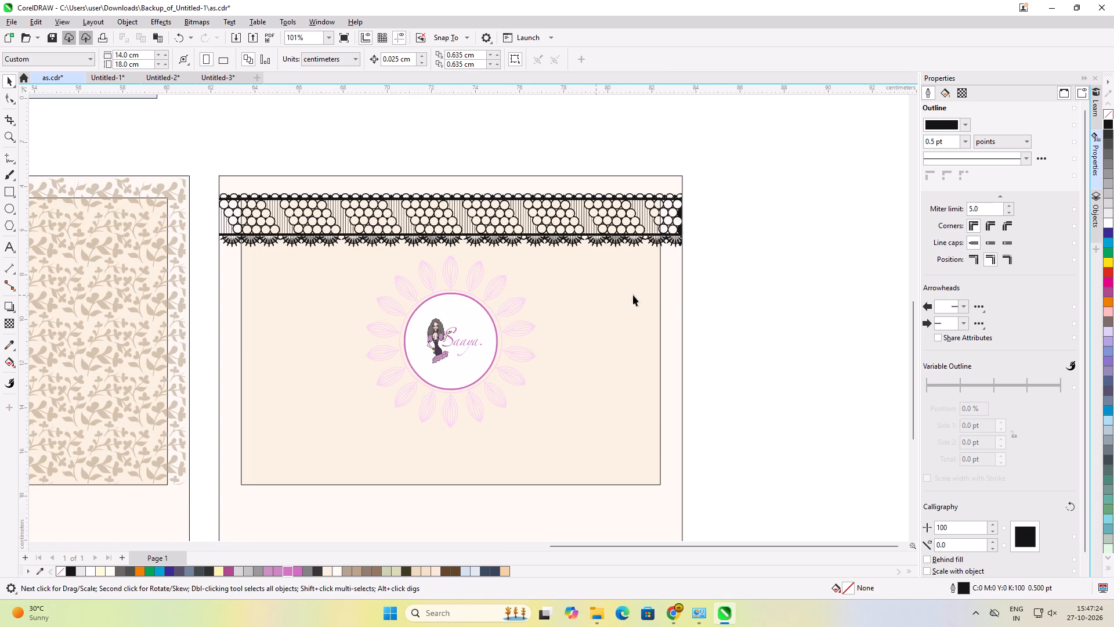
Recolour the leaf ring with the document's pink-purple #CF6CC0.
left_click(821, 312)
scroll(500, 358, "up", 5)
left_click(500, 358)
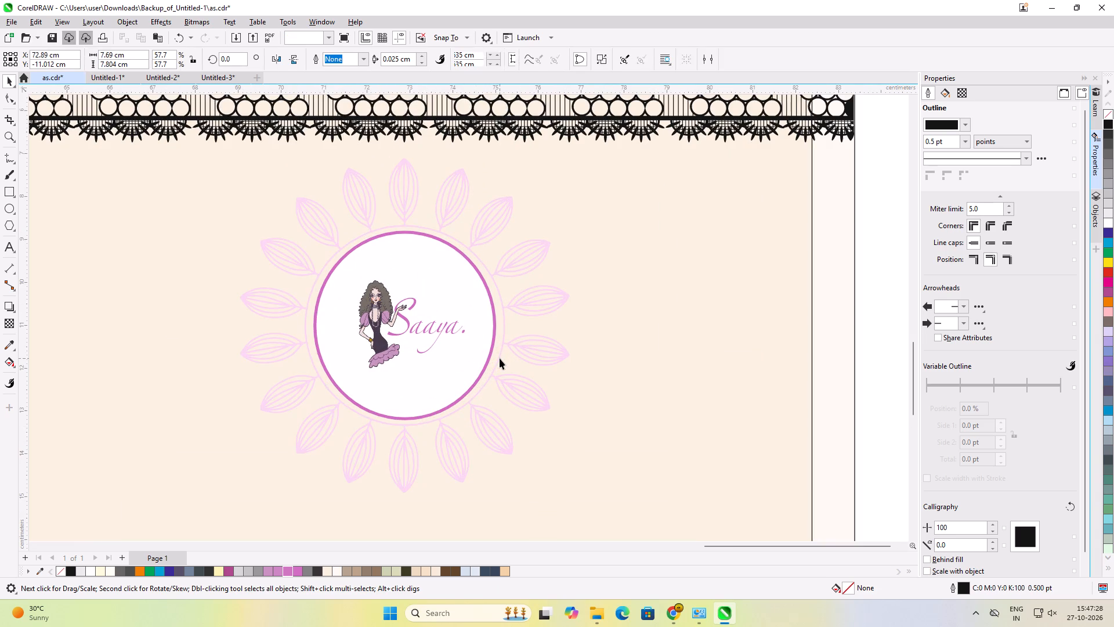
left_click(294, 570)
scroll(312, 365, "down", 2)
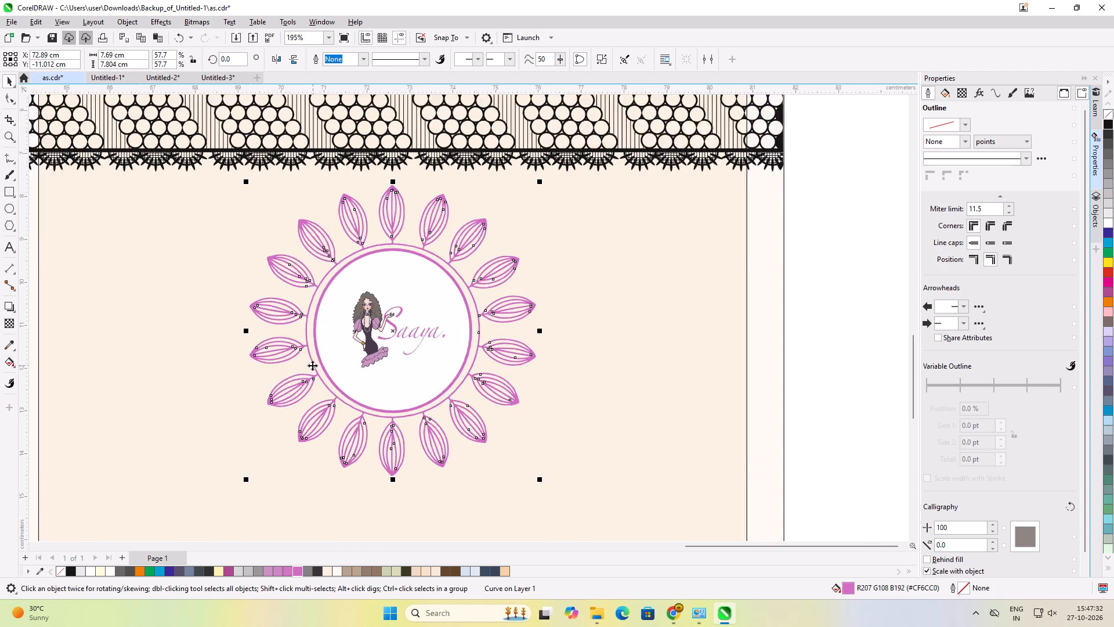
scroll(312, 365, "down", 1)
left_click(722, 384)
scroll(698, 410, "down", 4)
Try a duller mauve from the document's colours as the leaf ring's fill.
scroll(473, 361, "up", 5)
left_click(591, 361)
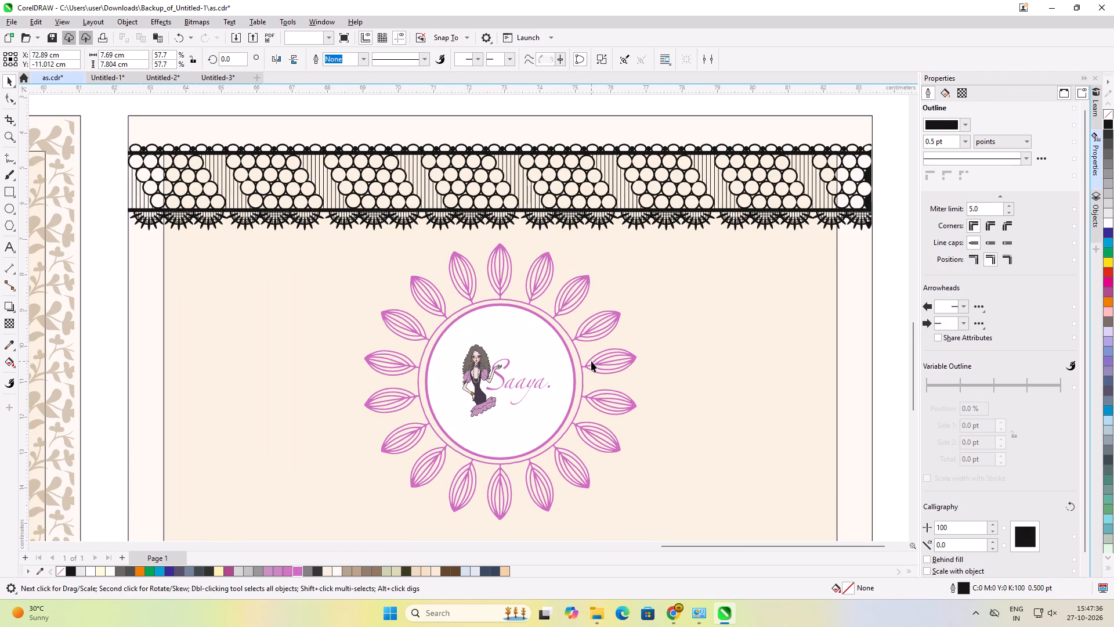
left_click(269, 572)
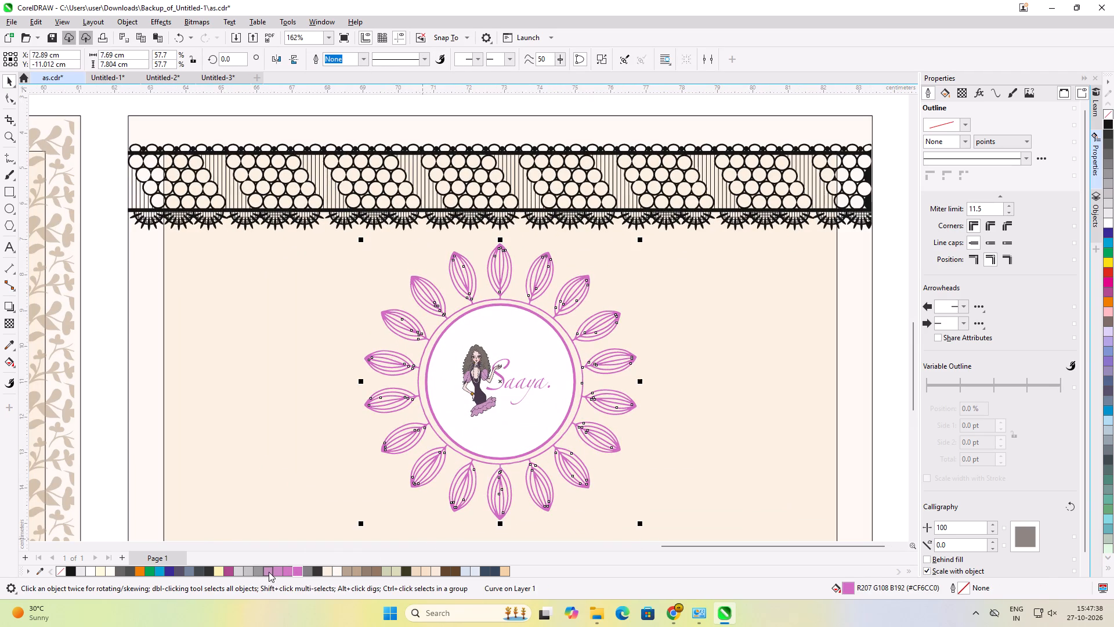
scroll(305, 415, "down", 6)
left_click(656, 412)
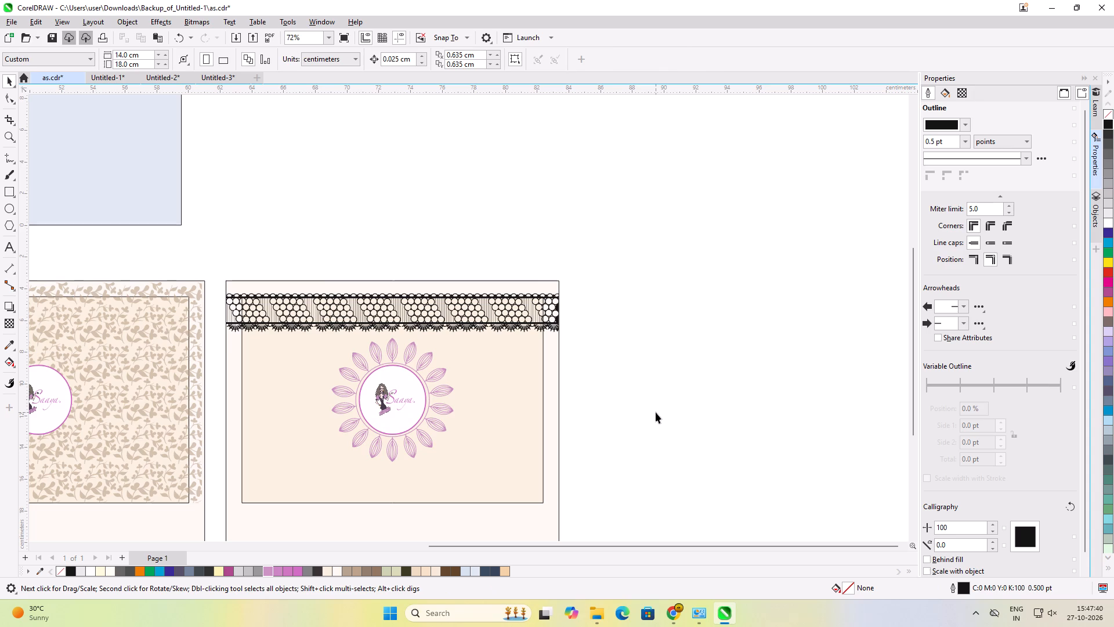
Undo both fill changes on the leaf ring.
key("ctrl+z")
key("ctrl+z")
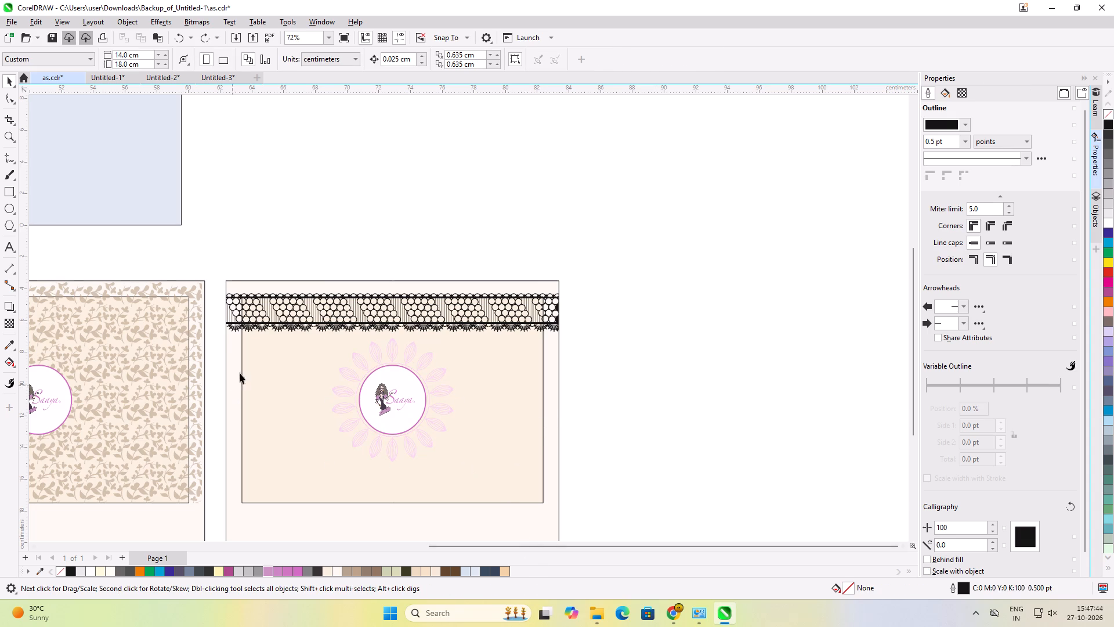
Switch to the Untitled-2 document containing the dark floral pattern.
left_click(212, 80)
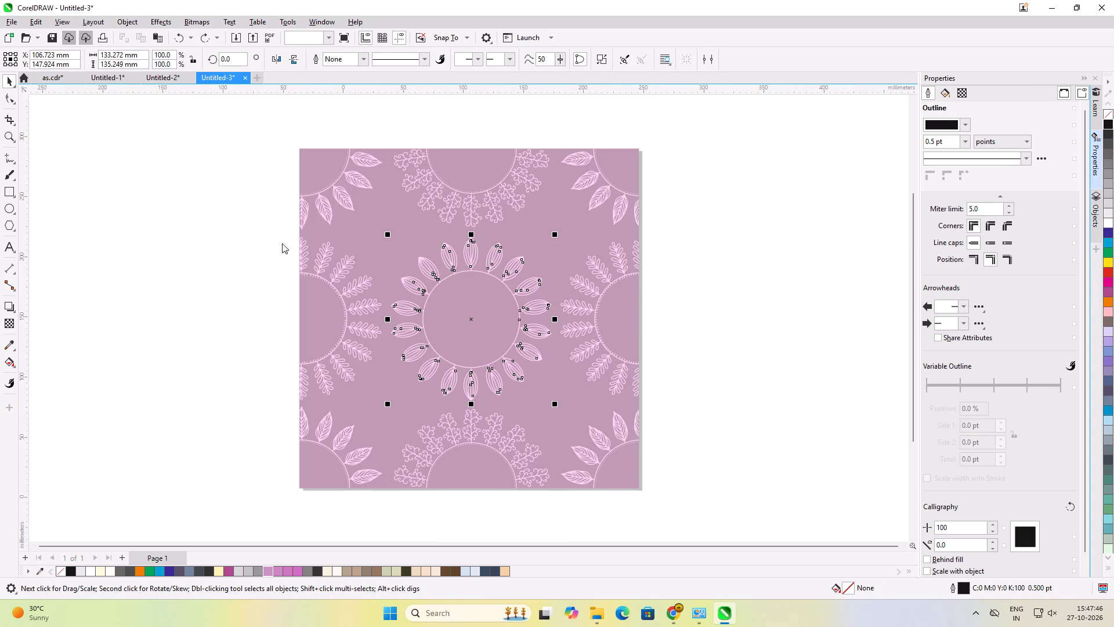
left_click(164, 81)
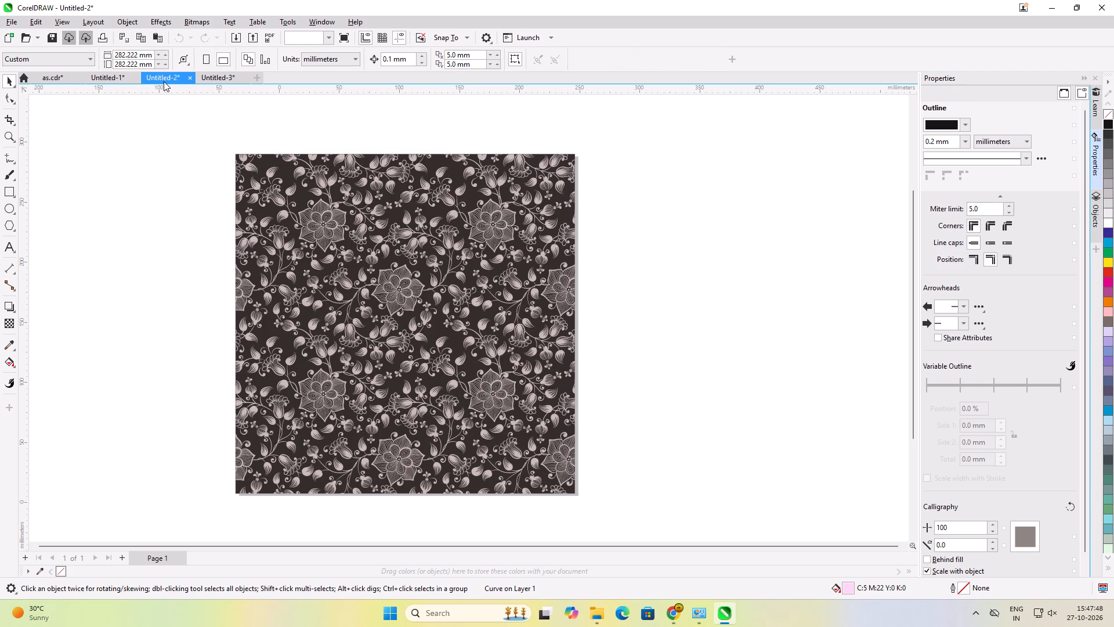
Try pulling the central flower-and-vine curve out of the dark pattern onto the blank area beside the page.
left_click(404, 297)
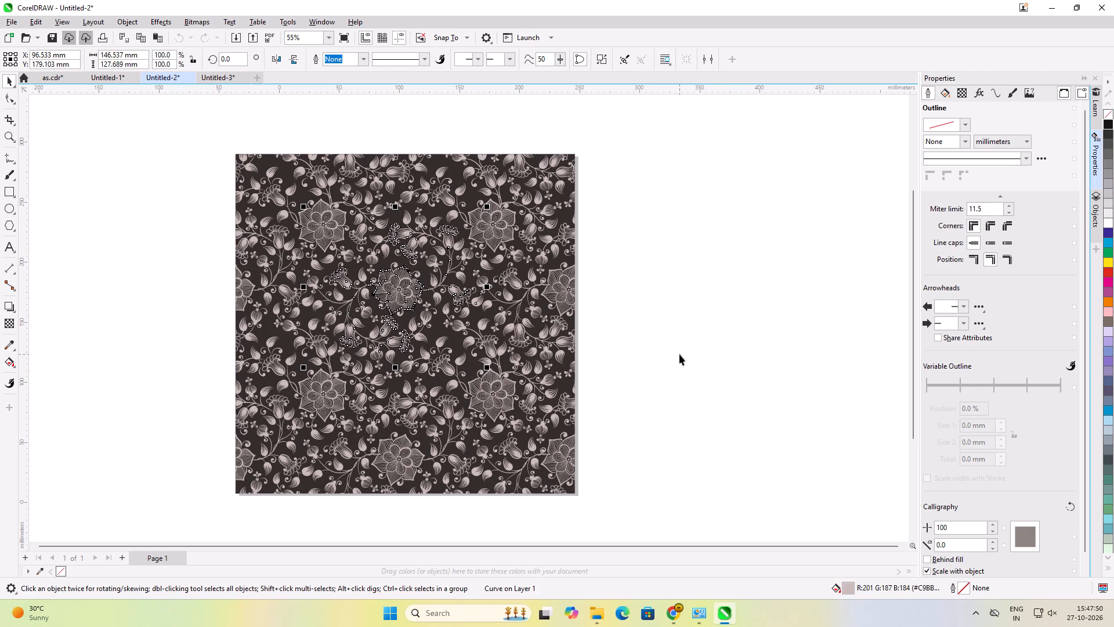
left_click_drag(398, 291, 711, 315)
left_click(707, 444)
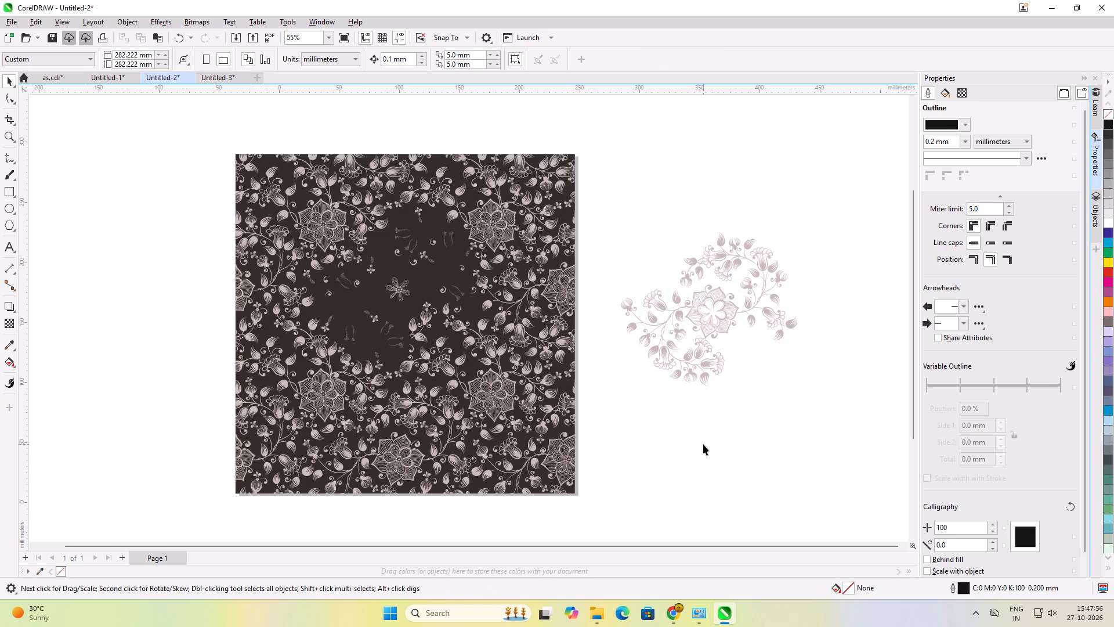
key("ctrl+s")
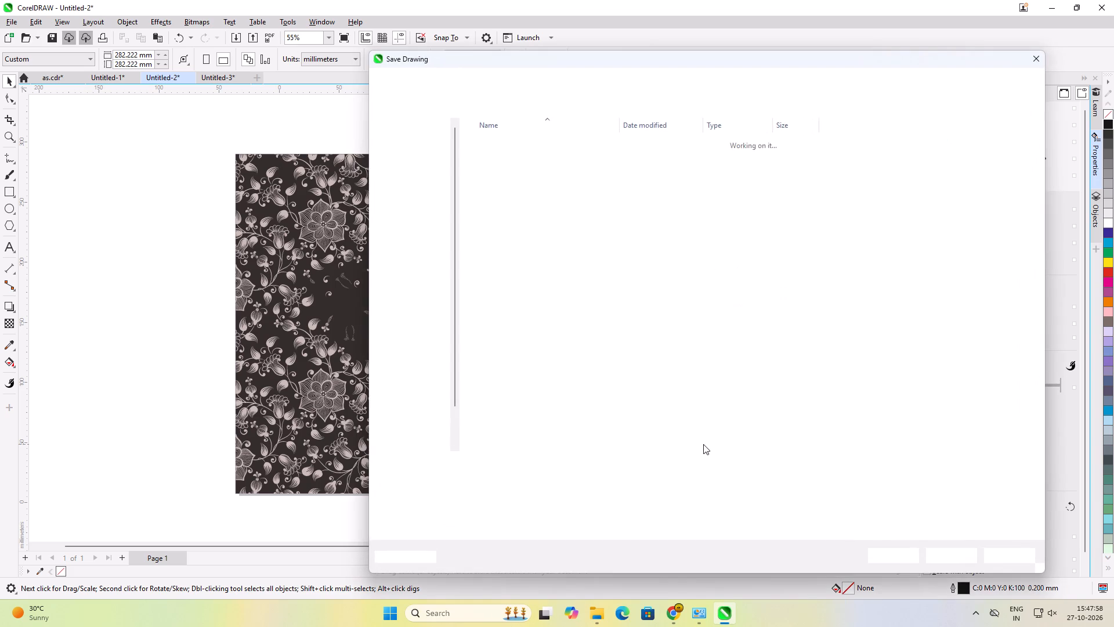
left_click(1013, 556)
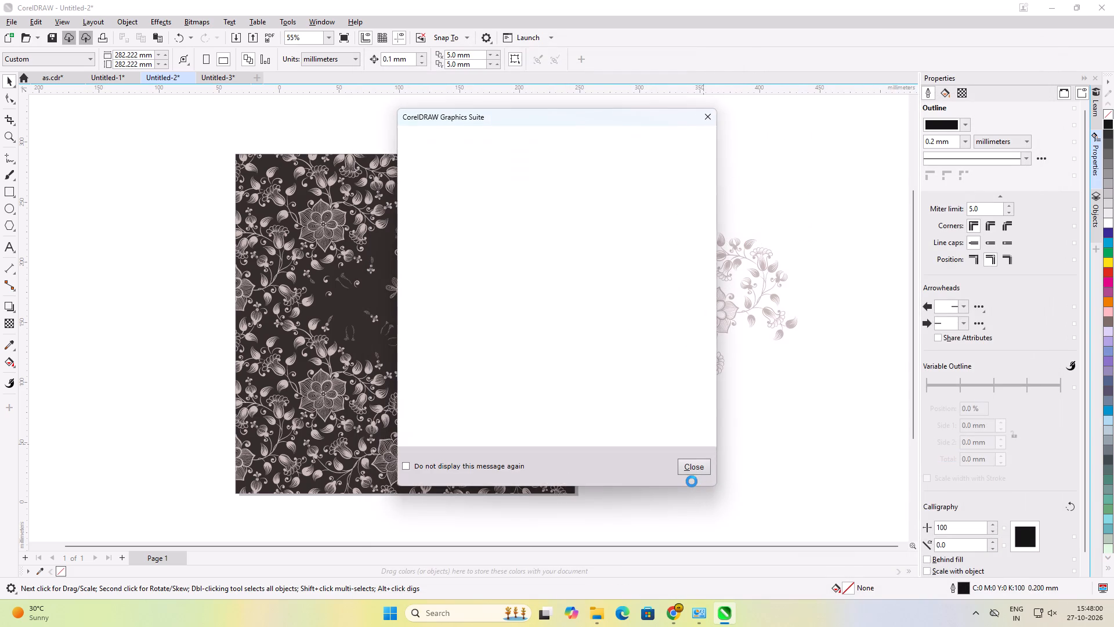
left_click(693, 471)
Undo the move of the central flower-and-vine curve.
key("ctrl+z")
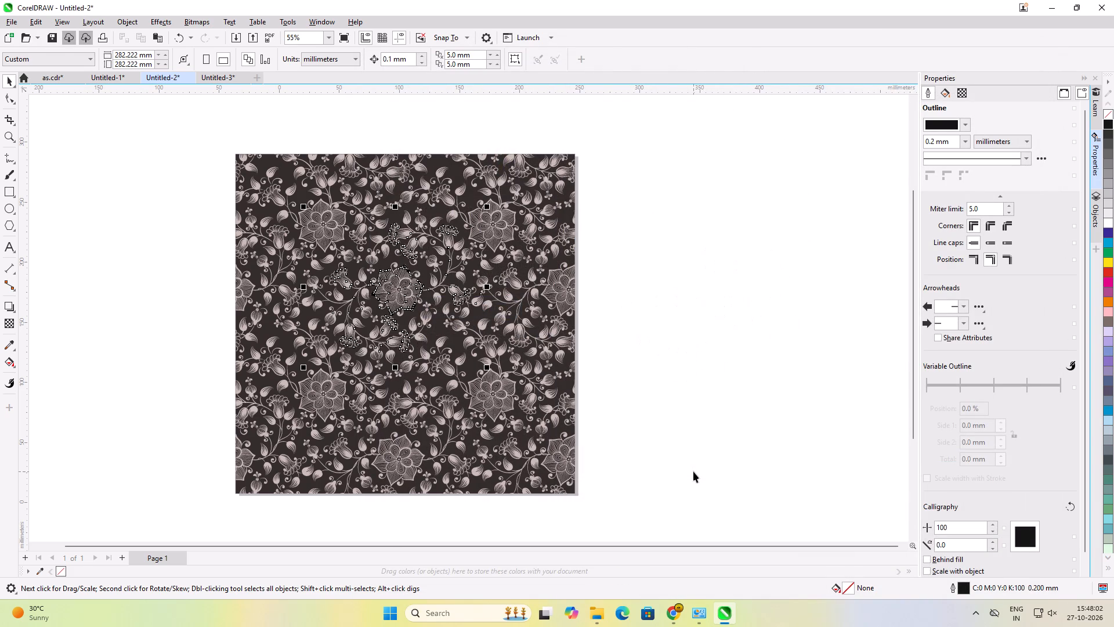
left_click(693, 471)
Delete the flower-and-vine curve in the pattern's lower-right corner and the small loose pieces around it.
left_click(494, 380)
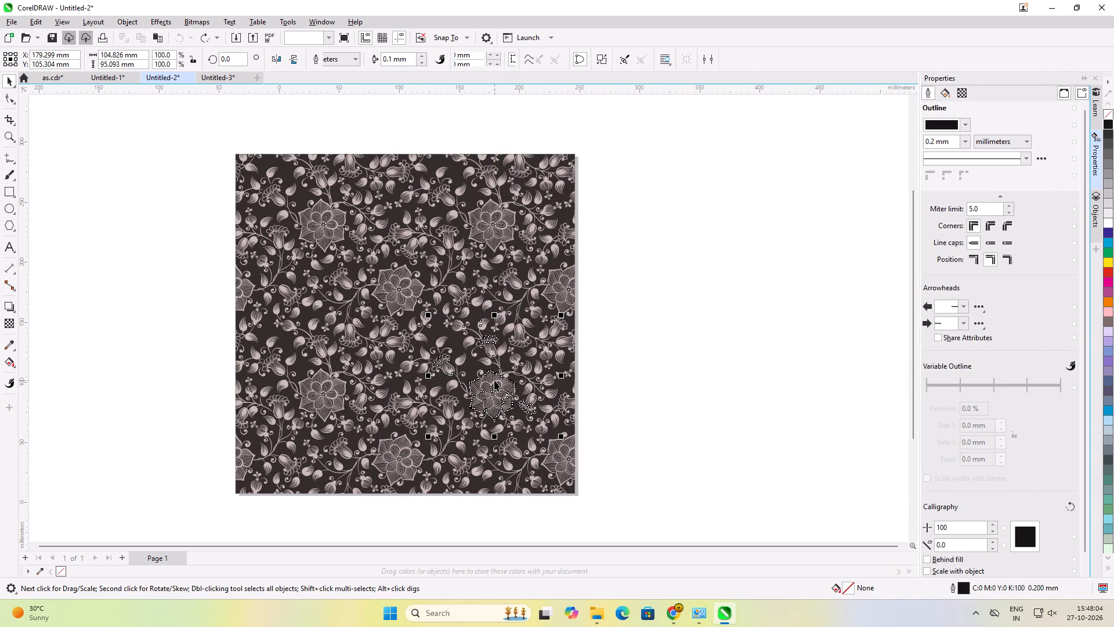
left_click(564, 471)
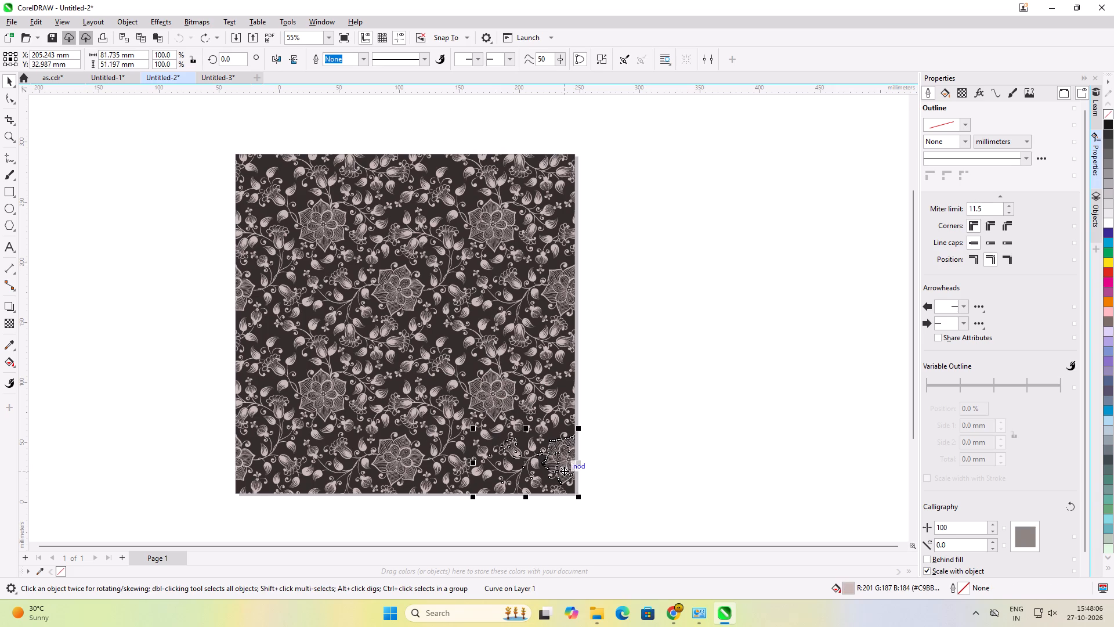
key("Delete")
left_click_drag(656, 445, 539, 488)
key("Delete")
left_click_drag(612, 467, 388, 528)
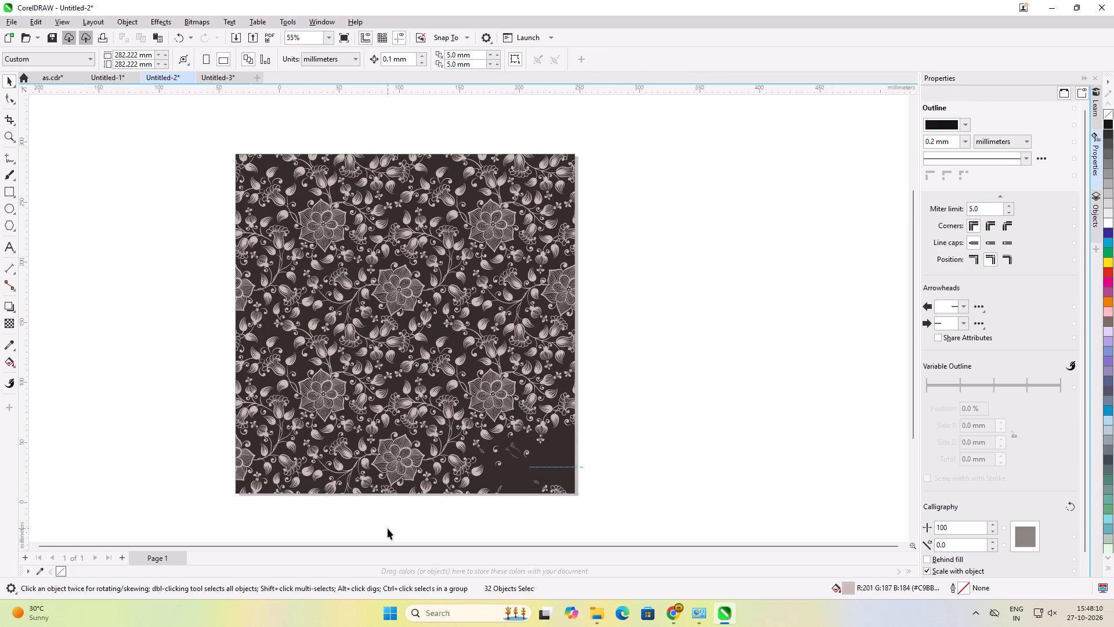
left_click_drag(388, 528, 504, 521)
key("Delete")
Delete the flower-and-vine curve at the middle of the pattern's lower edge.
left_click(406, 459)
key("Delete")
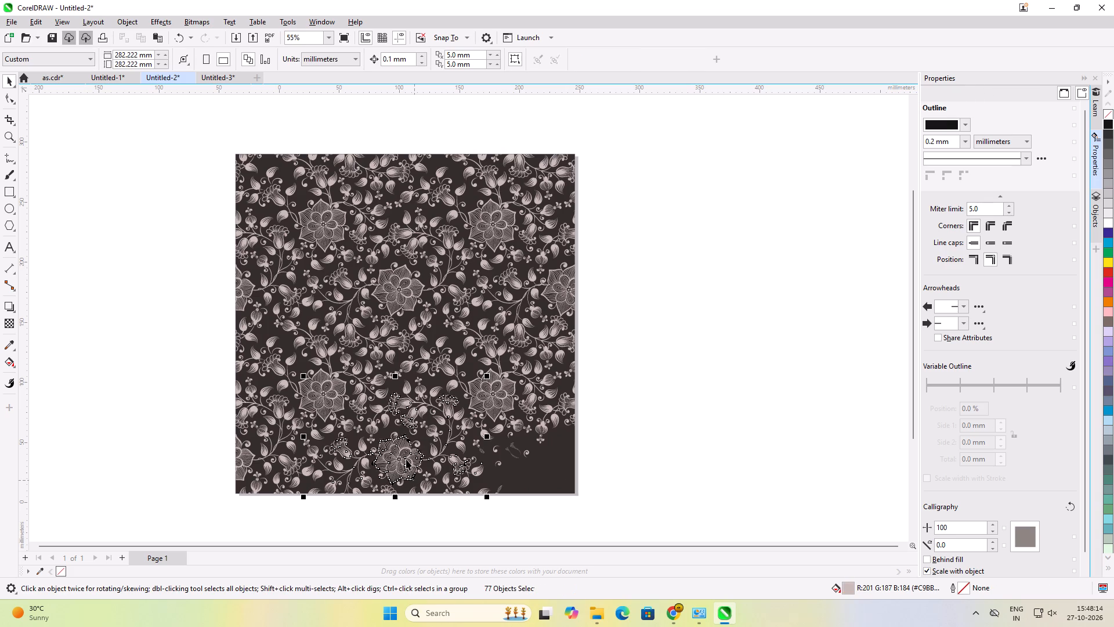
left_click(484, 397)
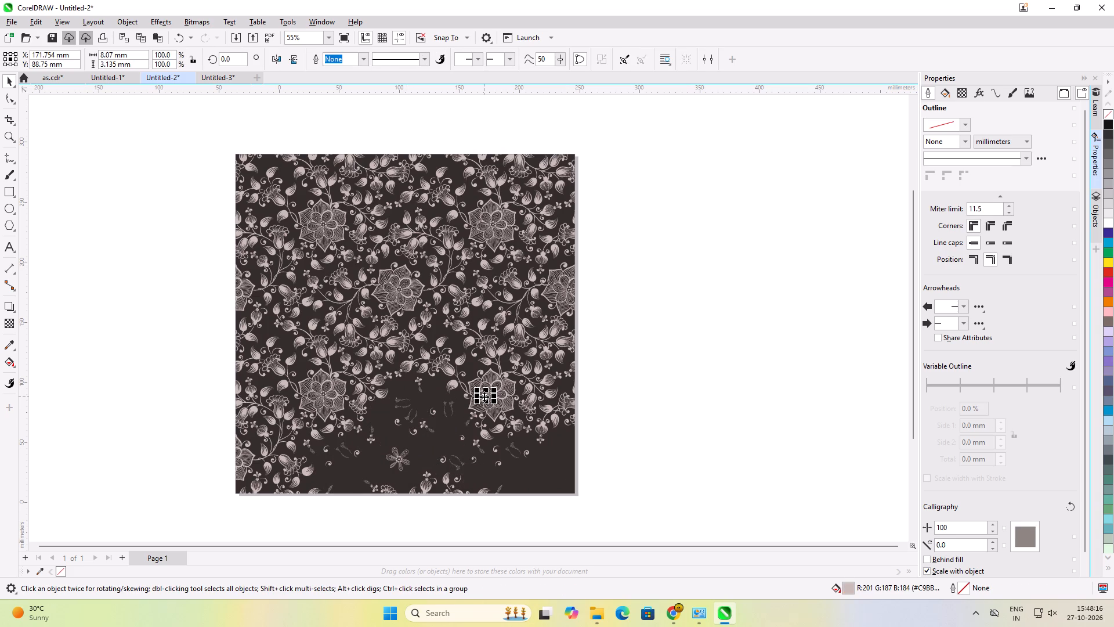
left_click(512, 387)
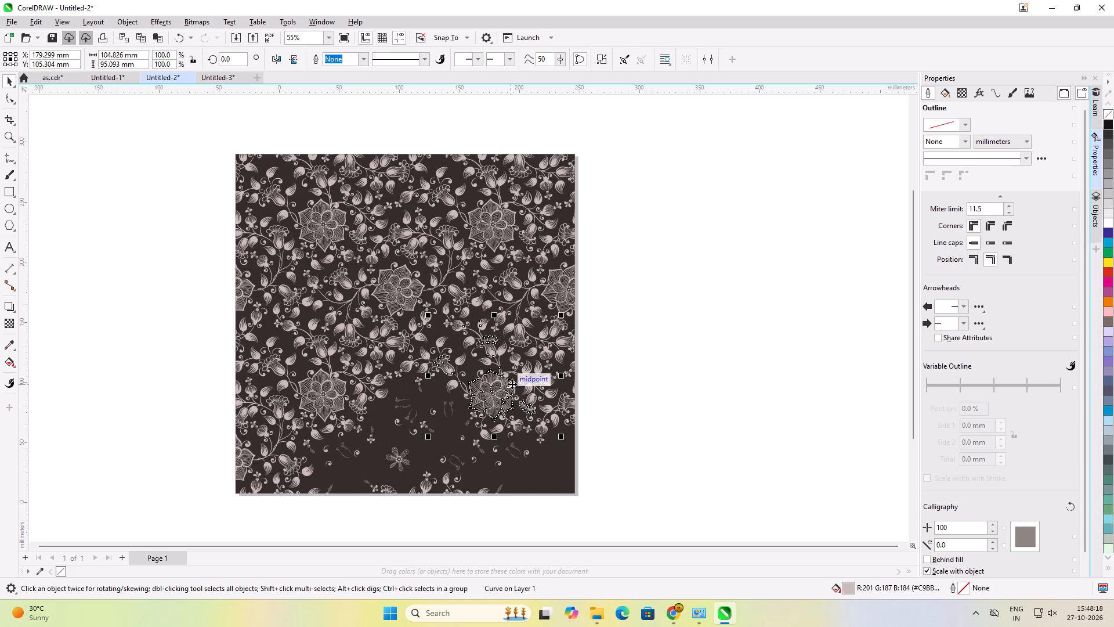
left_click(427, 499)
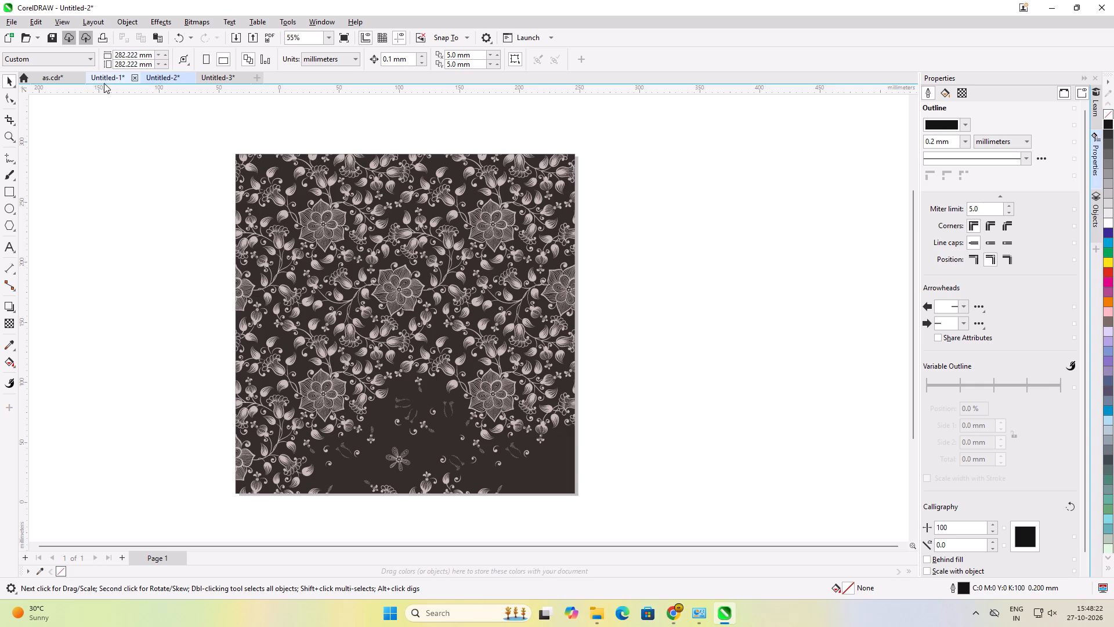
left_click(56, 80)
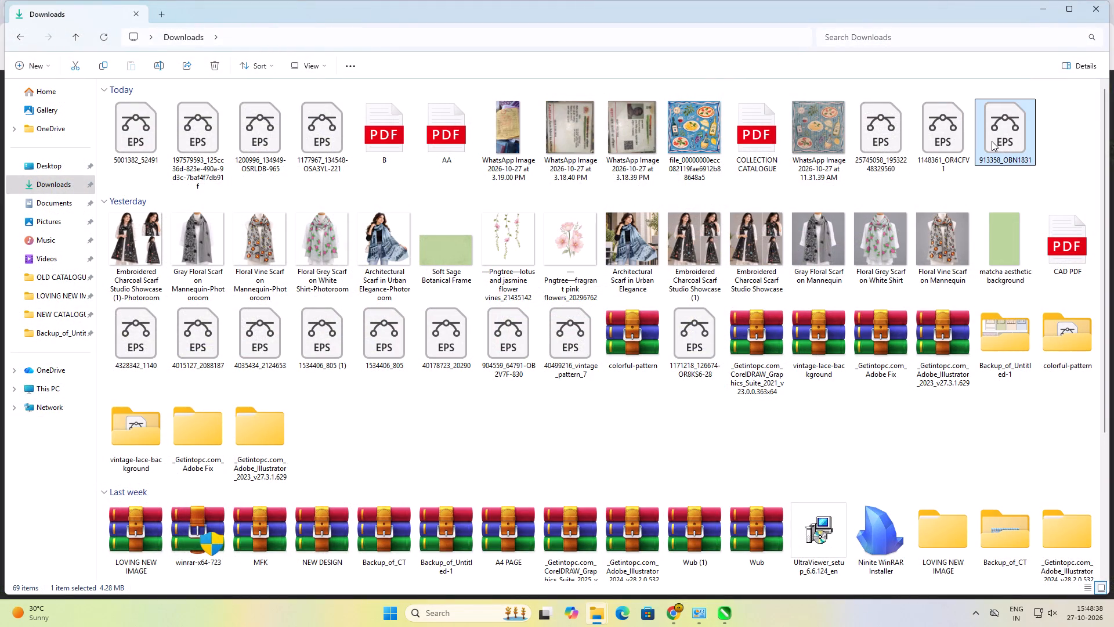
left_click(892, 207)
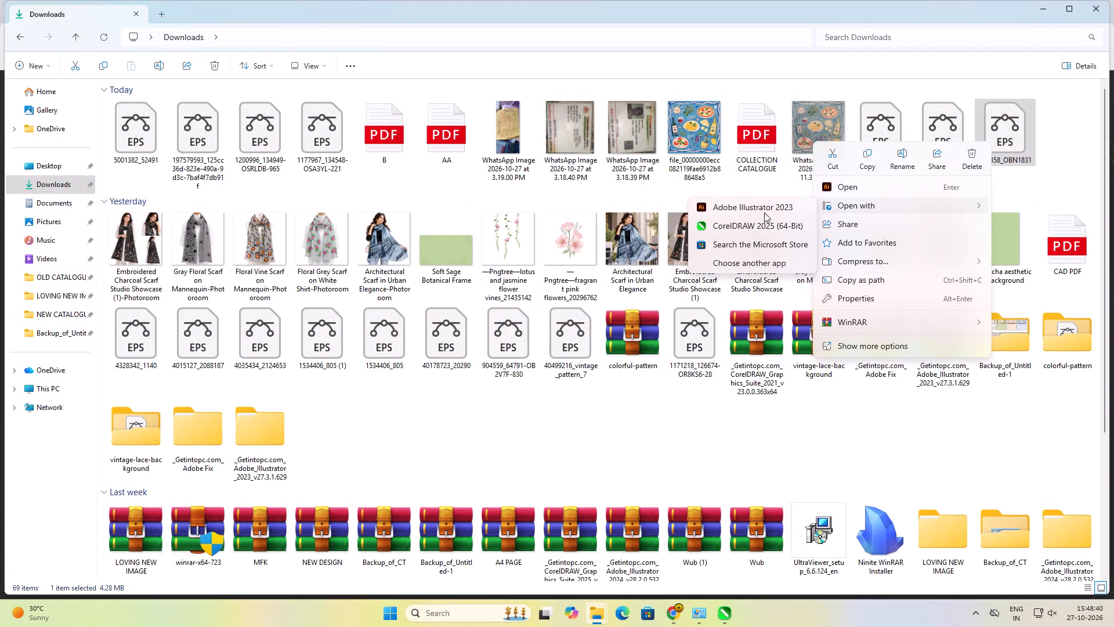
left_click(747, 224)
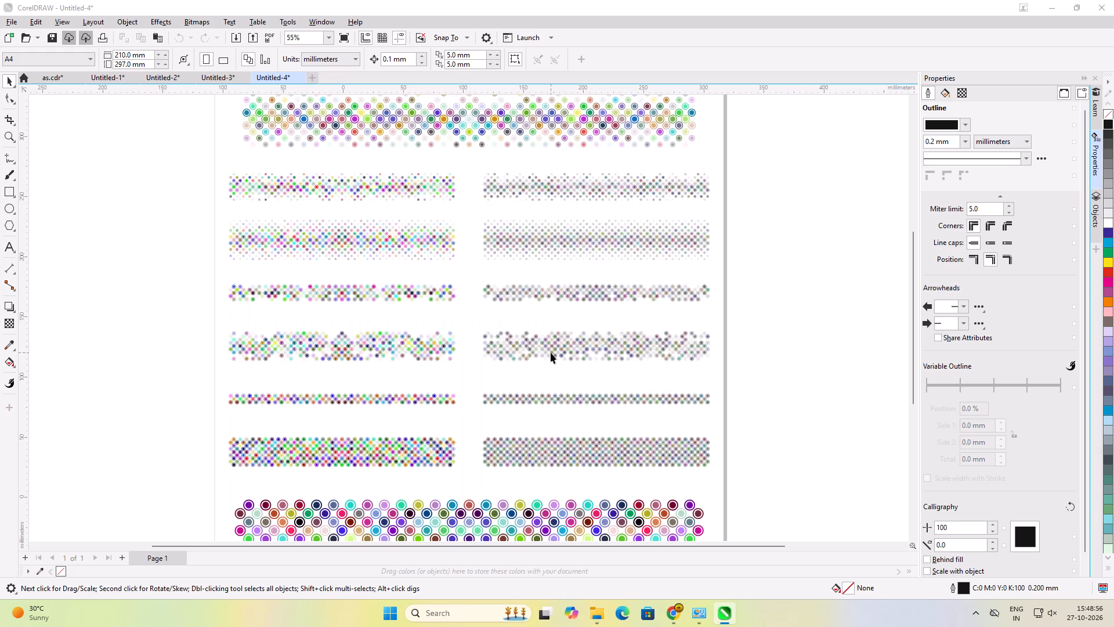
Examine the dotted separator bands in the opened vector file for use as card decoration.
scroll(478, 255, "down", 6)
scroll(478, 358, "up", 8)
scroll(363, 276, "down", 5)
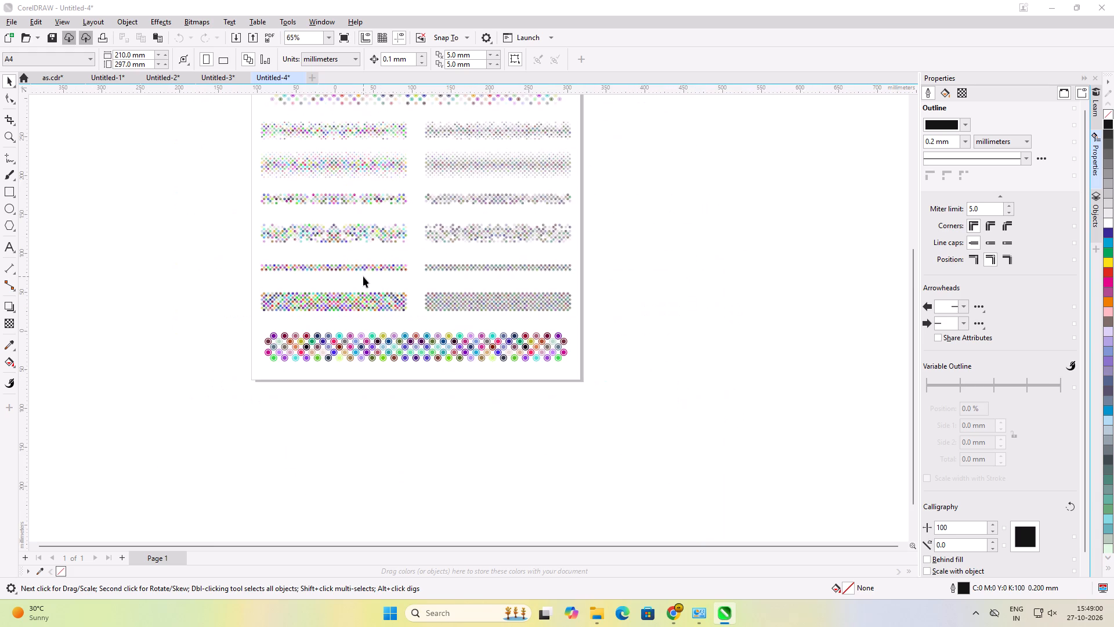
scroll(391, 158, "up", 8)
scroll(391, 158, "down", 7)
scroll(353, 229, "up", 2)
scroll(372, 203, "down", 6)
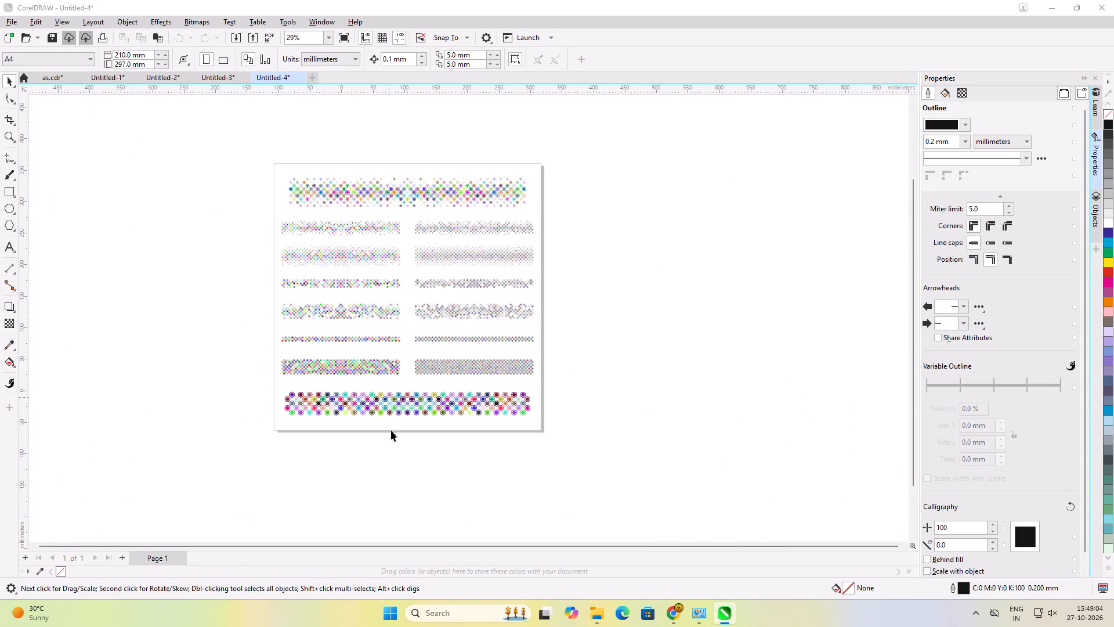
scroll(392, 473, "up", 5)
scroll(392, 473, "down", 2)
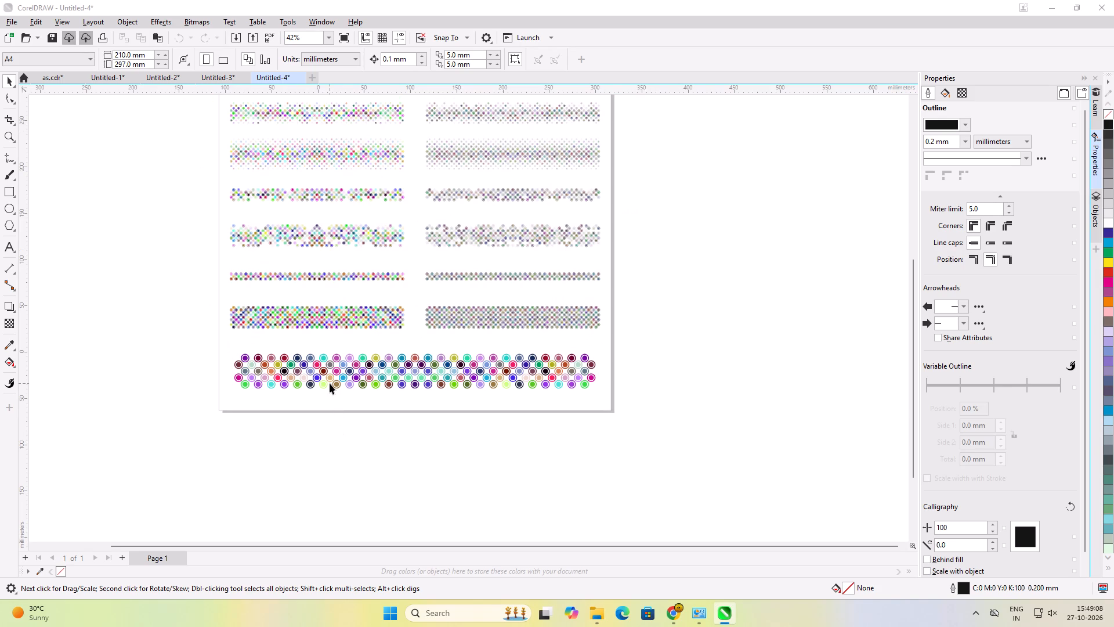
scroll(330, 383, "up", 12)
left_click(243, 388)
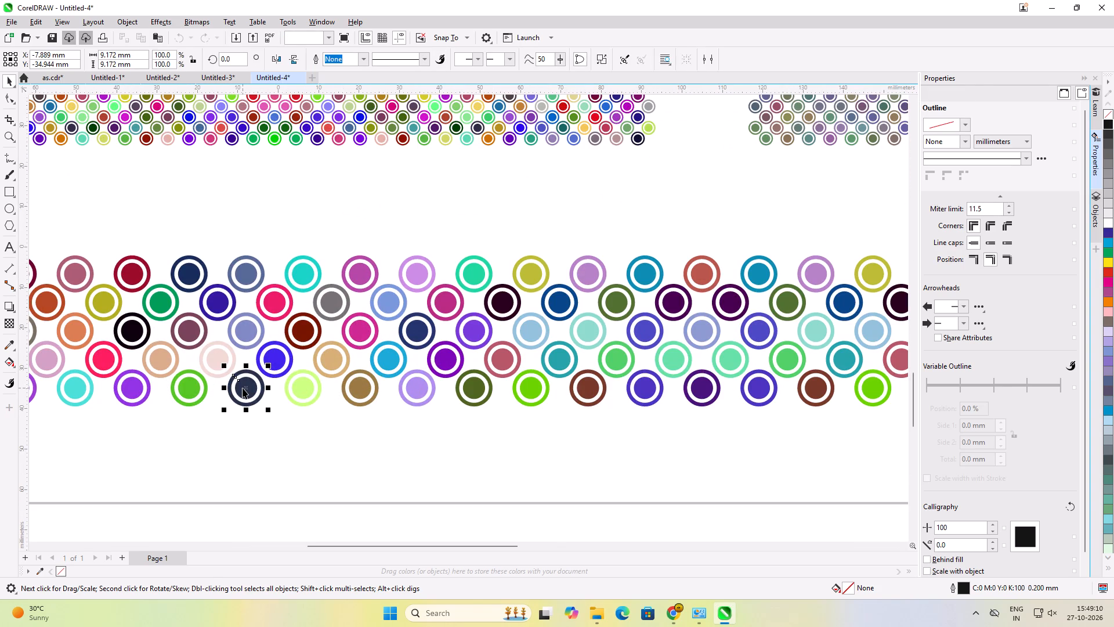
scroll(379, 388, "down", 5)
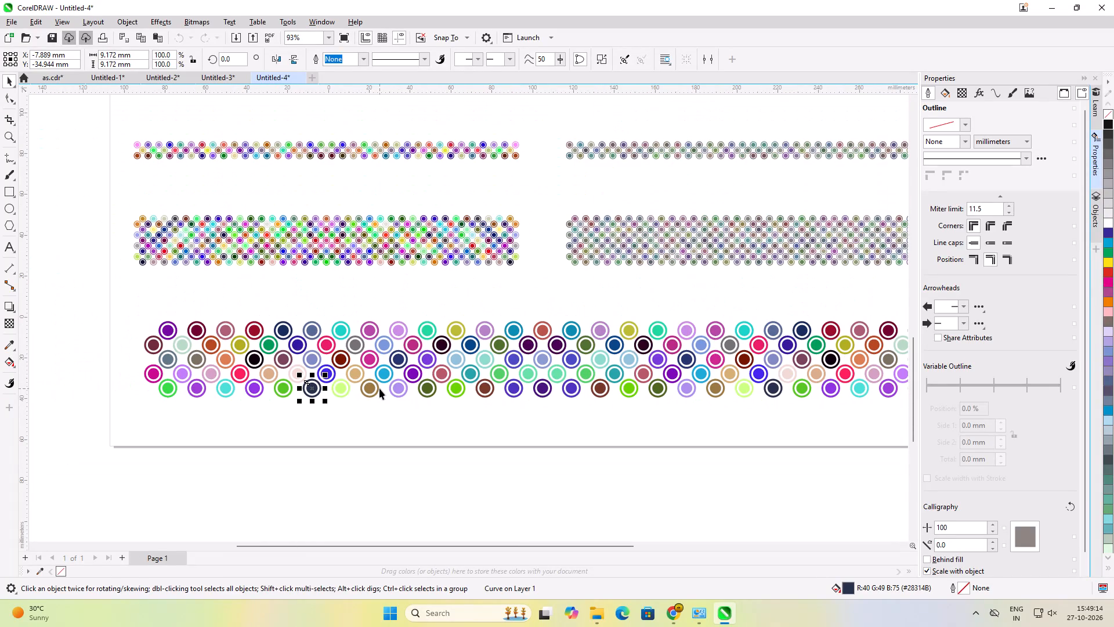
Delete the pink leaf ring around the logo on the last card in as.cdr.
left_click(51, 78)
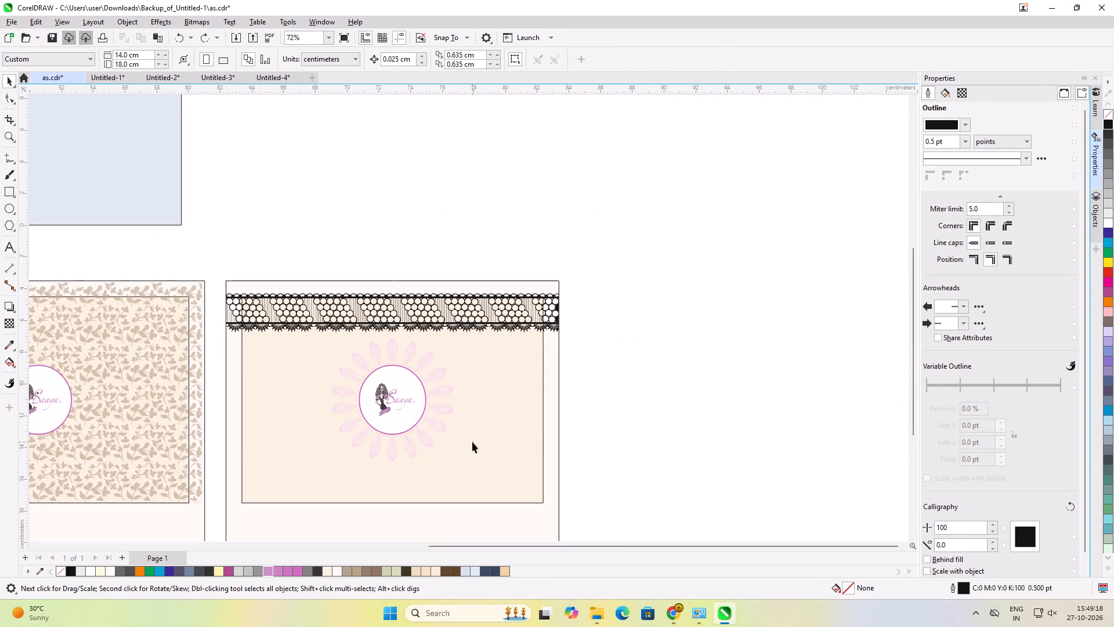
scroll(481, 441, "up", 2)
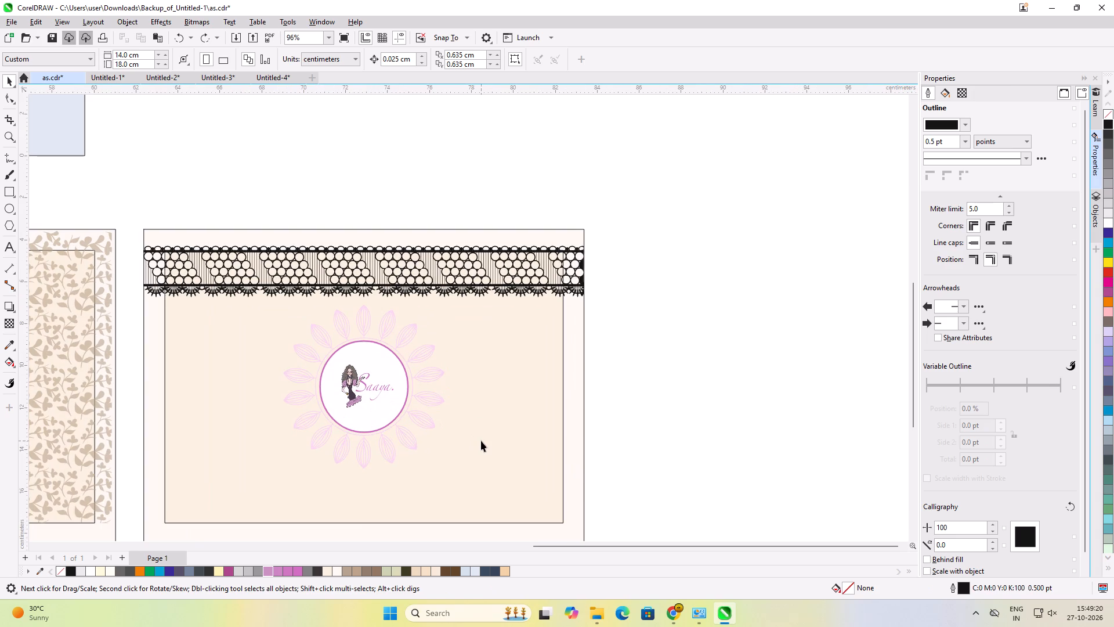
left_click(426, 424)
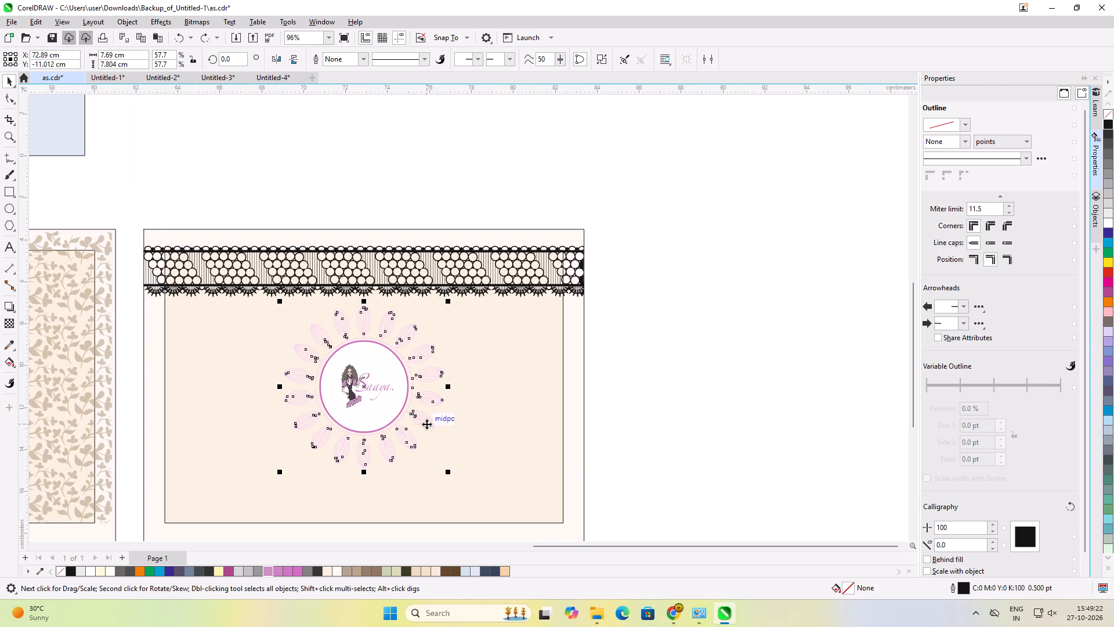
key("Delete")
left_click(730, 403)
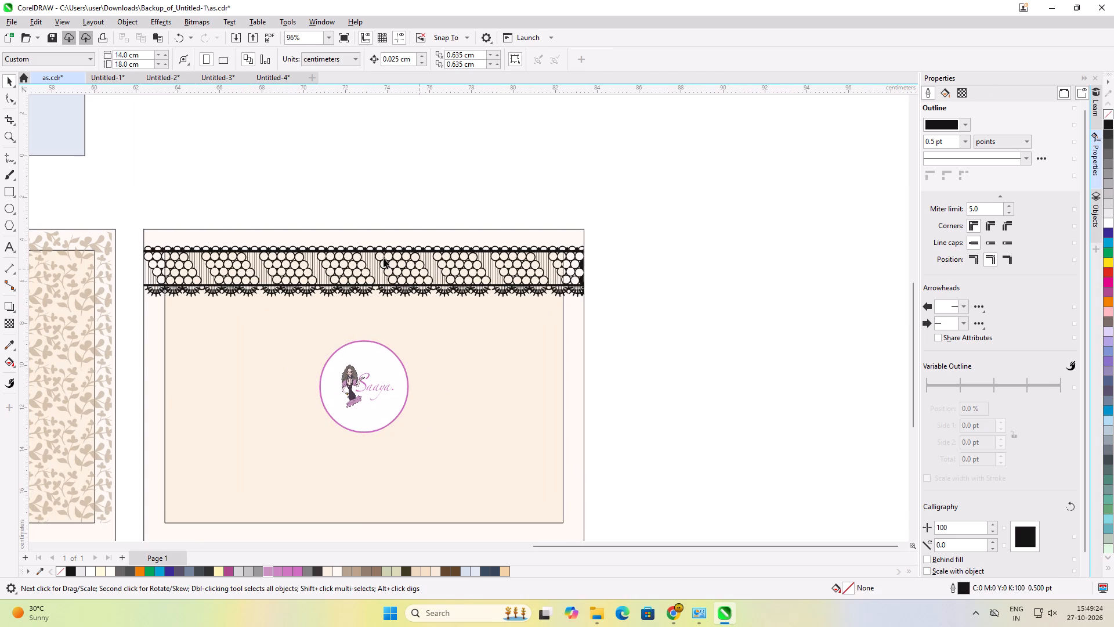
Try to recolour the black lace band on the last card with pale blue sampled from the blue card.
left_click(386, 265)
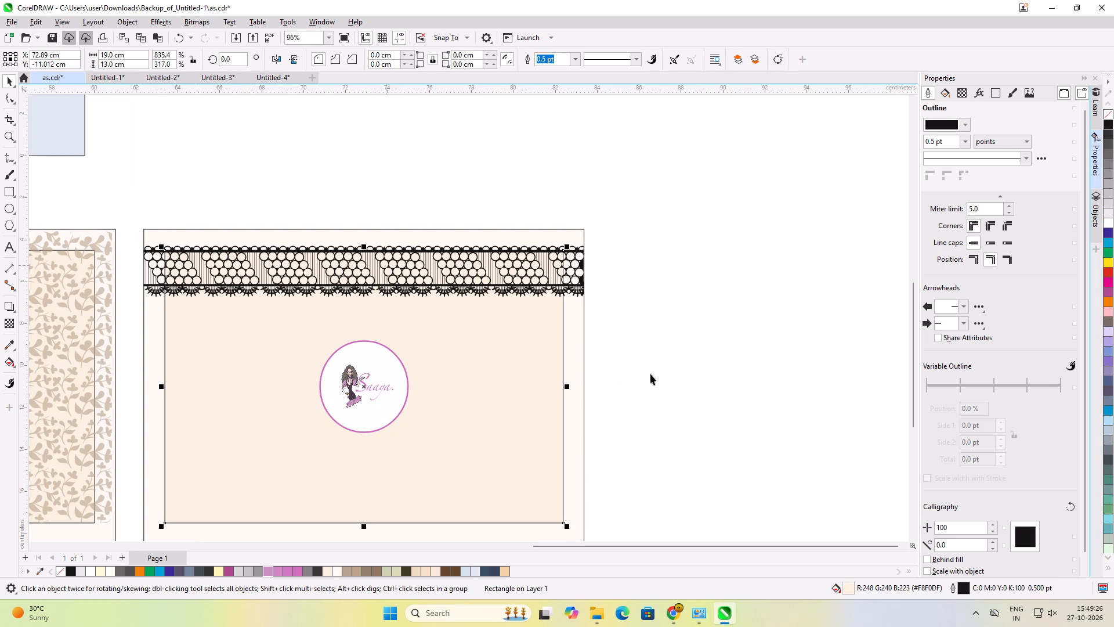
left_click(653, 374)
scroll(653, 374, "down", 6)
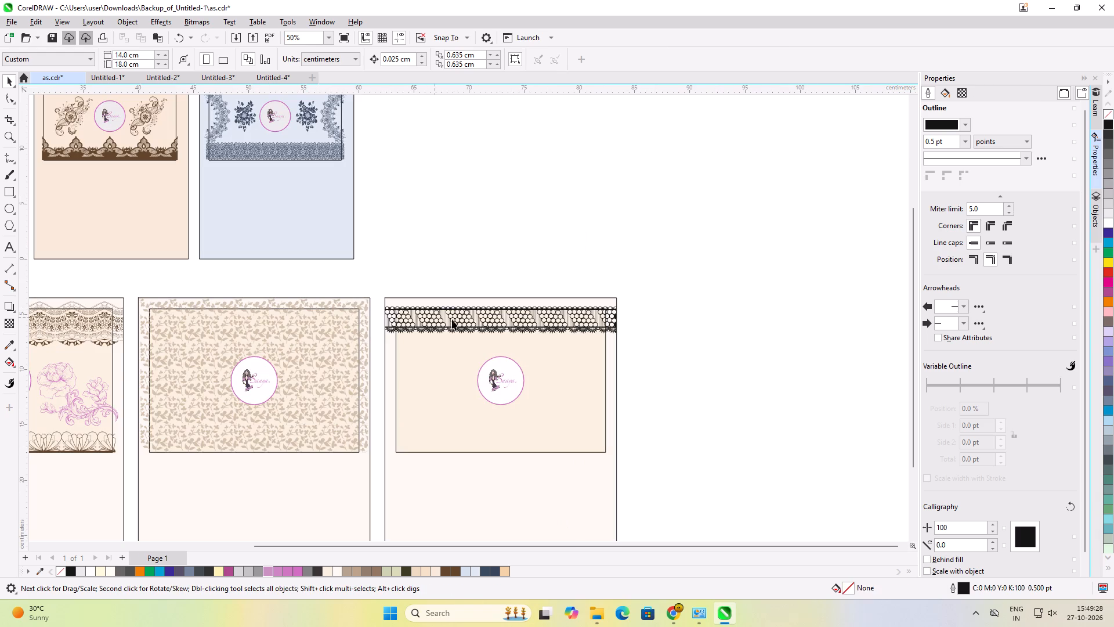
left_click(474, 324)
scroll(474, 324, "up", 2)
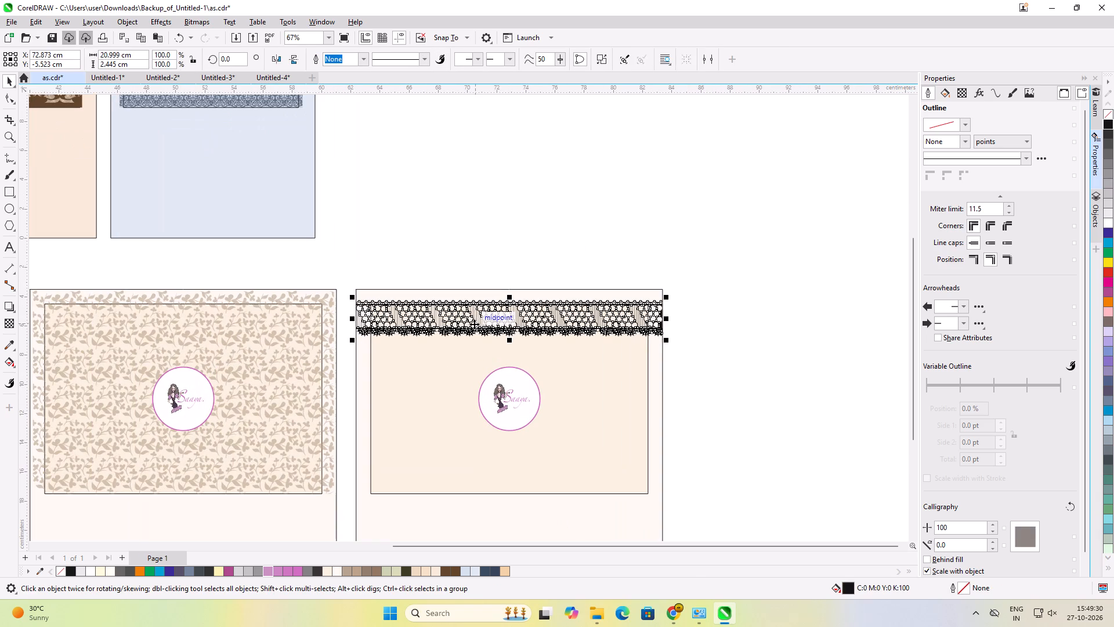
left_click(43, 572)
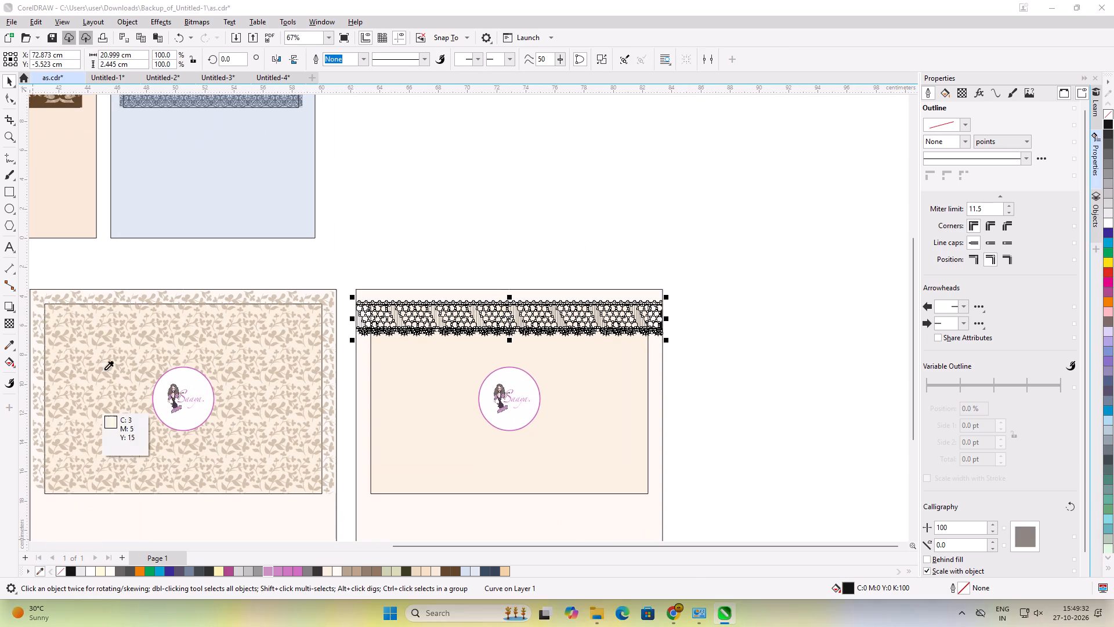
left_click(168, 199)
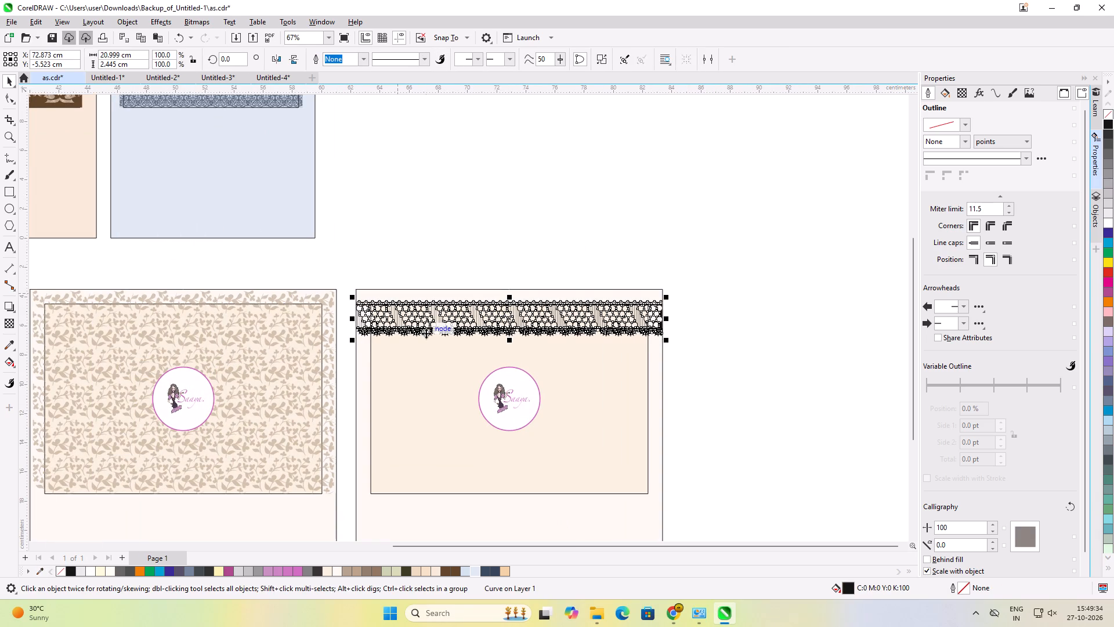
Fill the last card's black lace band with the pale blue C15 M5 Y4 K0 sampled from the blue card.
scroll(426, 333, "up", 8)
scroll(364, 304, "up", 7)
scroll(364, 304, "down", 13)
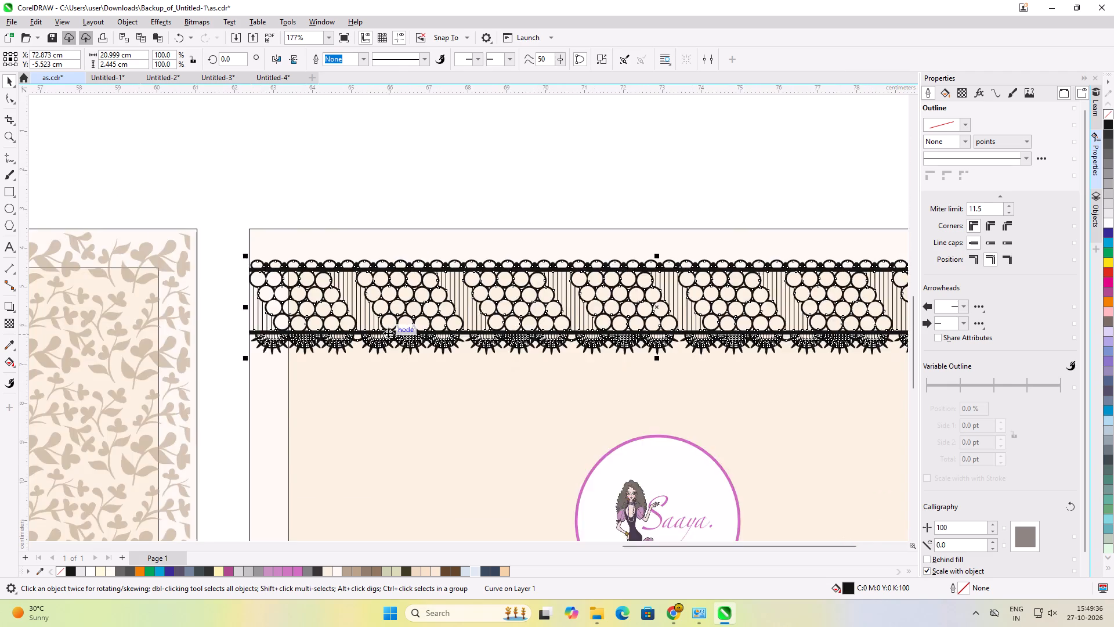
scroll(388, 333, "down", 1)
scroll(218, 190, "up", 2)
left_click(7, 346)
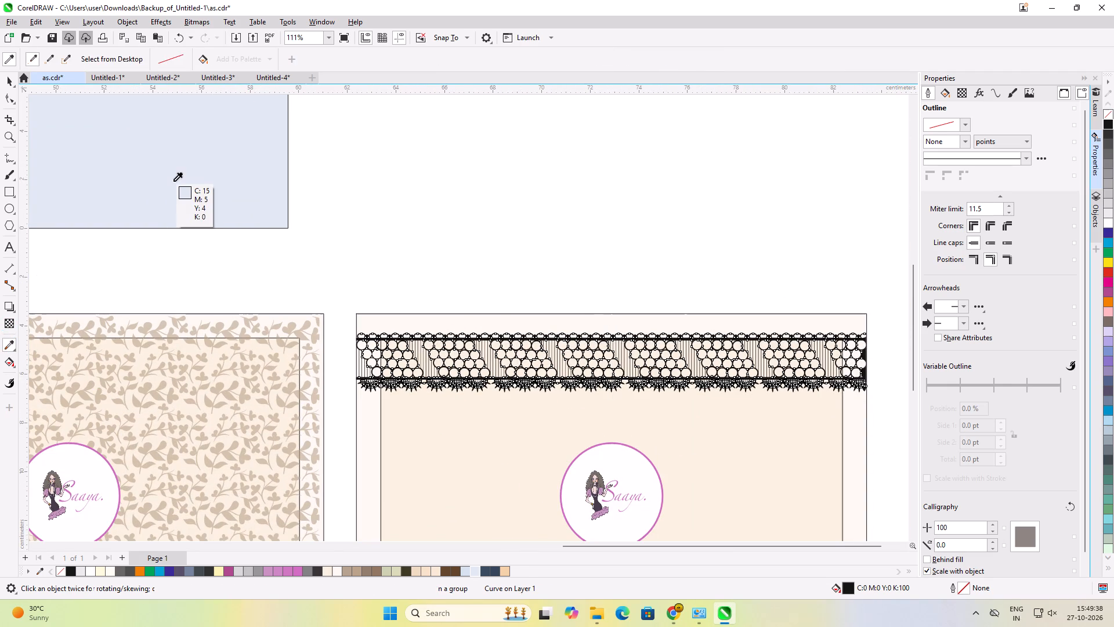
left_click(173, 181)
scroll(473, 378, "up", 6)
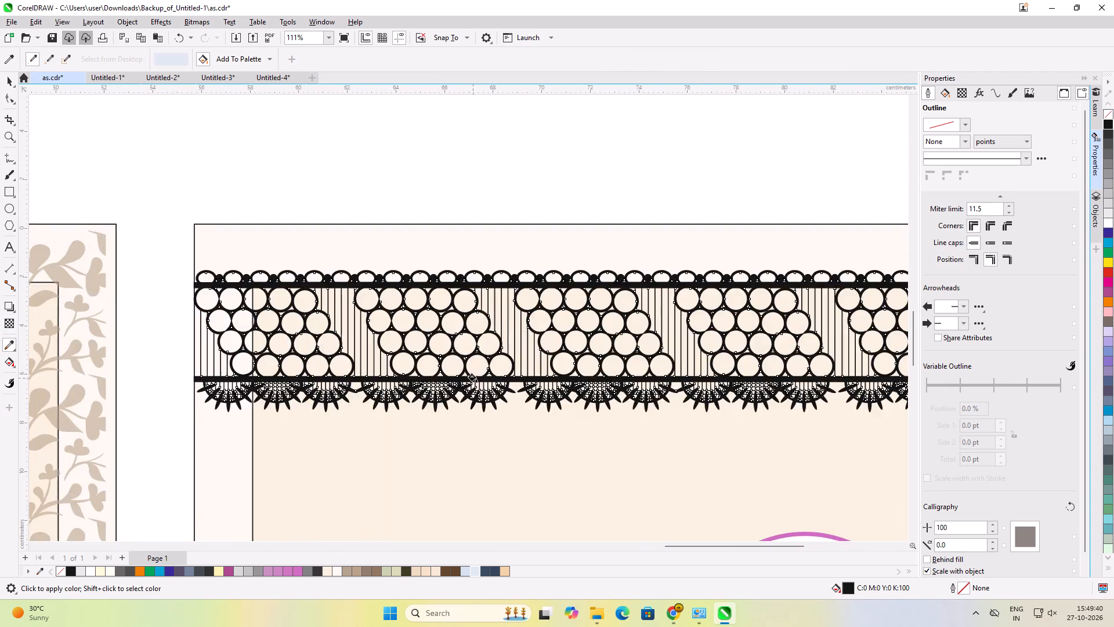
scroll(473, 378, "up", 20)
left_click(476, 286)
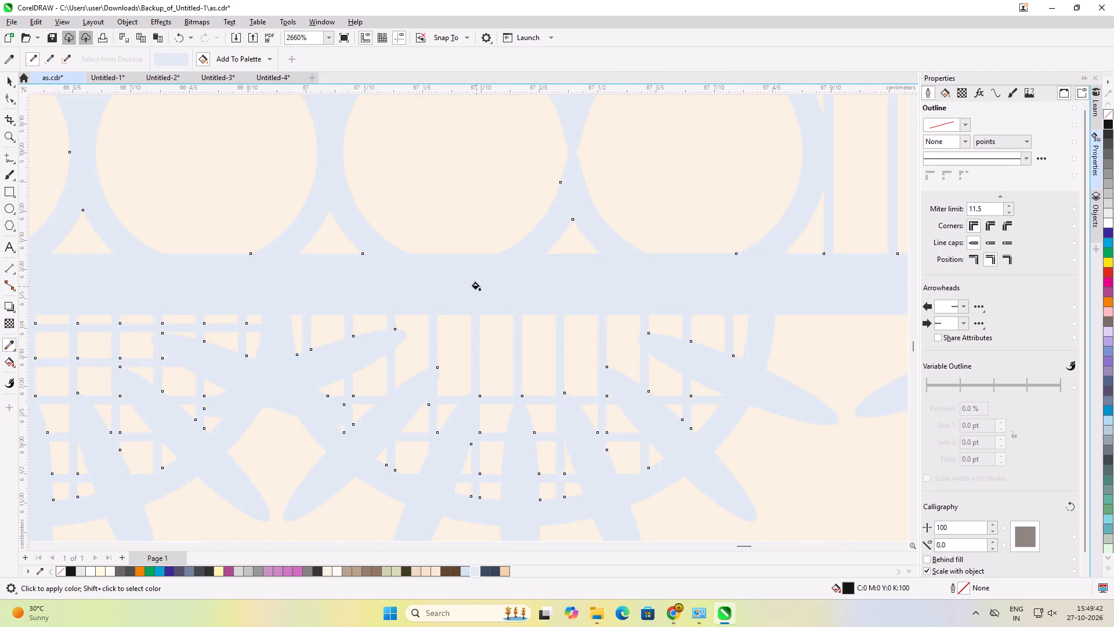
scroll(476, 286, "down", 20)
scroll(476, 286, "down", 3)
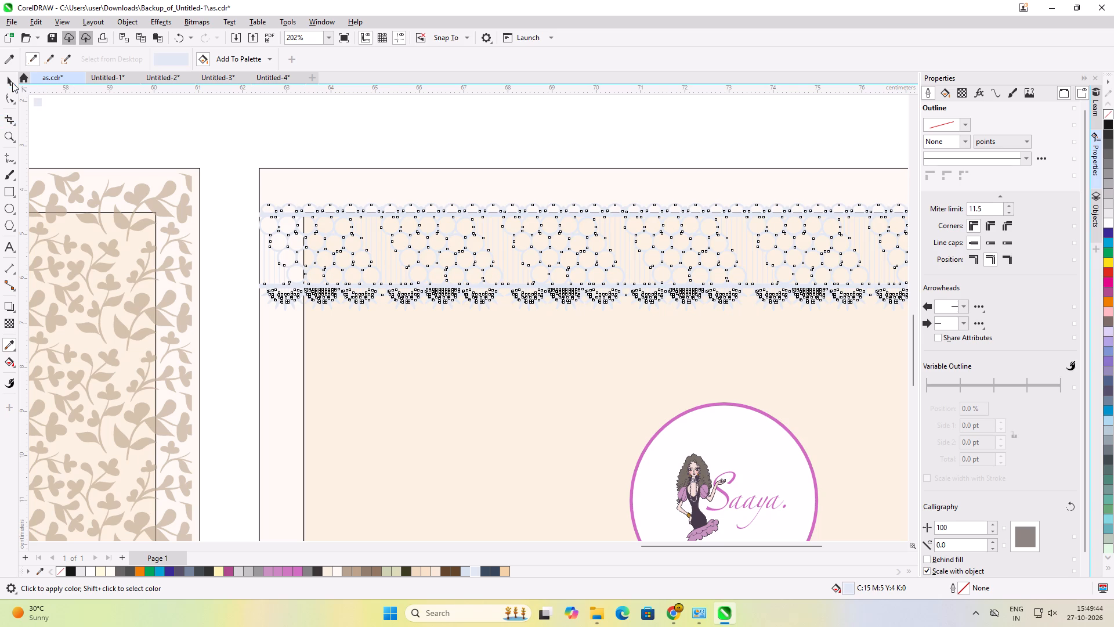
left_click(9, 82)
left_click(151, 131)
scroll(439, 235, "down", 5)
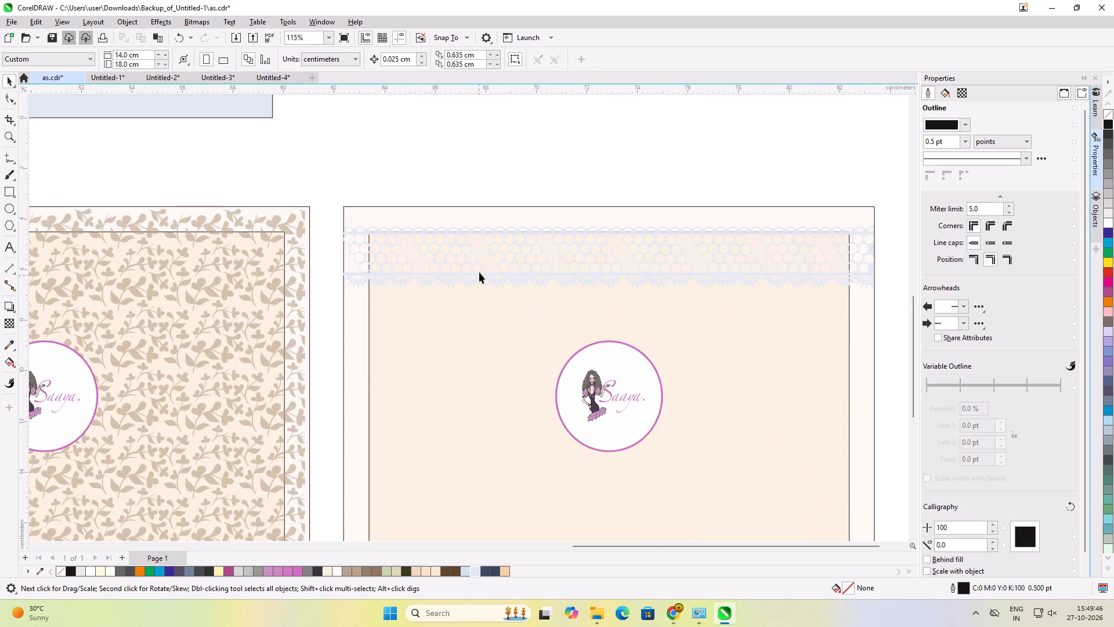
Change the lace band's uniform fill to the muted grey-blue #8AA5BB.
left_click(479, 271)
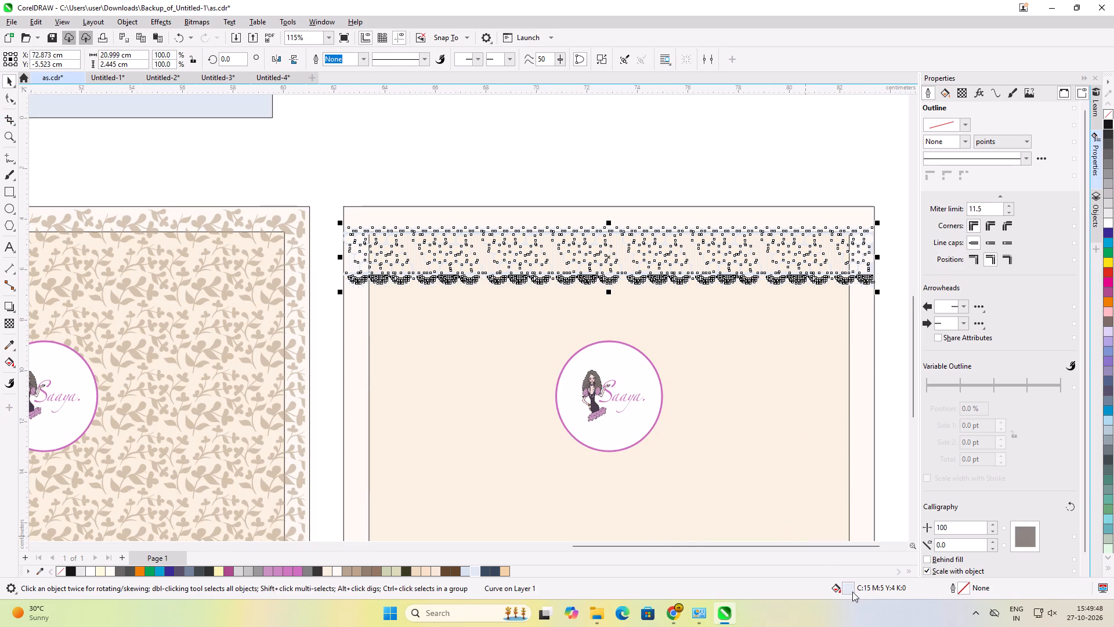
double_click(852, 592)
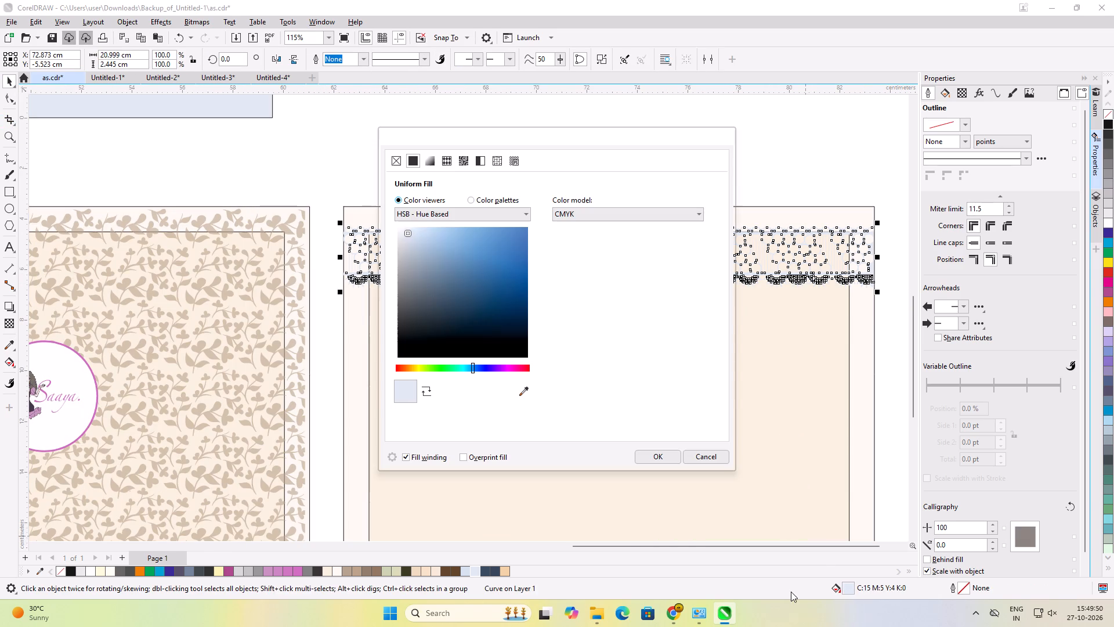
left_click(424, 237)
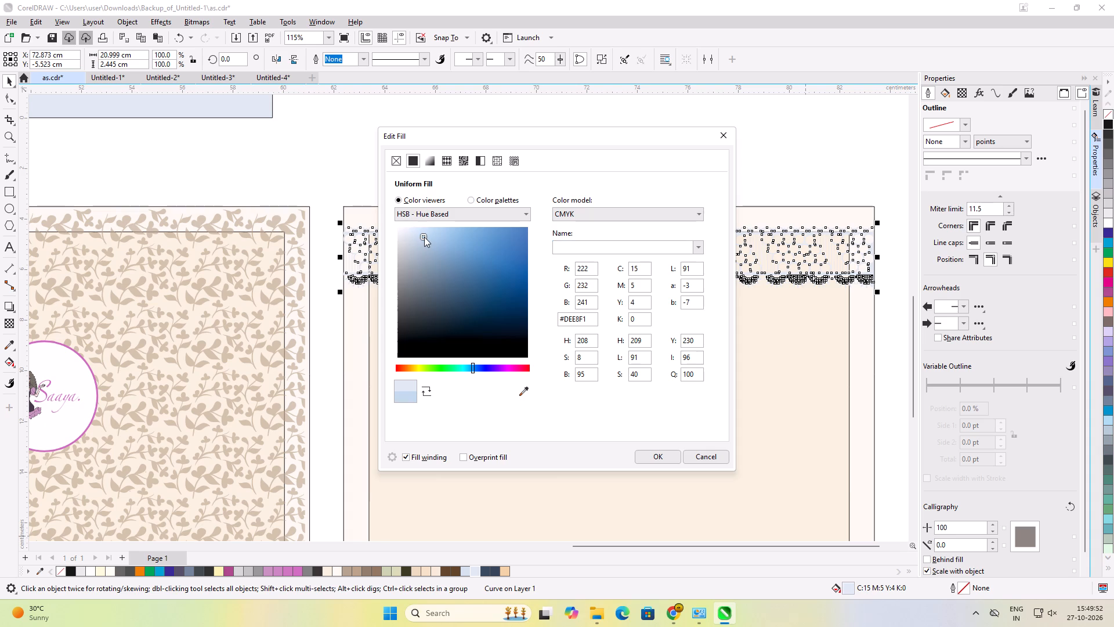
left_click_drag(433, 233, 451, 225)
left_click_drag(451, 225, 434, 224)
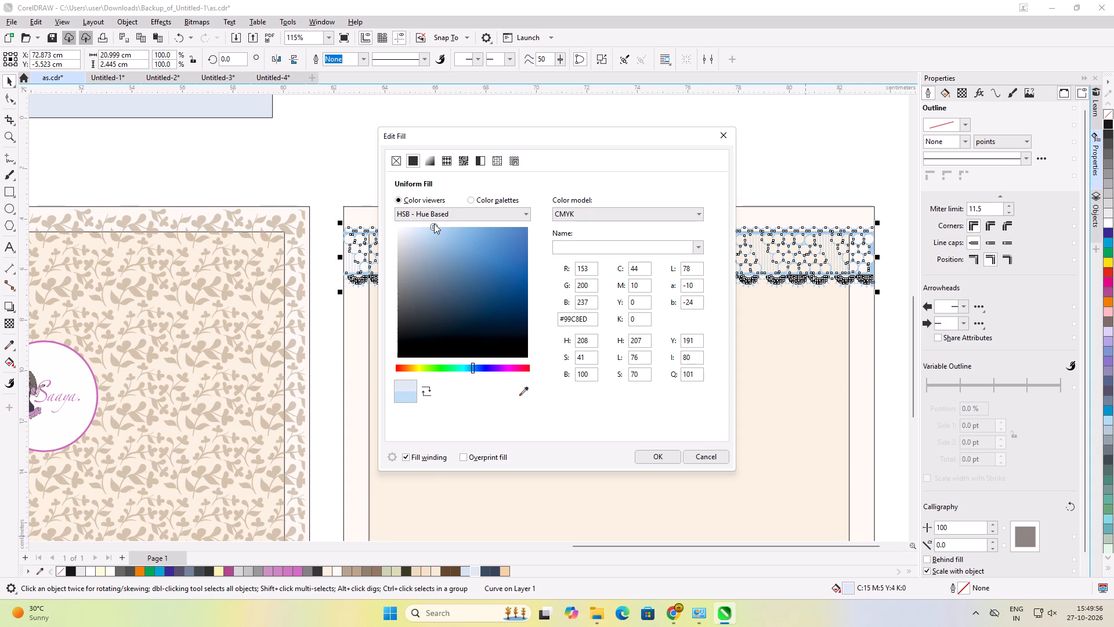
left_click_drag(434, 224, 432, 263)
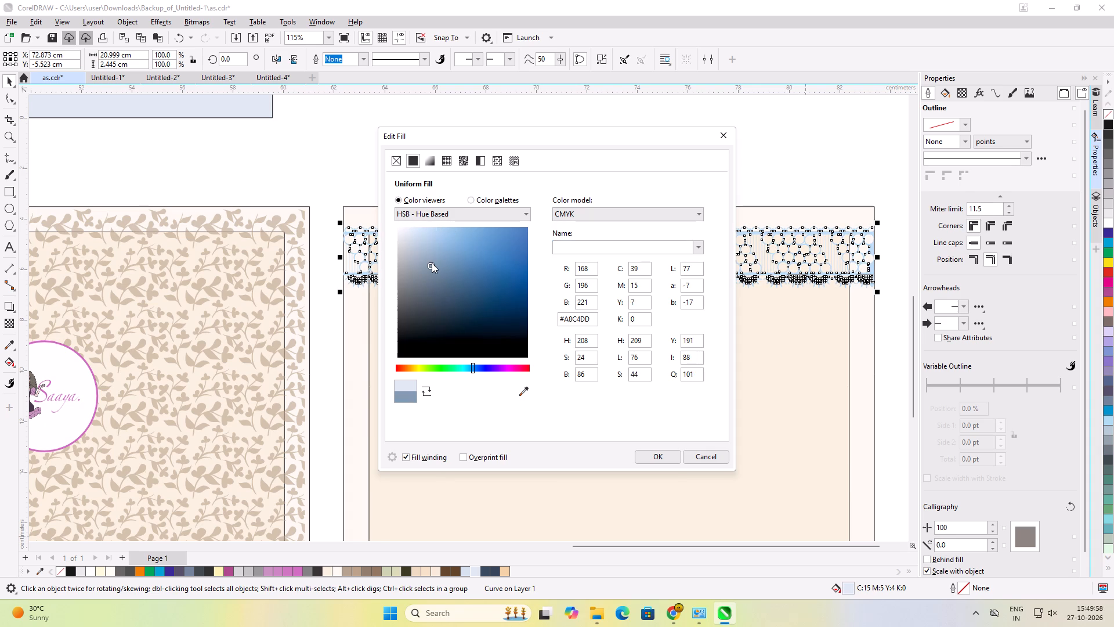
left_click_drag(432, 263, 432, 259)
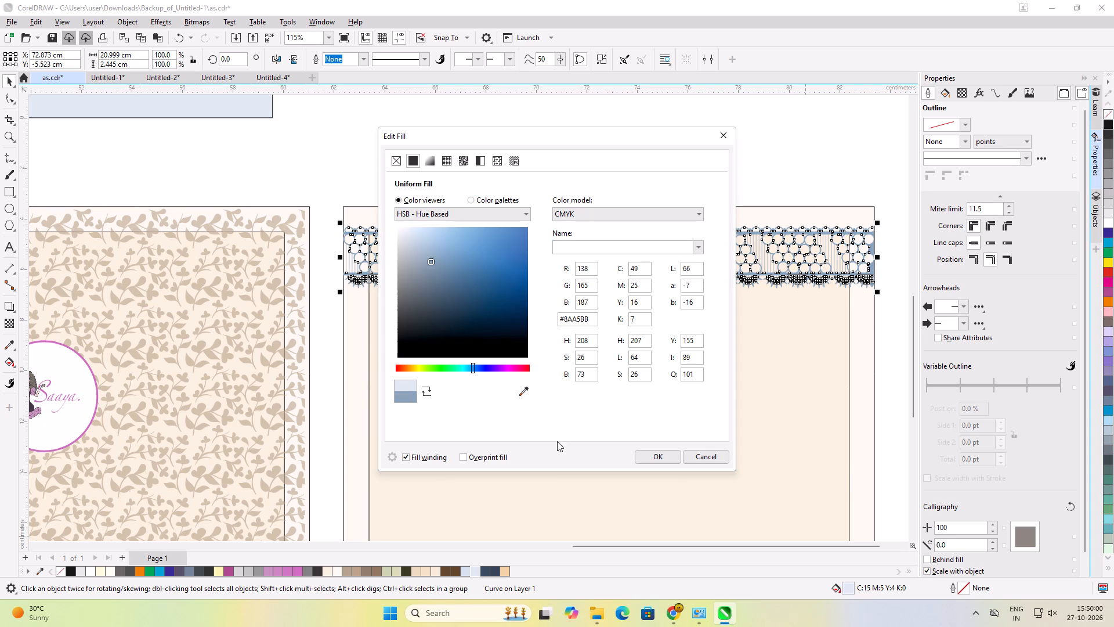
left_click(649, 456)
left_click(537, 169)
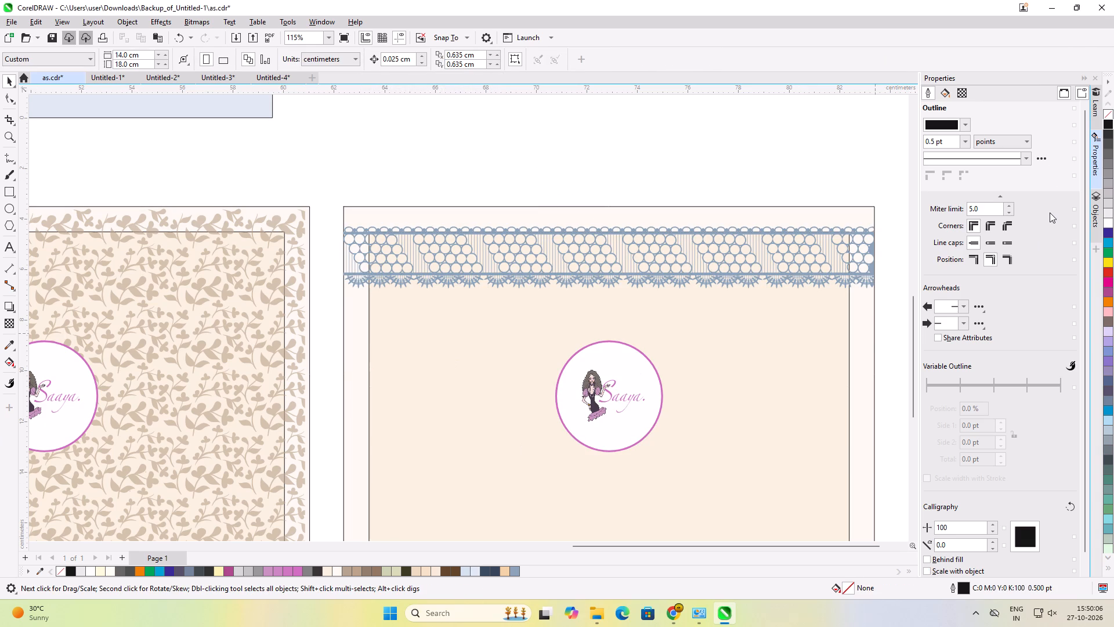
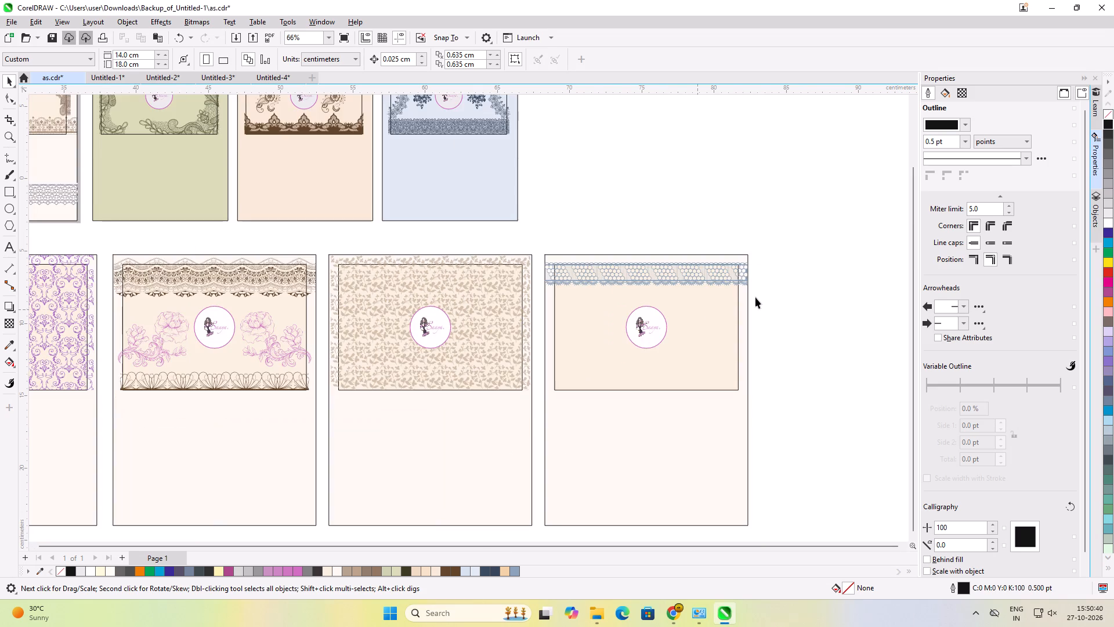
scroll(332, 154, "up", 2)
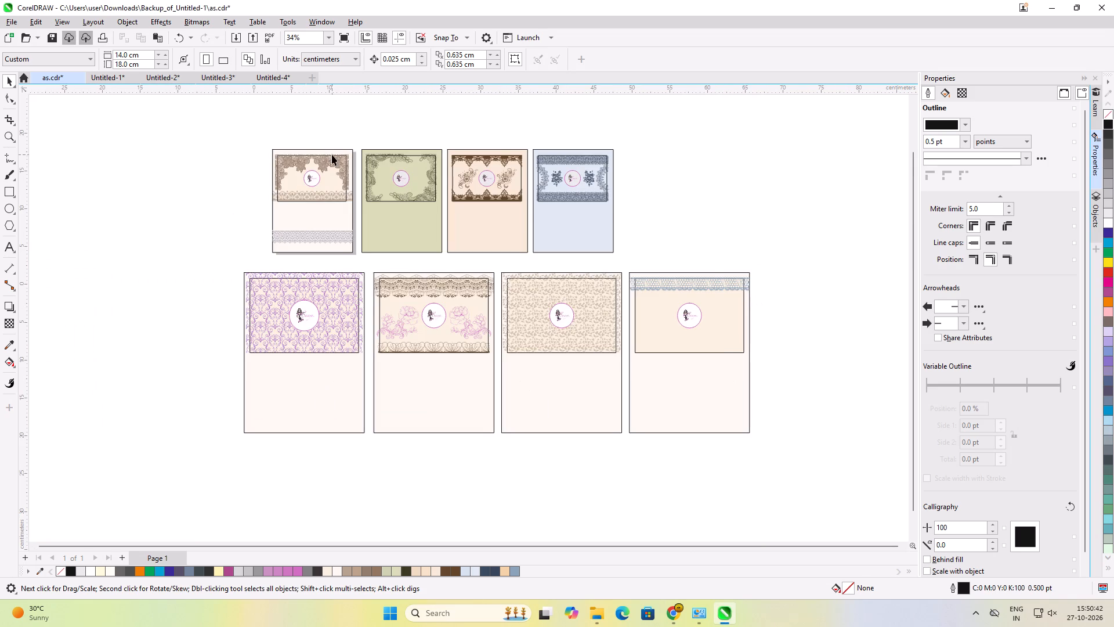
scroll(250, 157, "up", 1)
scroll(328, 215, "up", 1)
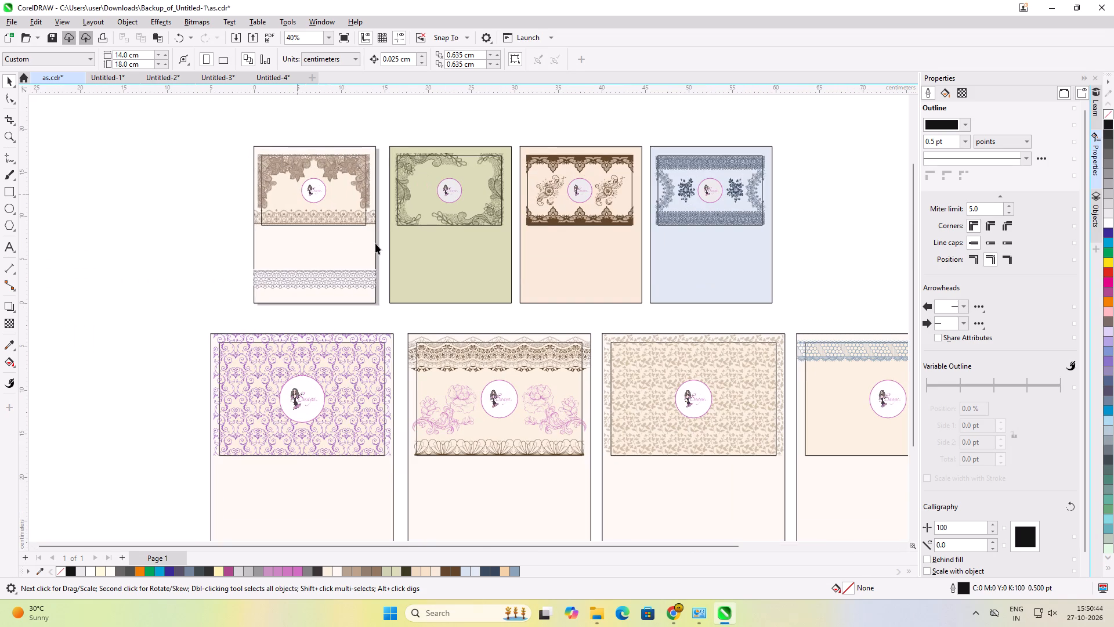
scroll(228, 200, "up", 6)
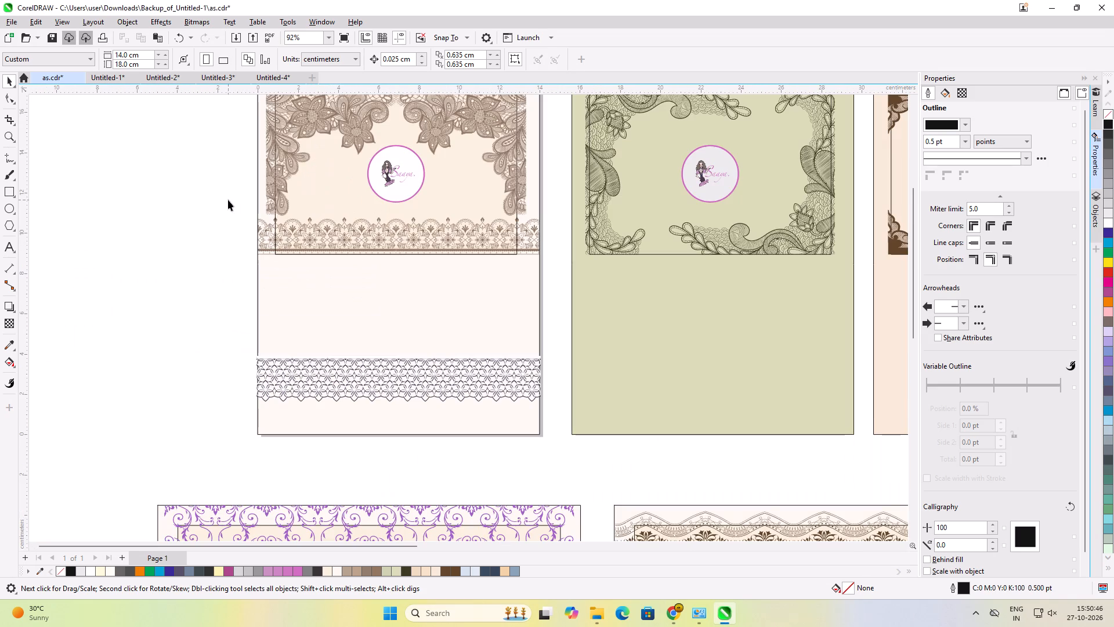
scroll(422, 409, "down", 2)
scroll(444, 152, "up", 2)
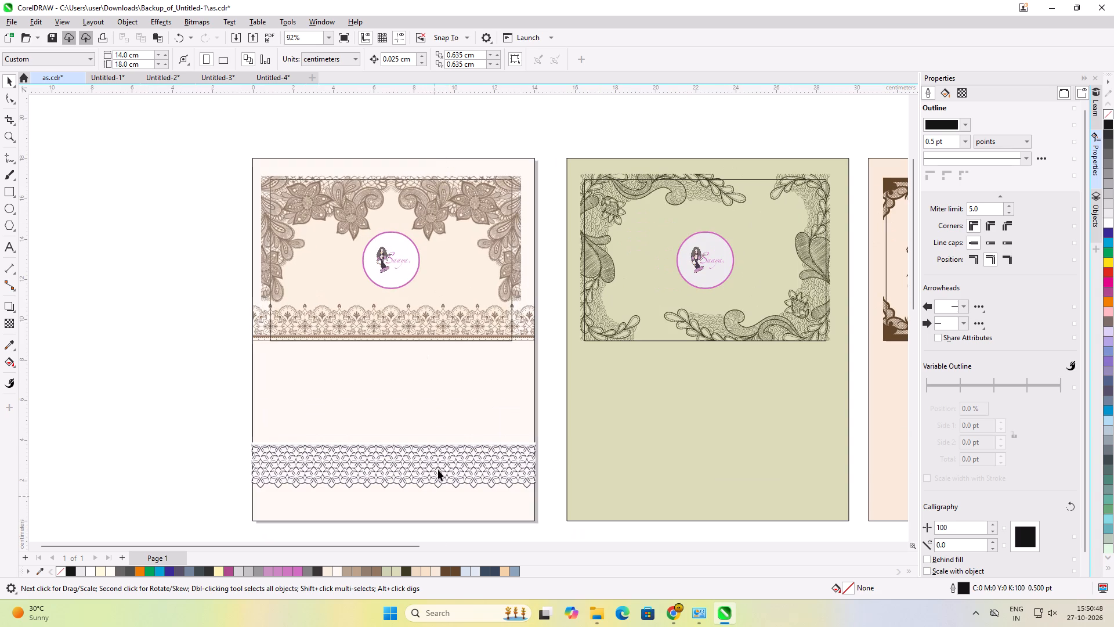
left_click(441, 460)
key("Delete")
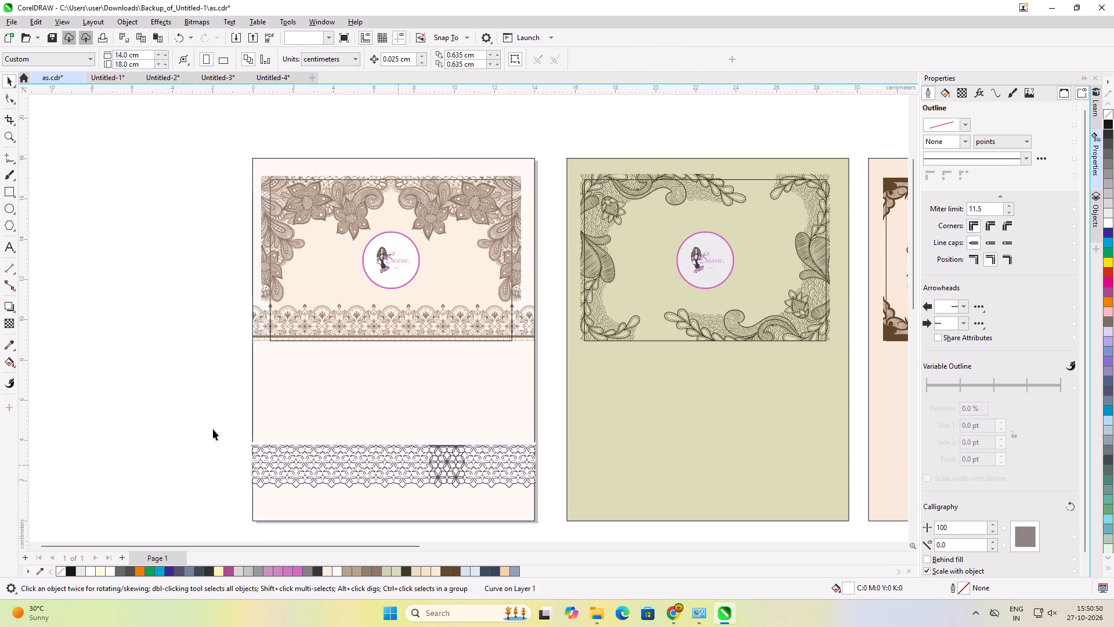
left_click(213, 429)
left_click_drag(204, 426, 552, 496)
key("Delete")
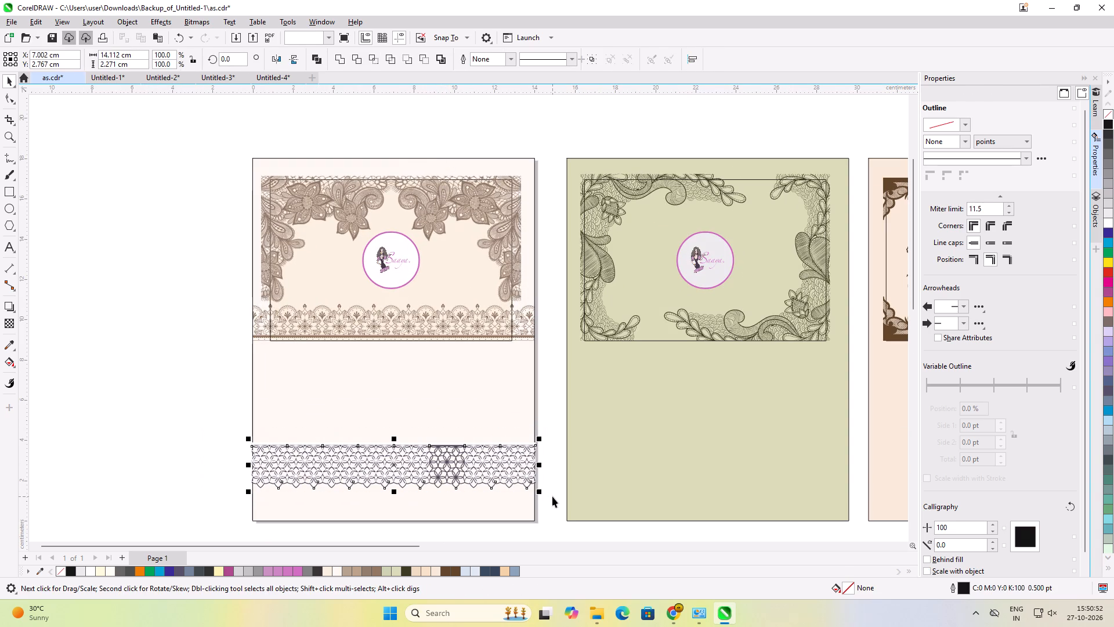
Select the whole peach card with brown lace borders and paisley motifs and scale it down to a little over a third of its size.
scroll(488, 428, "up", 1)
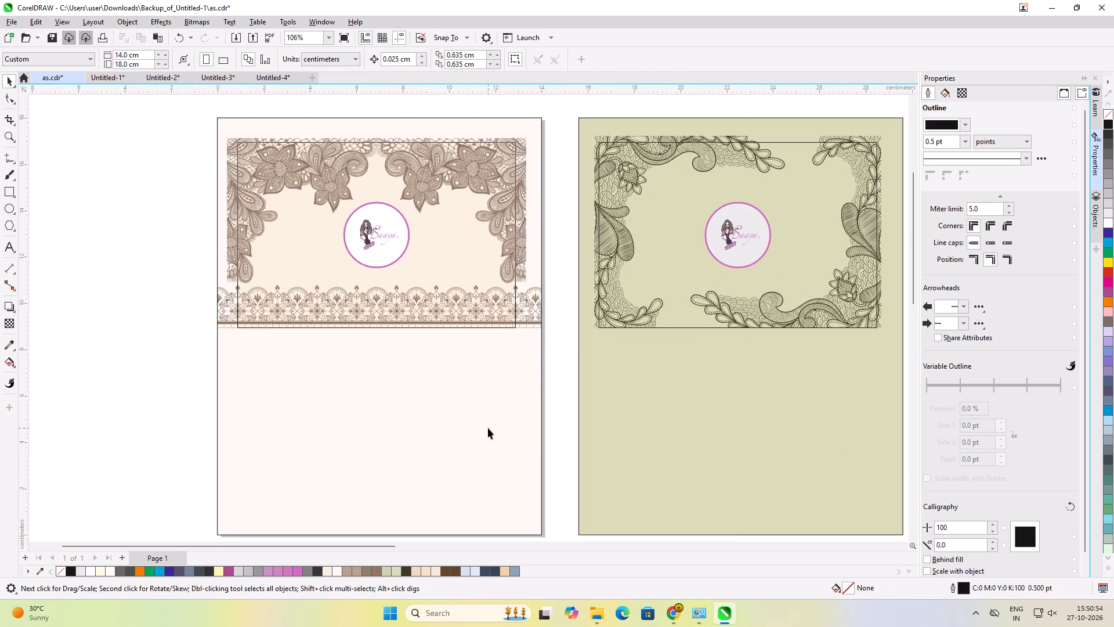
left_click(92, 366)
scroll(84, 290, "down", 2)
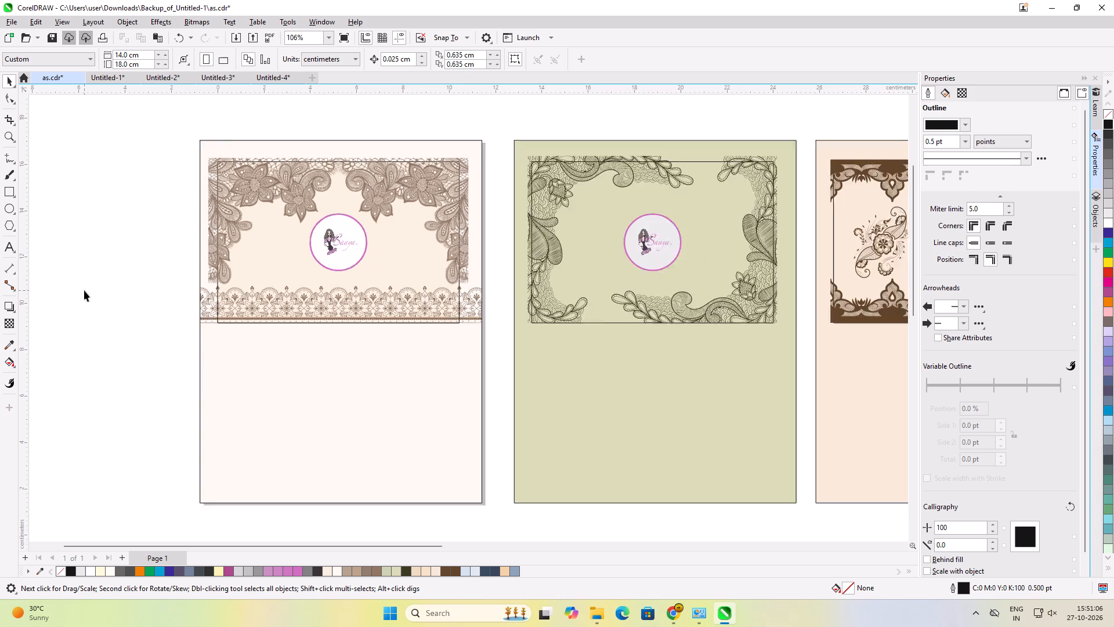
scroll(724, 250, "up", 3)
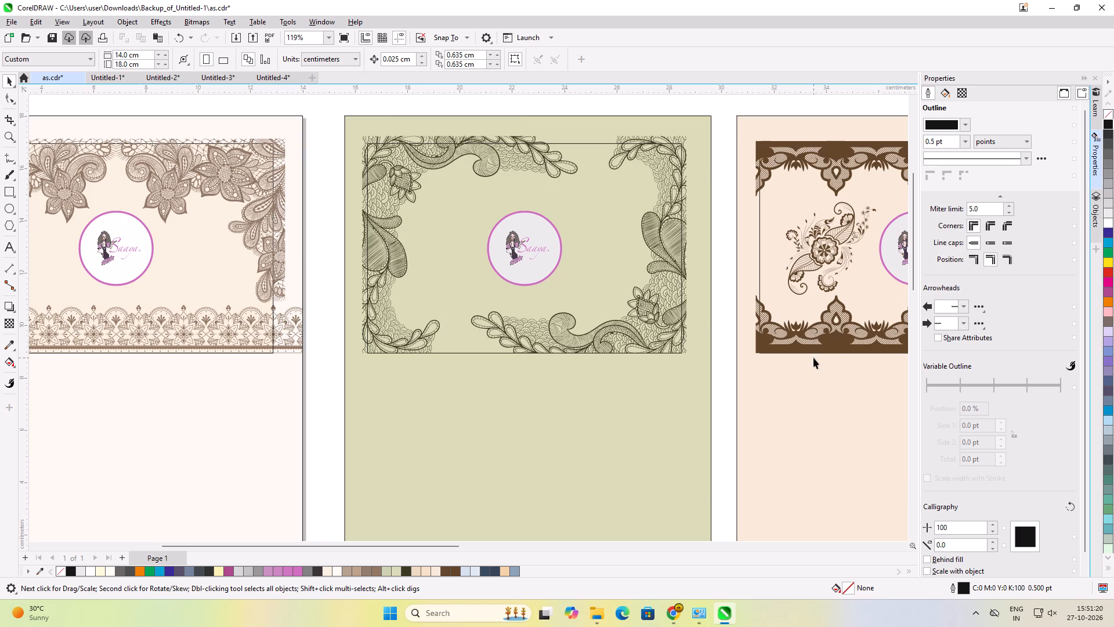
scroll(280, 333, "down", 3)
scroll(745, 333, "up", 1)
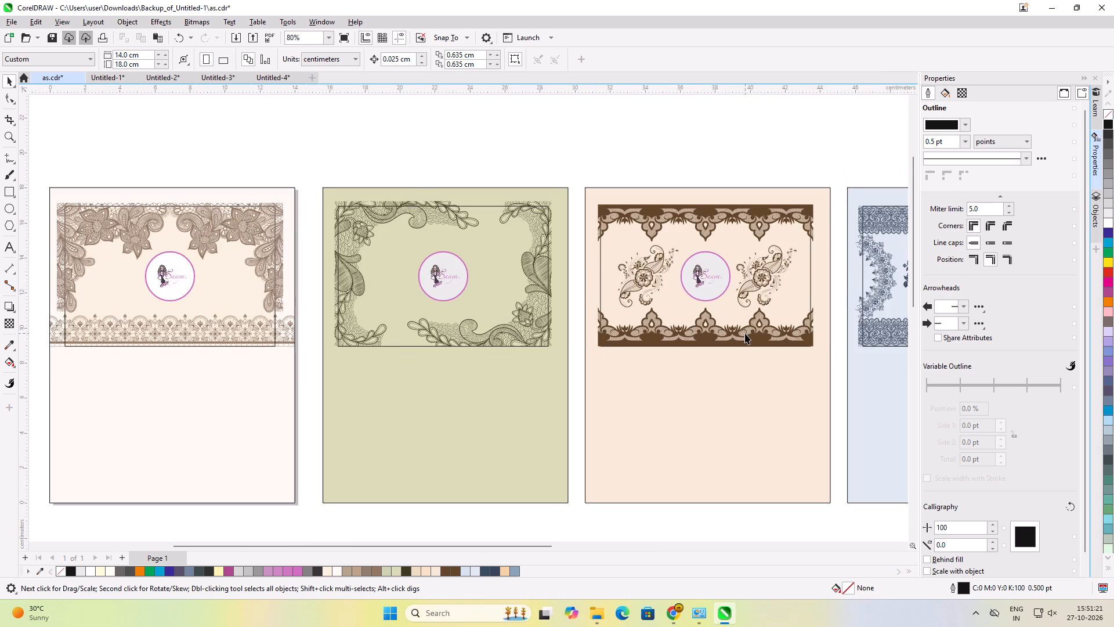
scroll(354, 323, "down", 1)
scroll(739, 320, "up", 2)
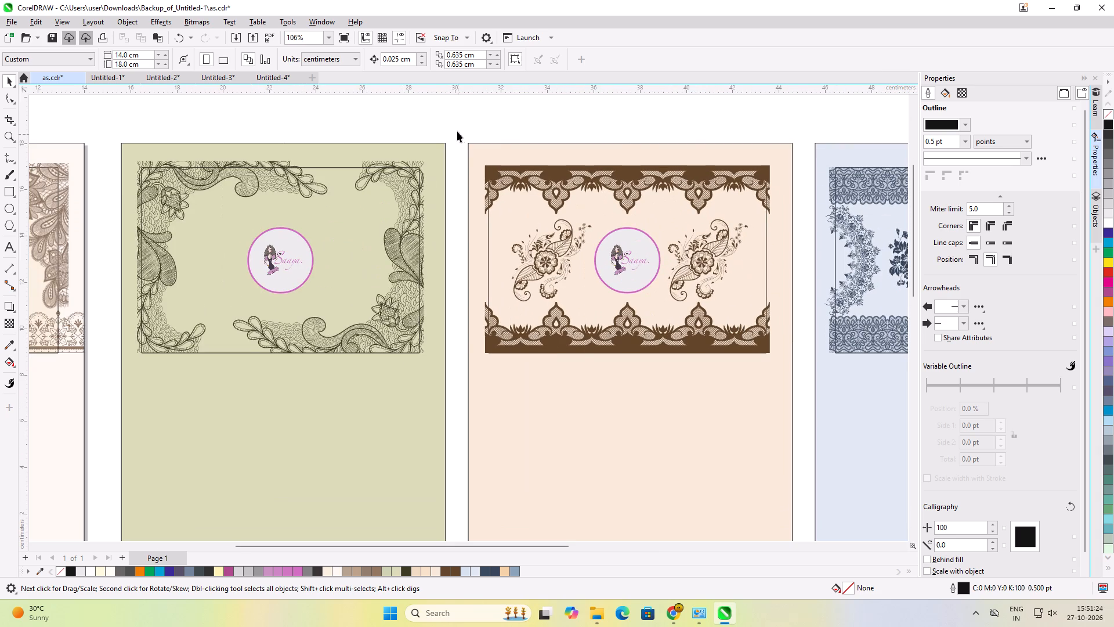
left_click_drag(457, 131, 695, 487)
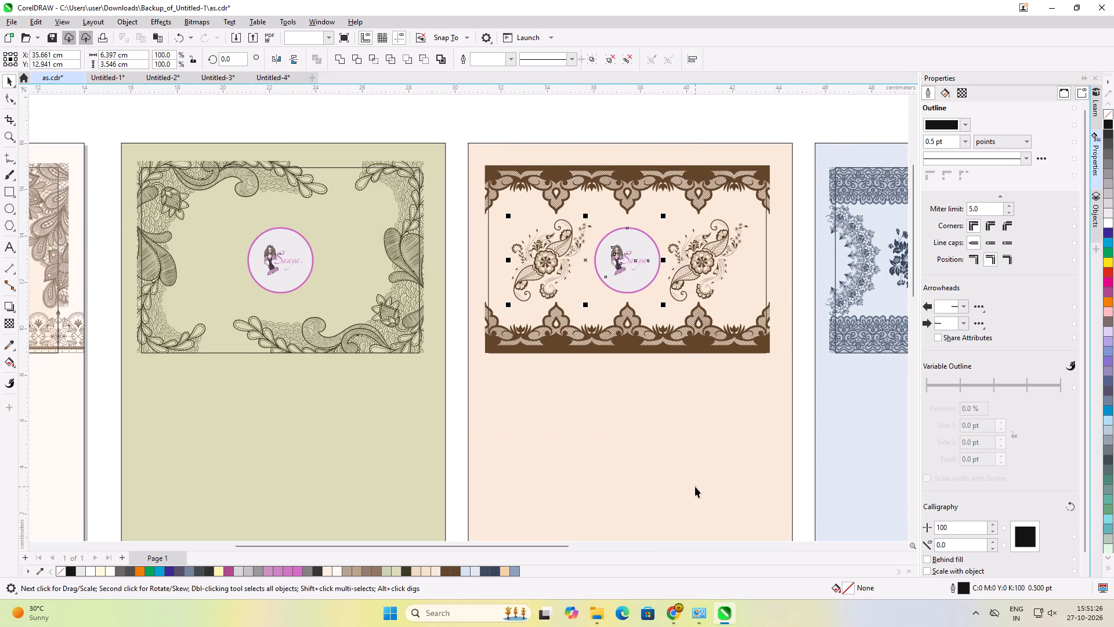
scroll(587, 324, "down", 3)
left_click(515, 182)
left_click_drag(489, 172, 580, 342)
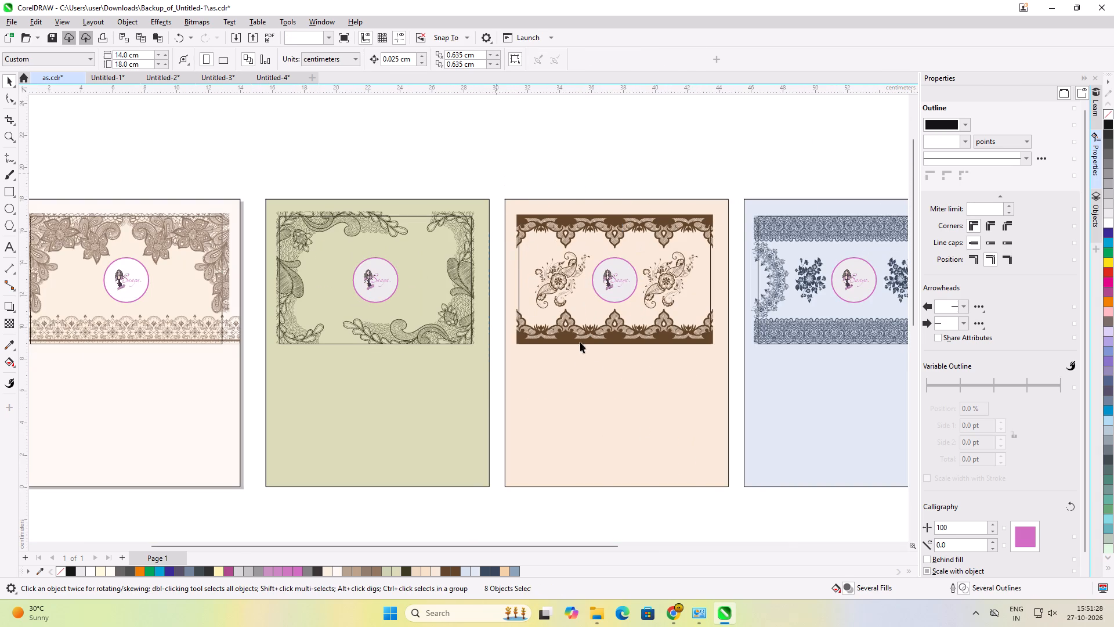
left_click_drag(580, 342, 764, 499)
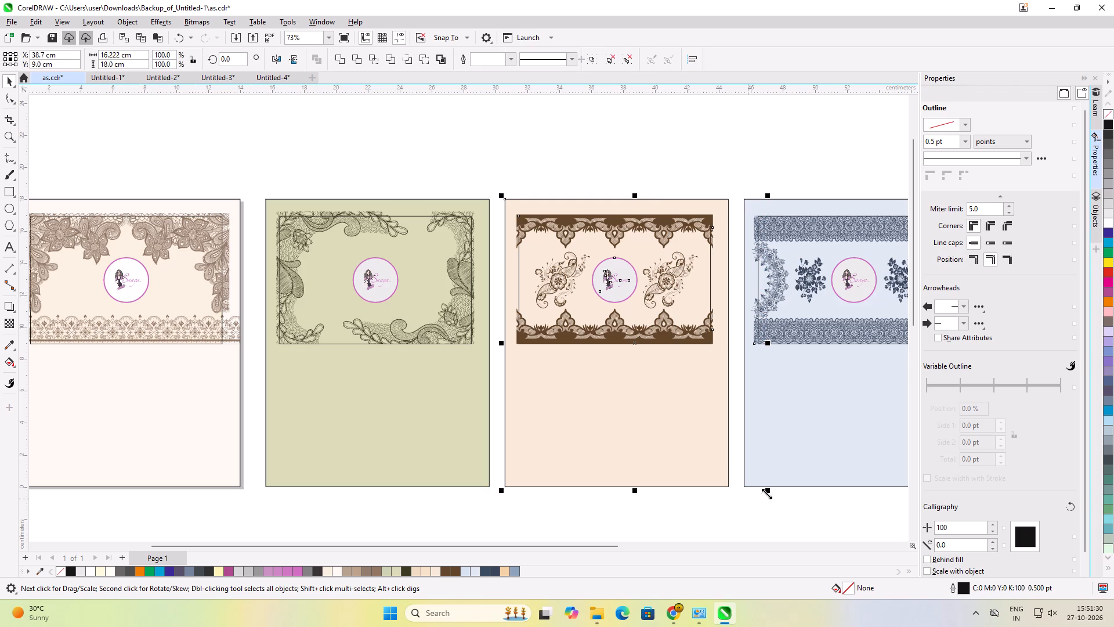
left_click(737, 505)
left_click_drag(497, 188, 677, 464)
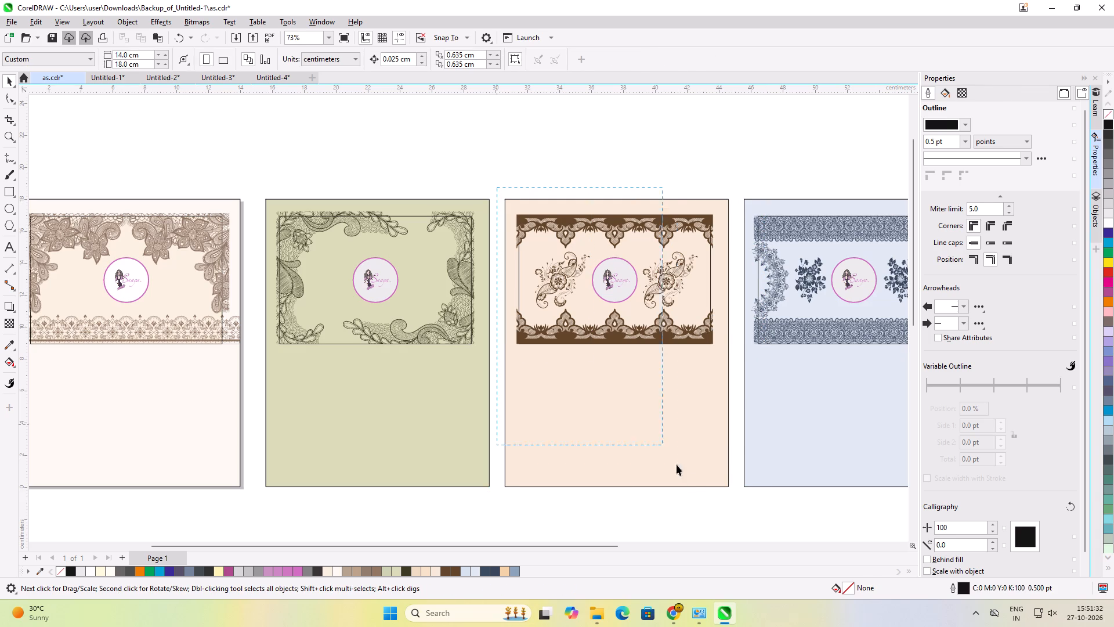
left_click_drag(677, 464, 740, 512)
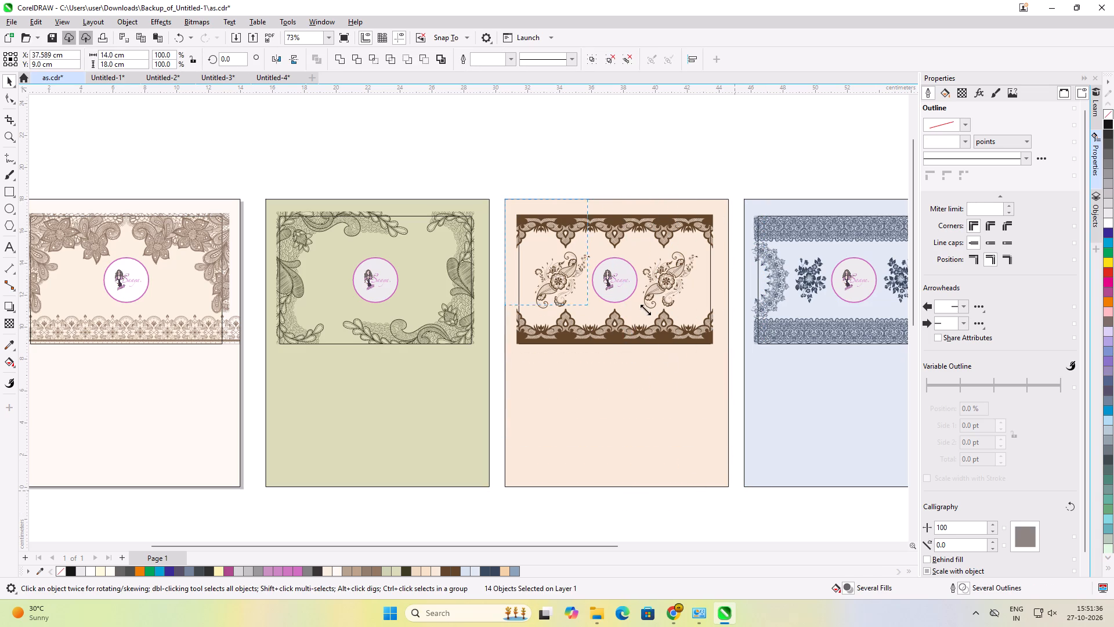
Select the whole pale blue card with all its artwork and scale it down to a little over a quarter of its size.
scroll(631, 353, "down", 5)
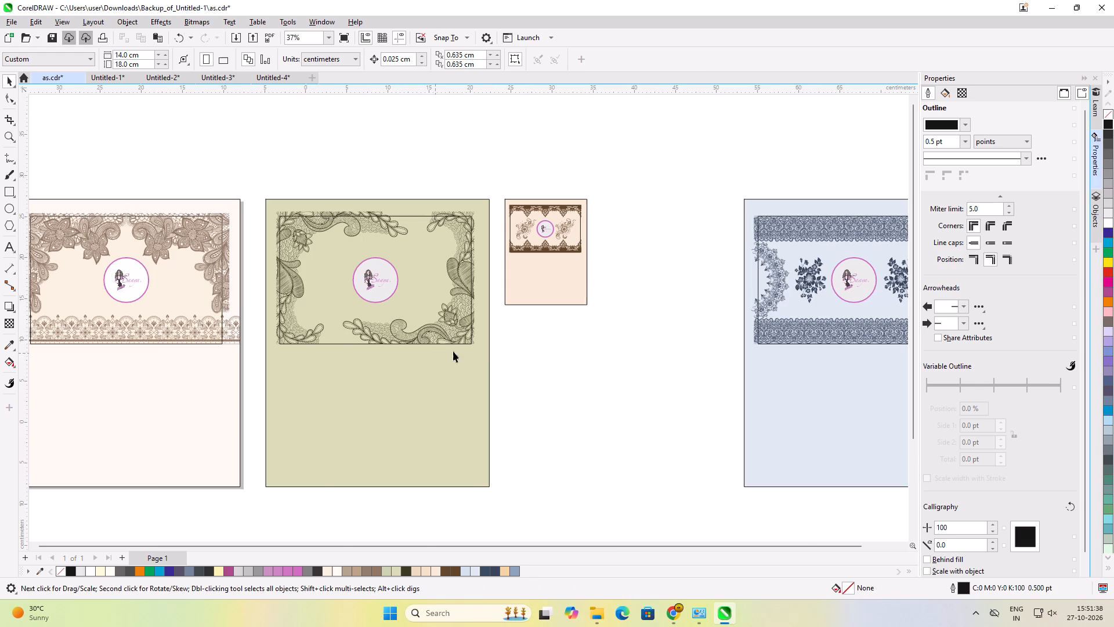
scroll(850, 349, "up", 3)
scroll(786, 421, "up", 2)
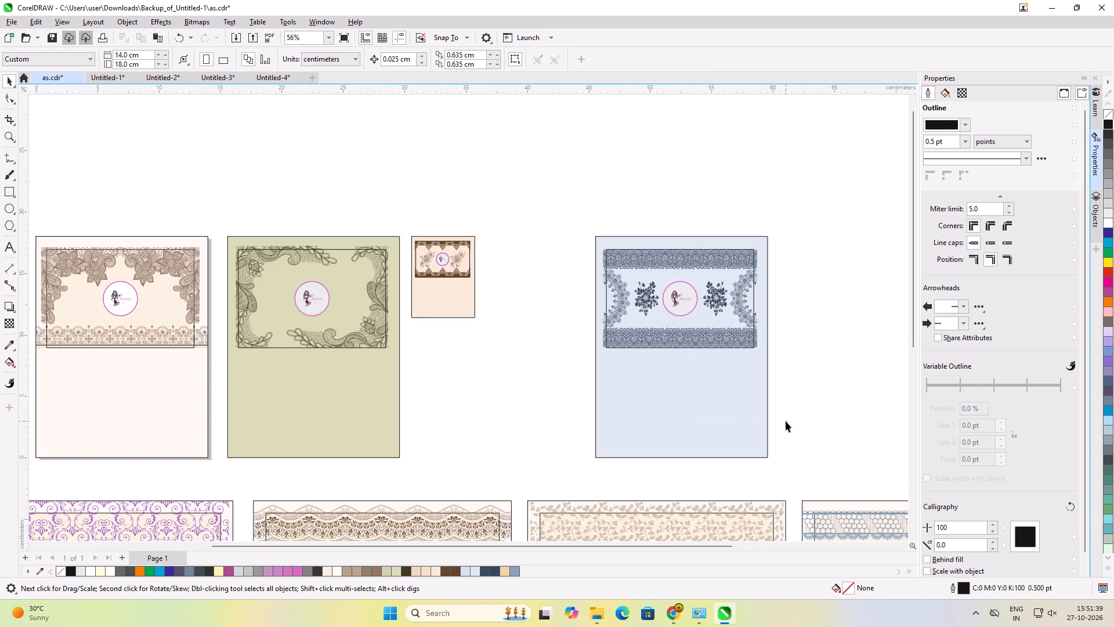
scroll(786, 421, "up", 1)
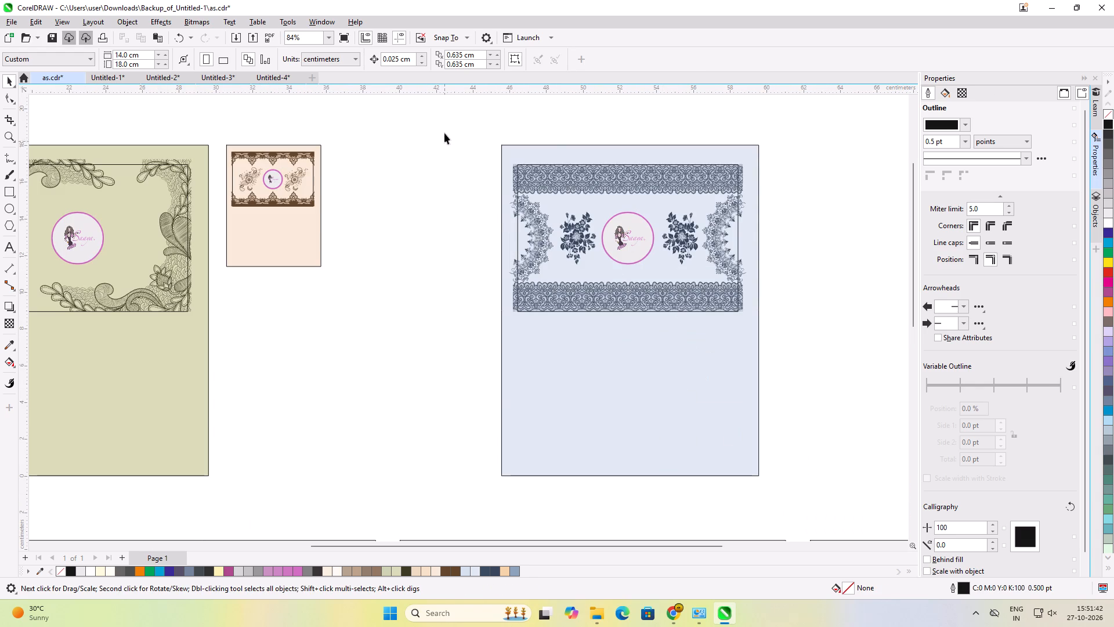
left_click_drag(447, 121, 838, 513)
left_click_drag(764, 480, 576, 451)
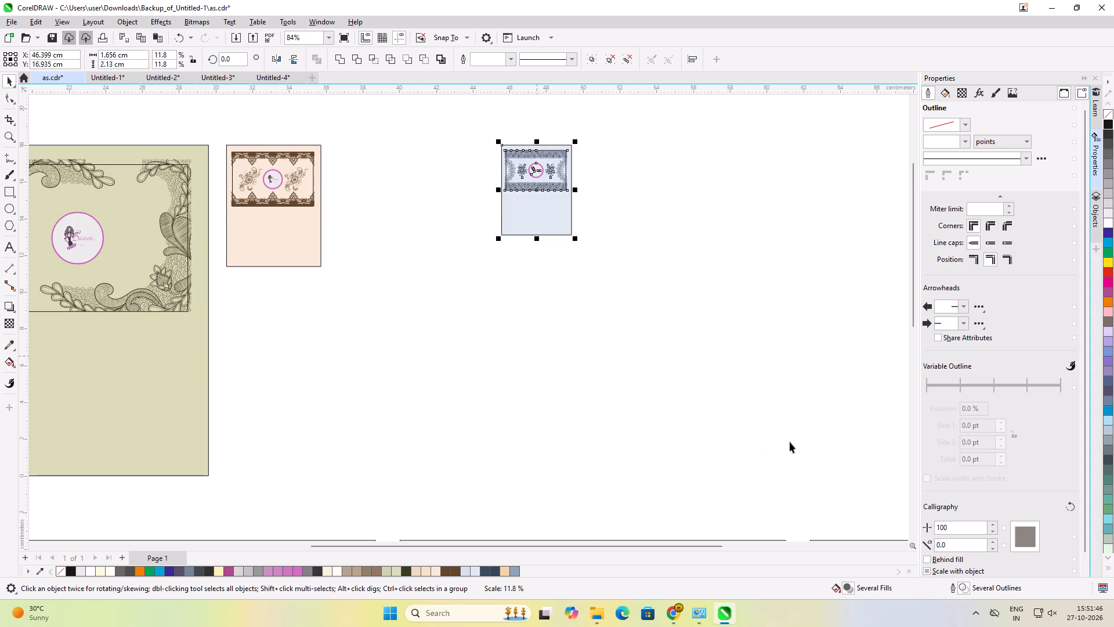
left_click(790, 442)
Examine the lower row of cards, comparing their decoration with the last card that has only a blue lace band.
scroll(794, 342, "down", 4)
scroll(741, 260, "down", 3)
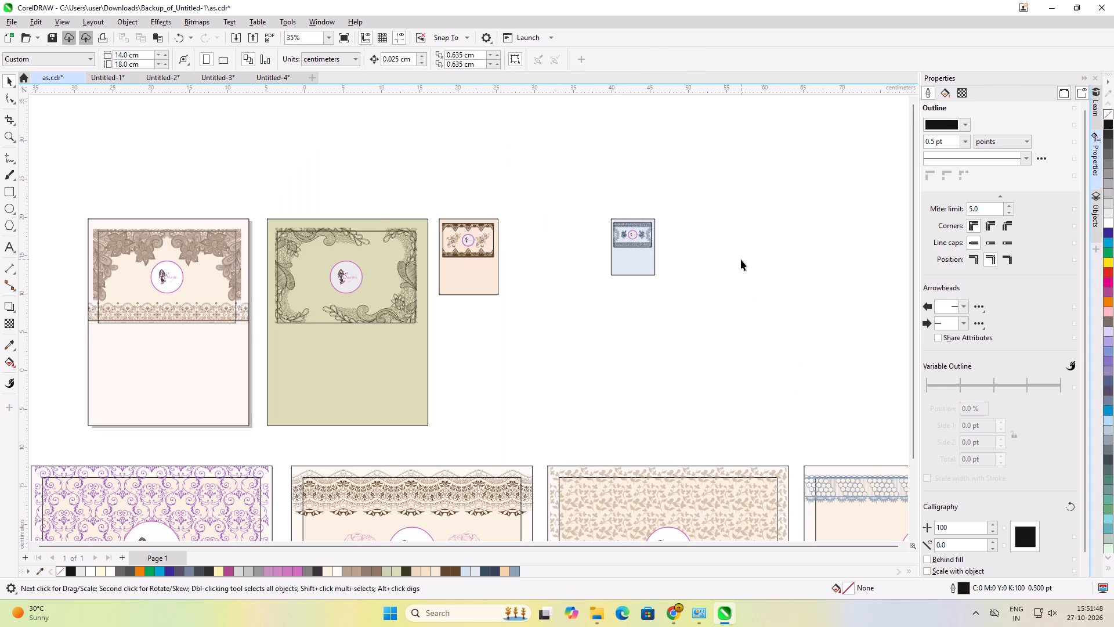
scroll(668, 234, "down", 1)
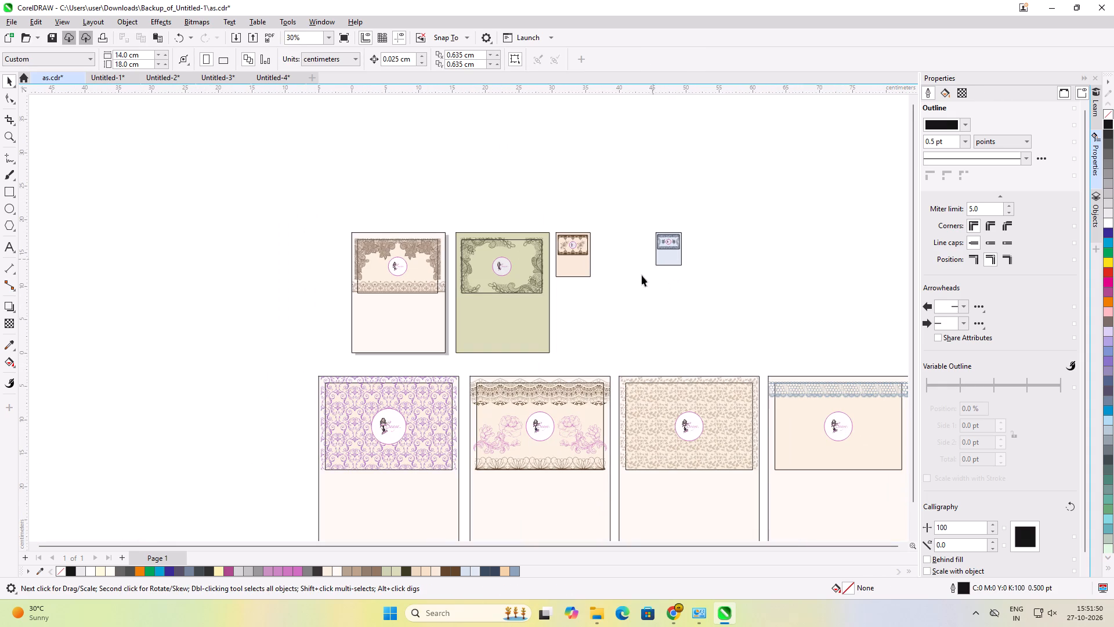
scroll(537, 481, "up", 3)
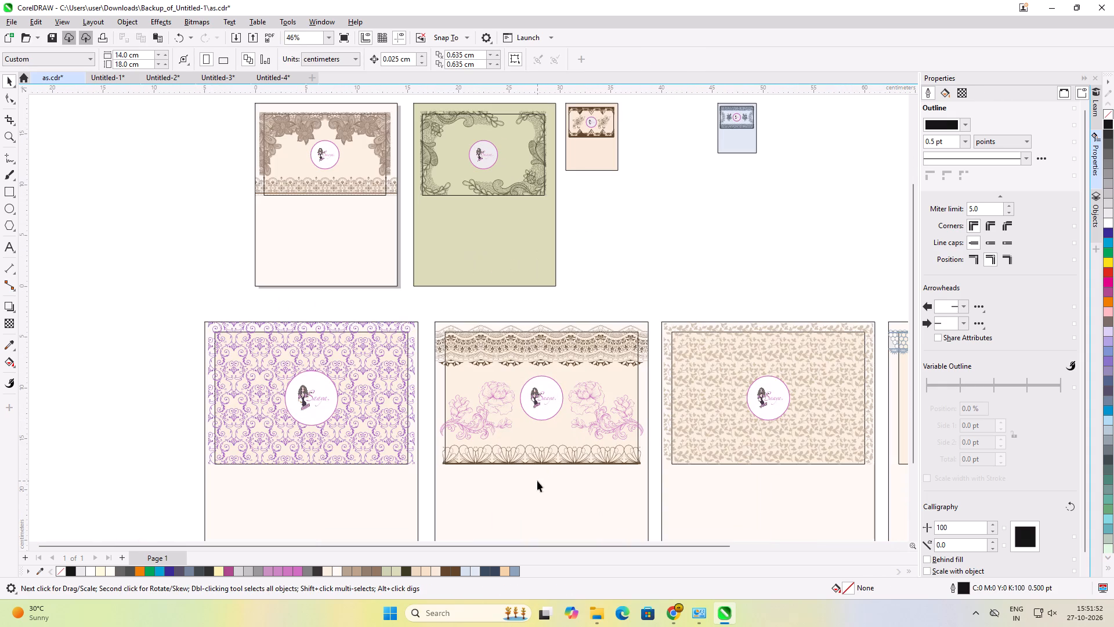
scroll(537, 481, "up", 3)
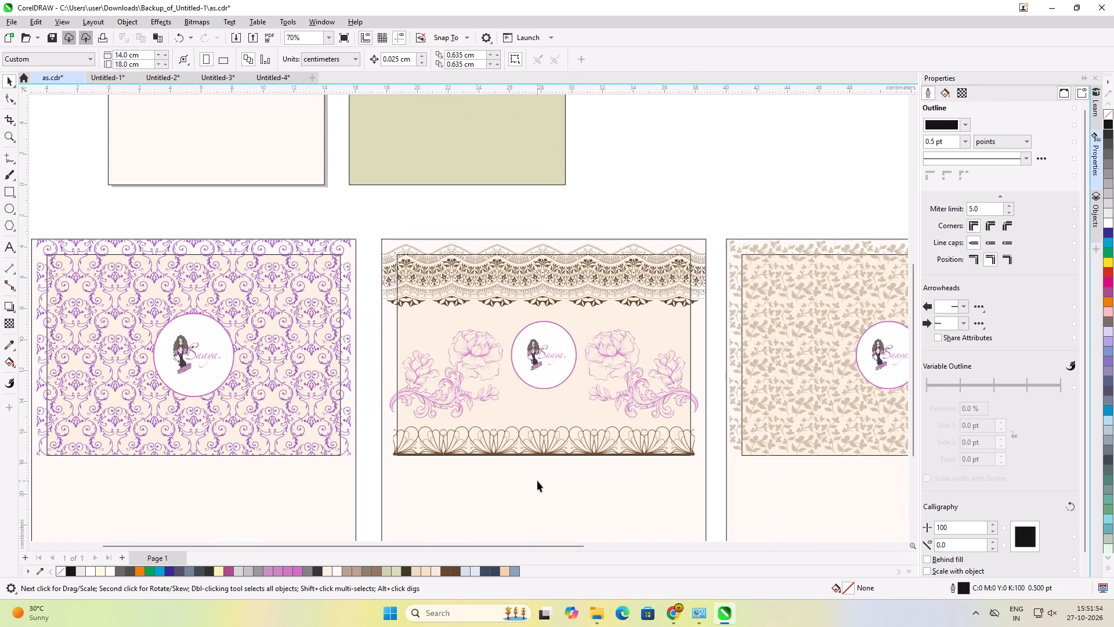
scroll(537, 481, "down", 4)
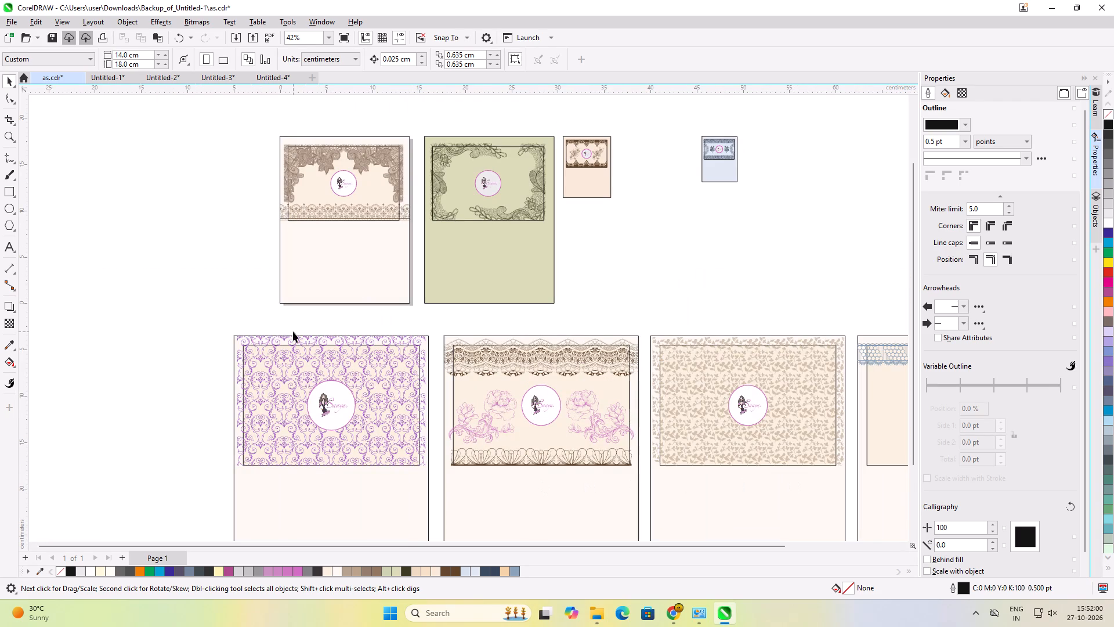
scroll(293, 331, "down", 4)
scroll(762, 415, "up", 5)
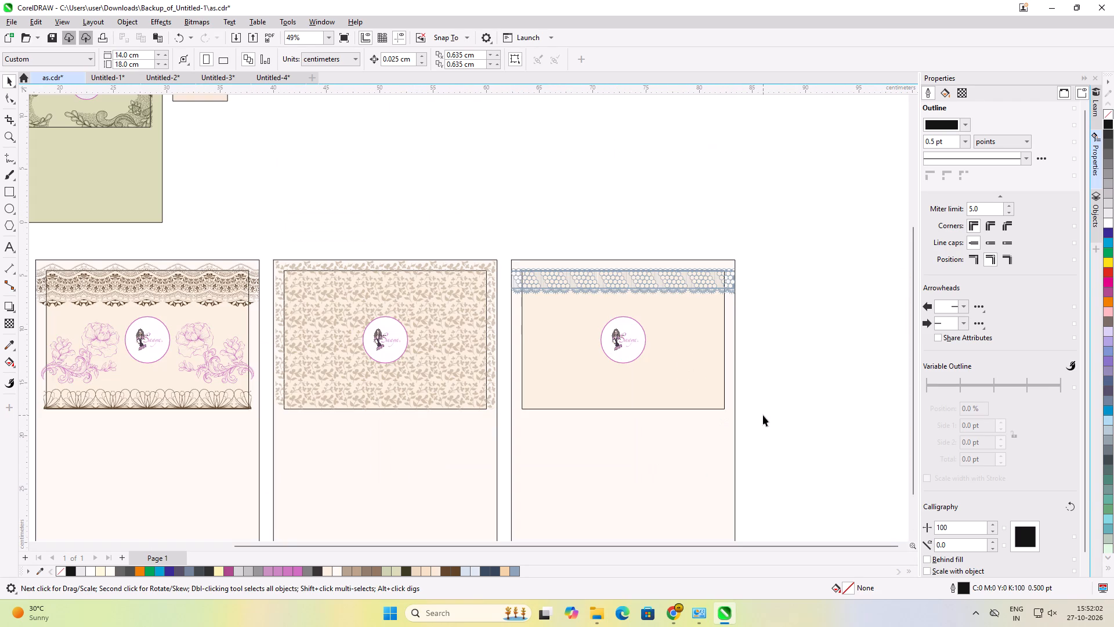
scroll(786, 383, "up", 2)
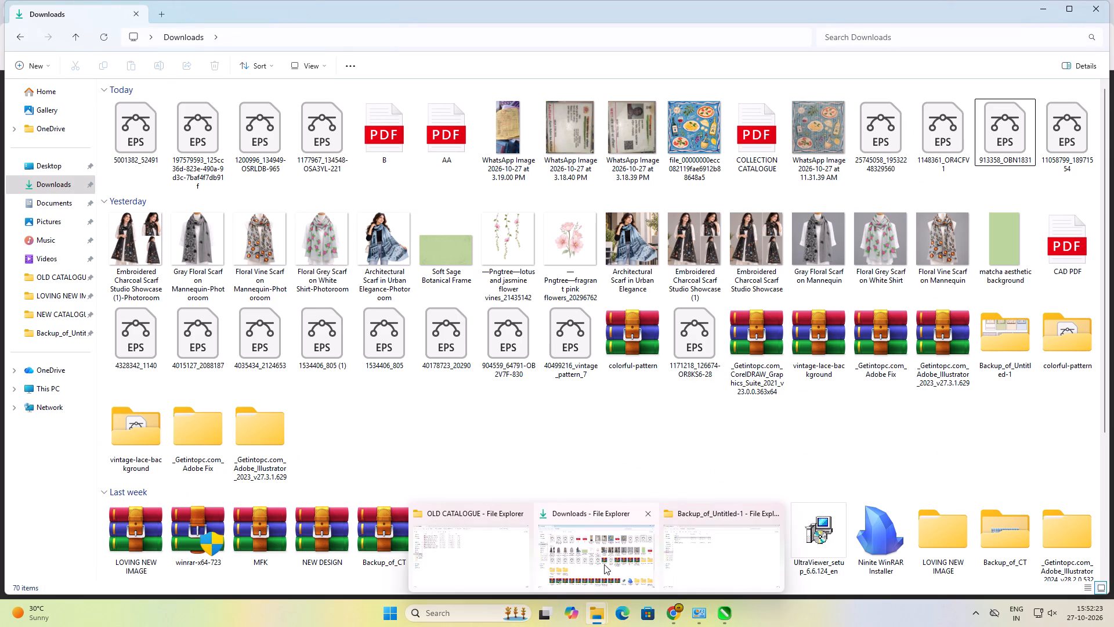
left_click(612, 564)
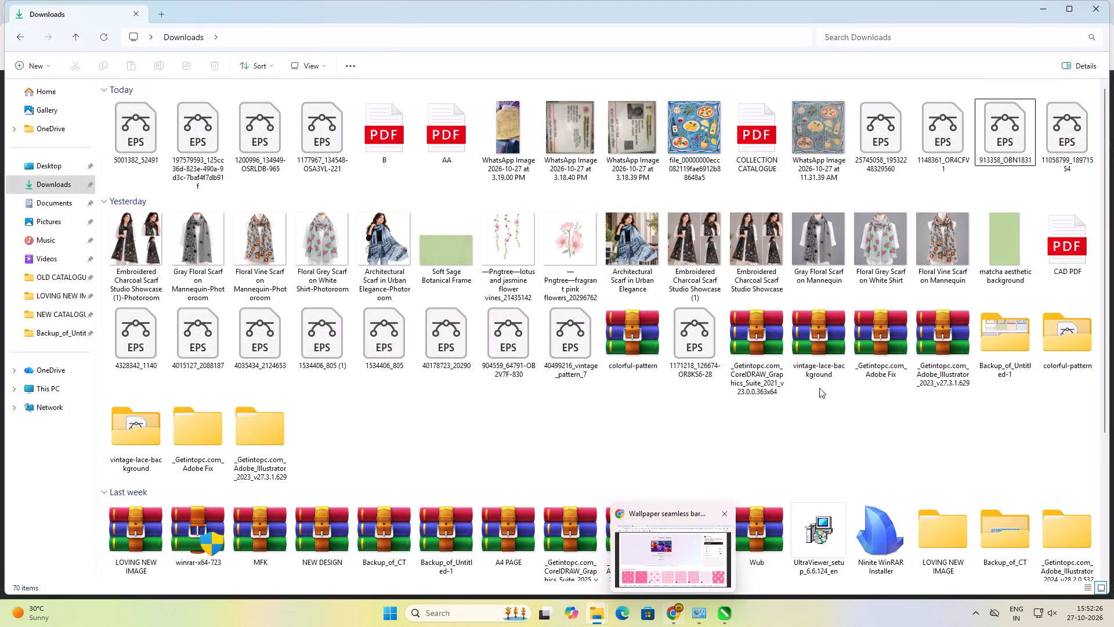
left_click(1051, 145)
right_click(1051, 145)
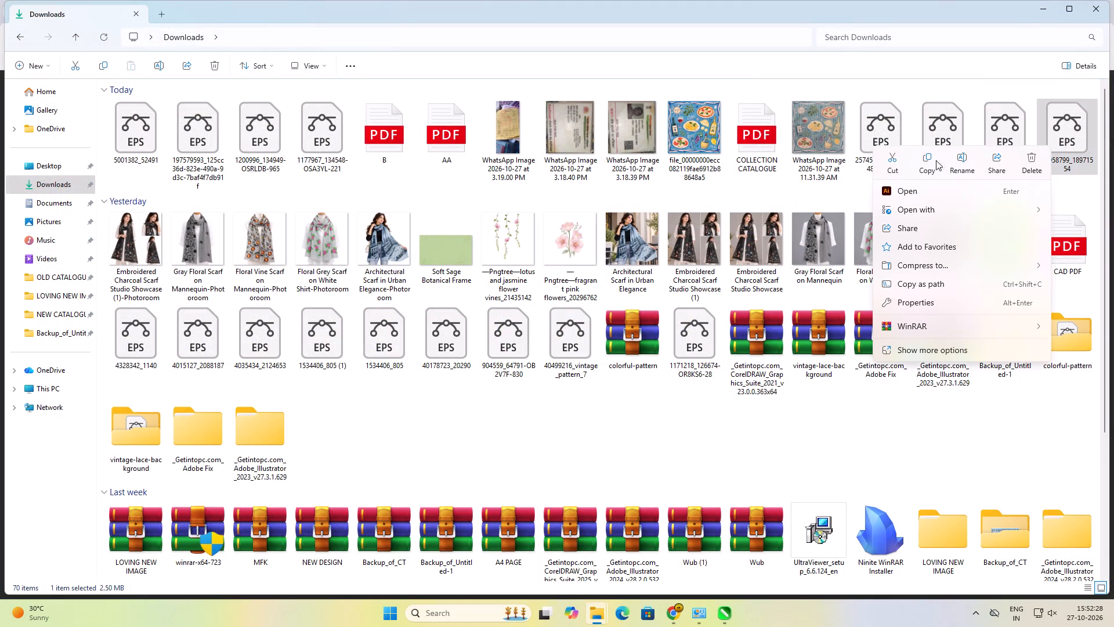
left_click(929, 215)
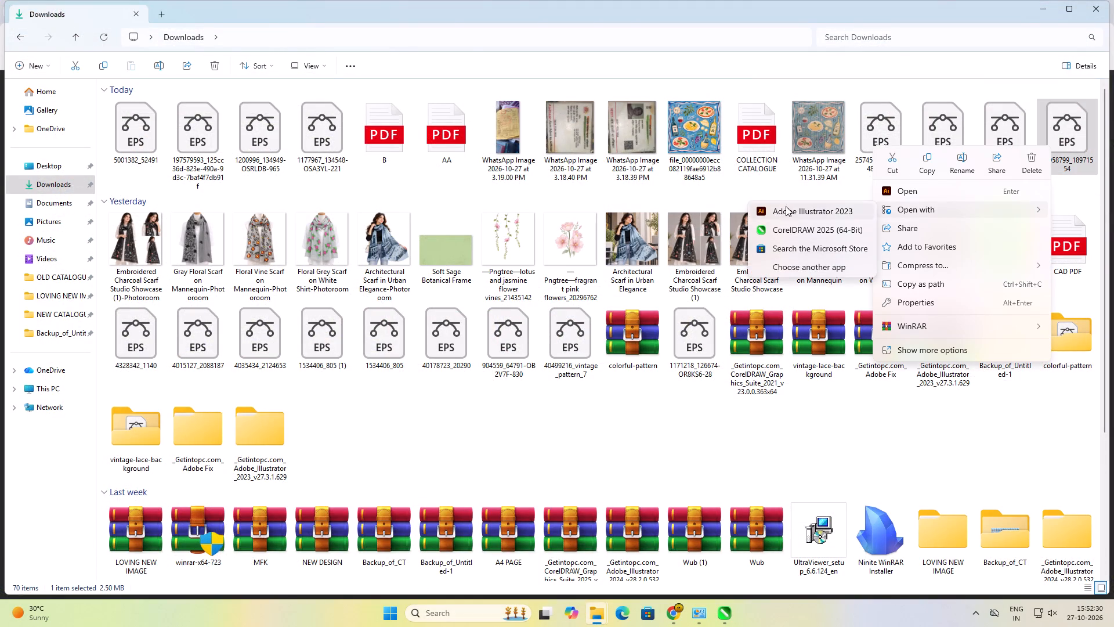
left_click(794, 226)
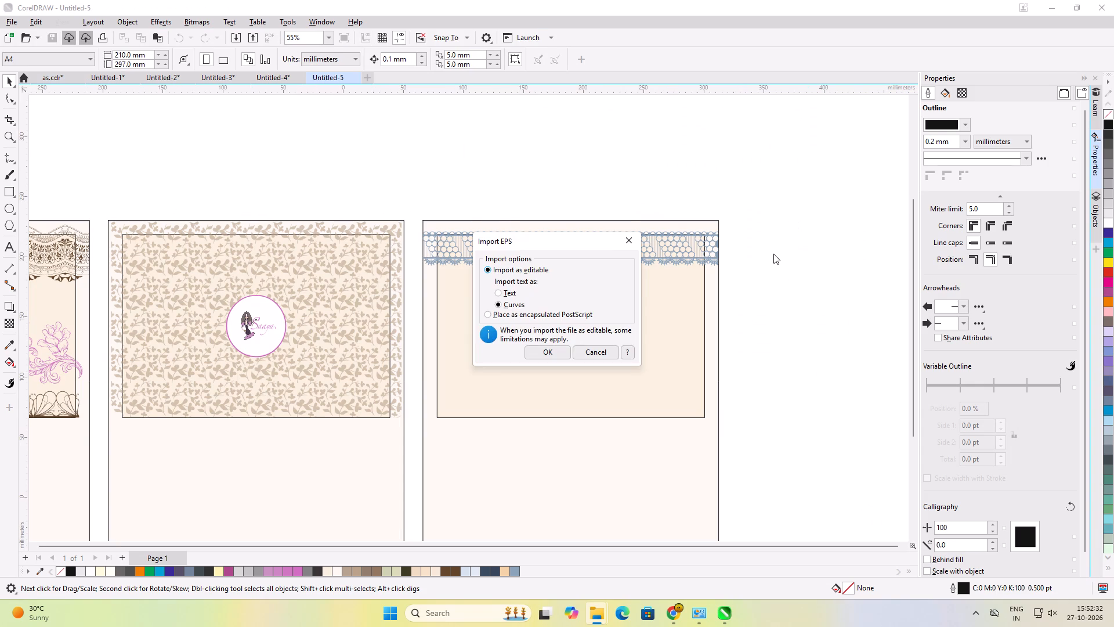
left_click(547, 356)
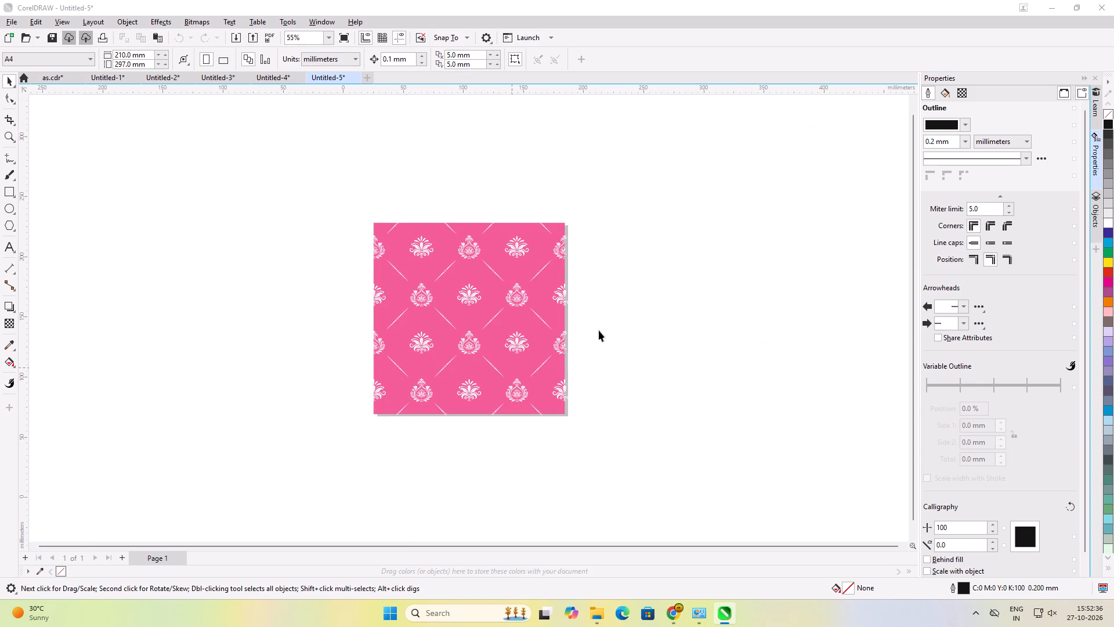
Inspect the imported pattern to see whether its pink background and white motif pieces are separate objects.
left_click(602, 324)
left_click(513, 331)
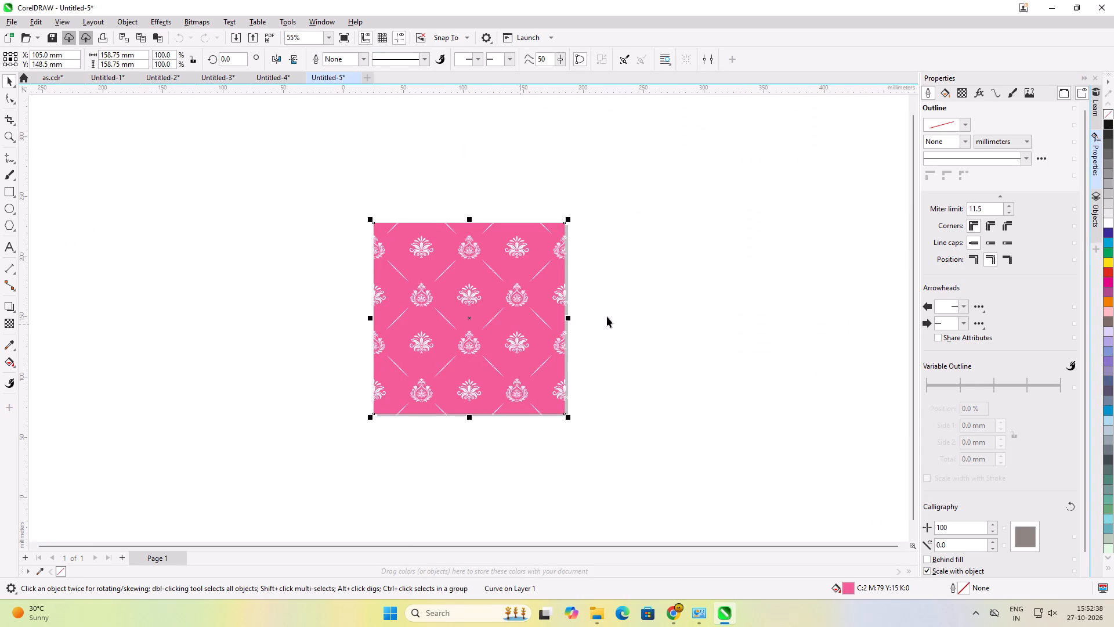
scroll(490, 290, "up", 6)
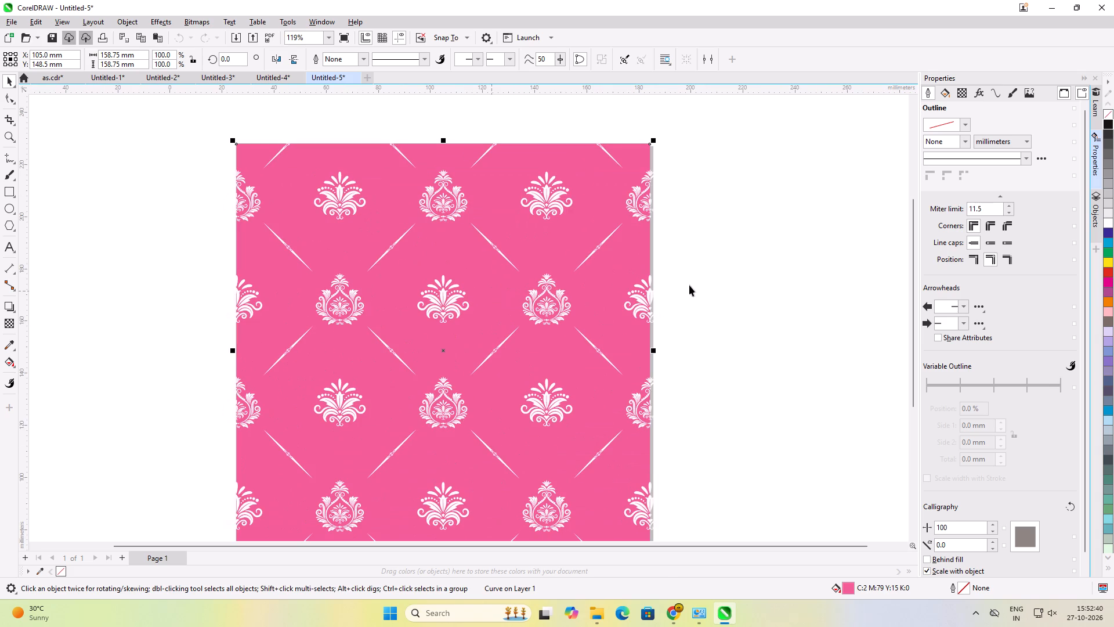
left_click(692, 285)
left_click(559, 297)
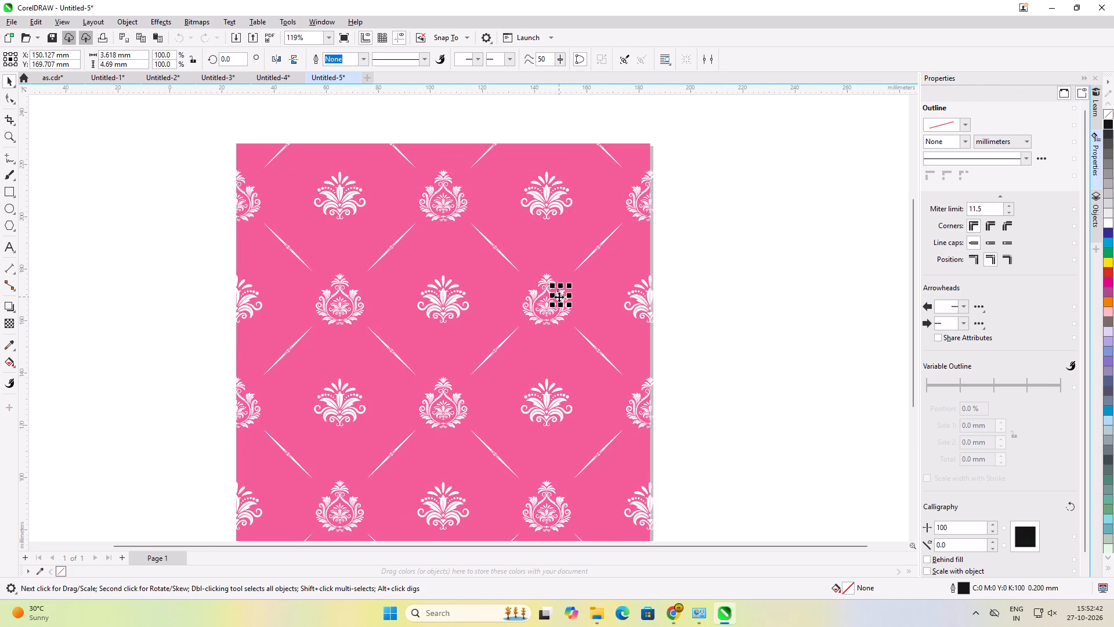
left_click(667, 297)
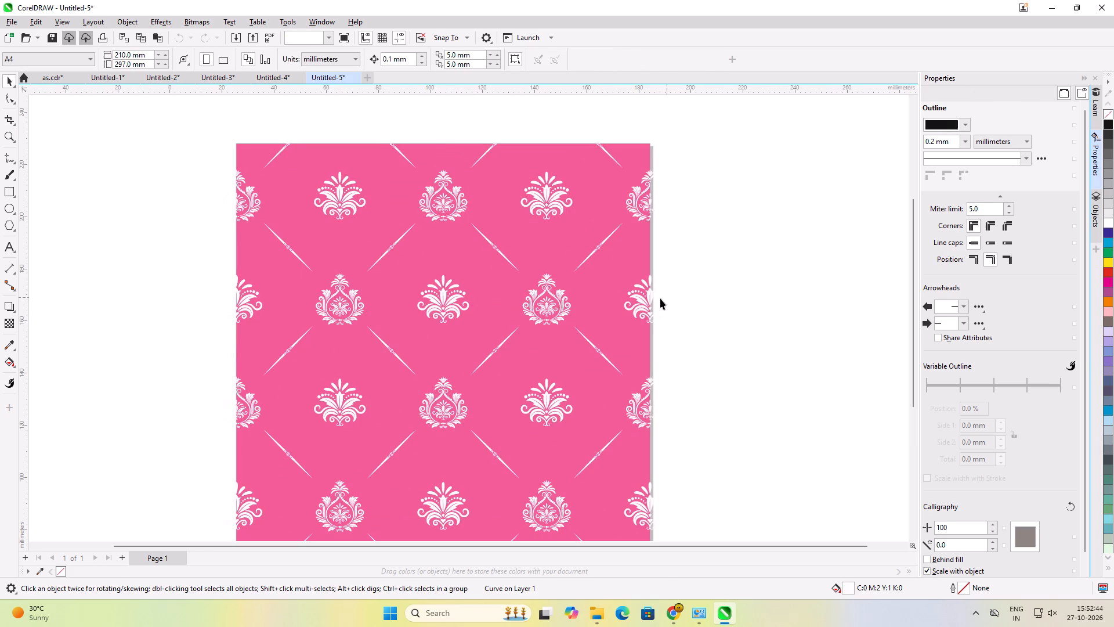
left_click(659, 301)
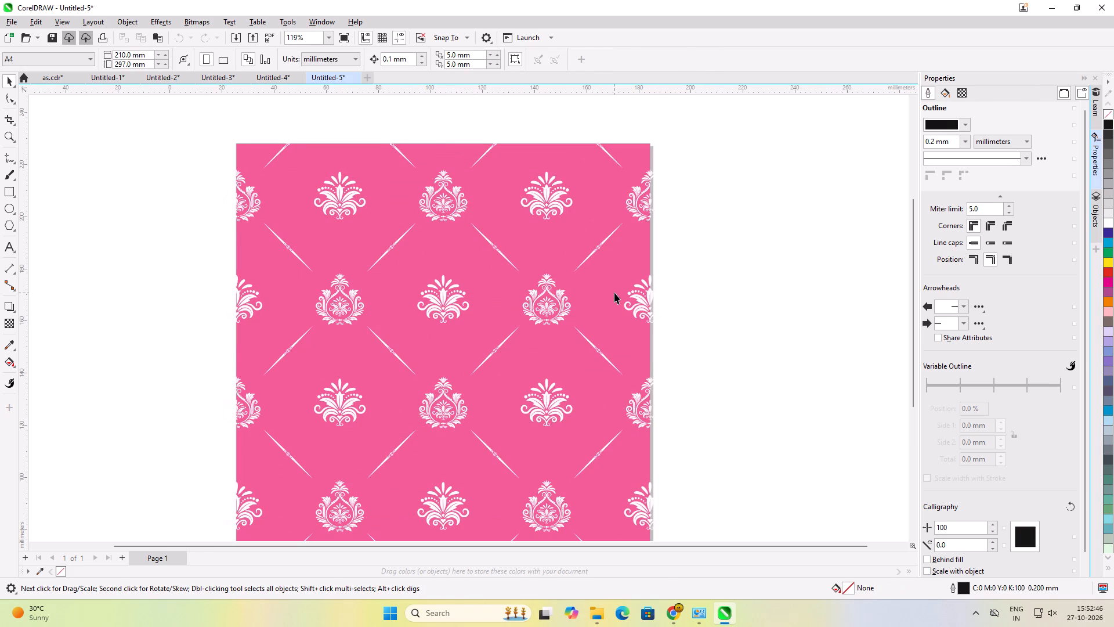
Enlarge the pink background square to about 240 mm and reposition it so it extends beyond the white motifs on all sides.
left_click(614, 293)
left_click_drag(609, 292, 641, 293)
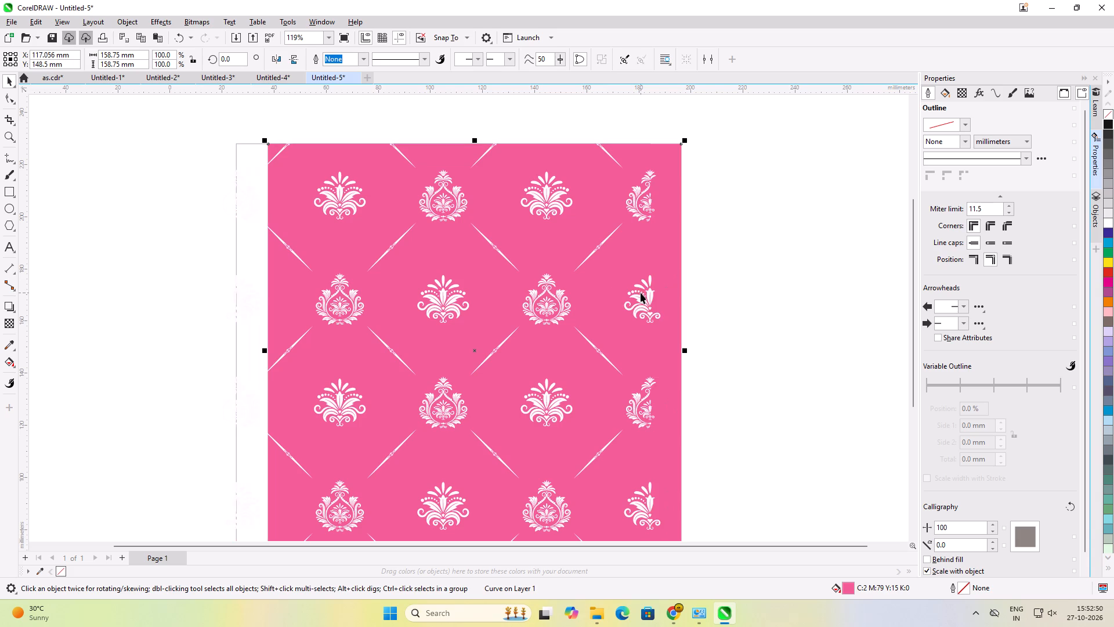
left_click_drag(630, 296, 612, 296)
key("ctrl+z")
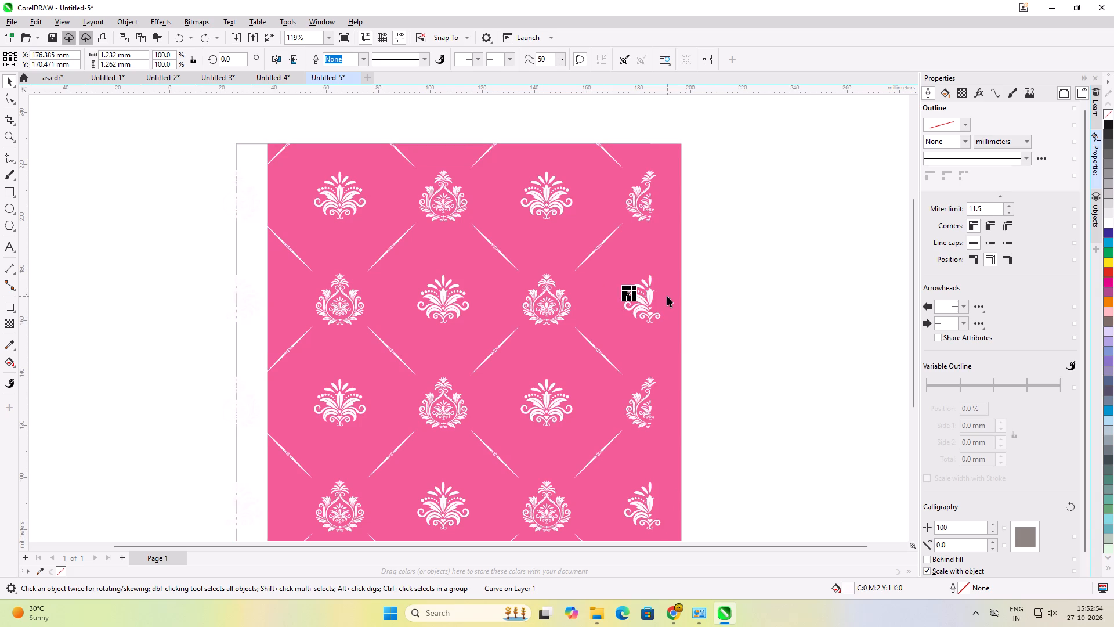
left_click(703, 301)
scroll(479, 228, "down", 2)
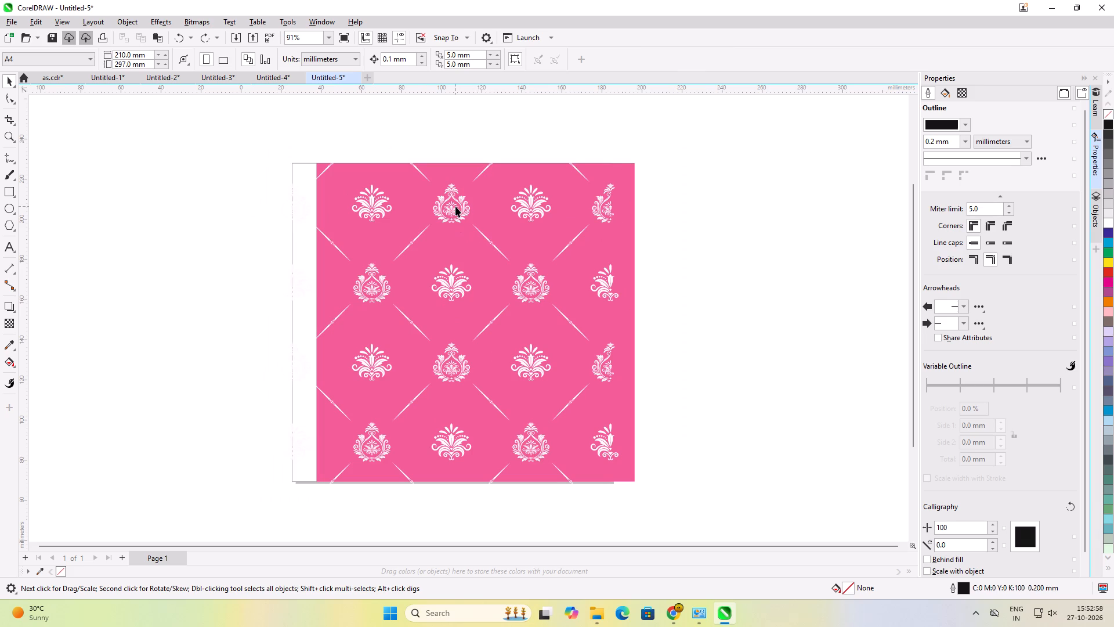
left_click(426, 290)
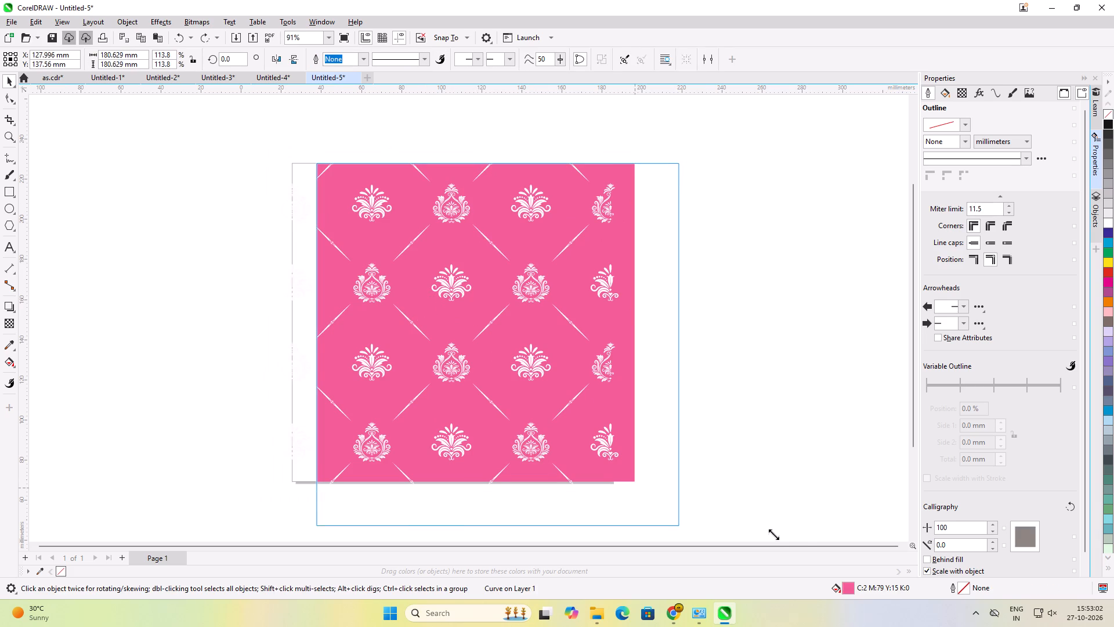
left_click_drag(735, 452, 733, 452)
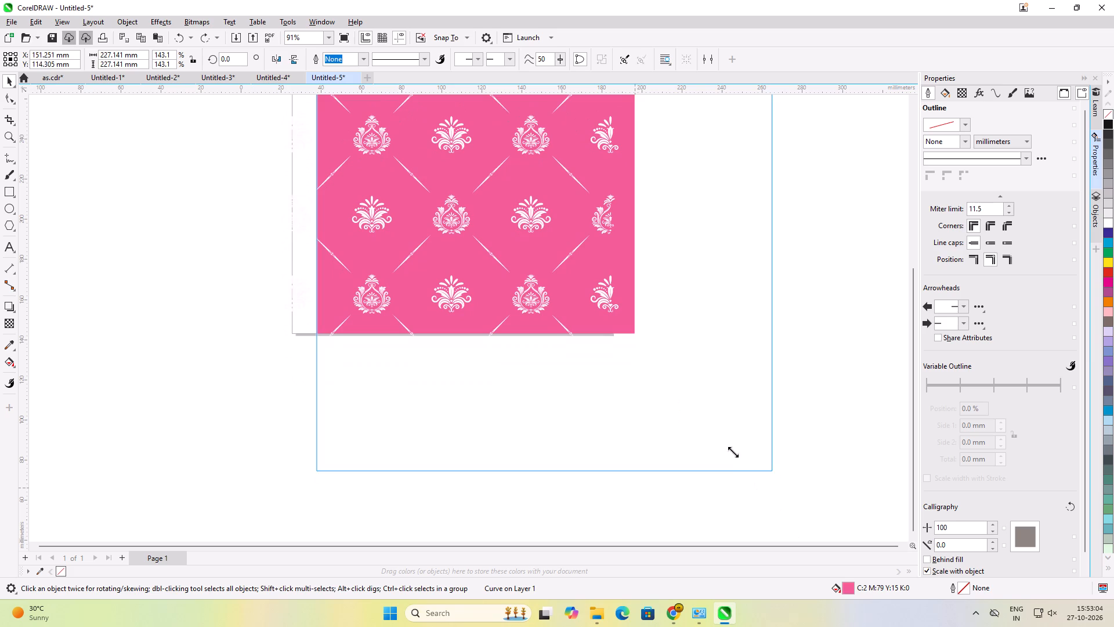
left_click_drag(733, 452, 697, 437)
left_click_drag(706, 422, 664, 388)
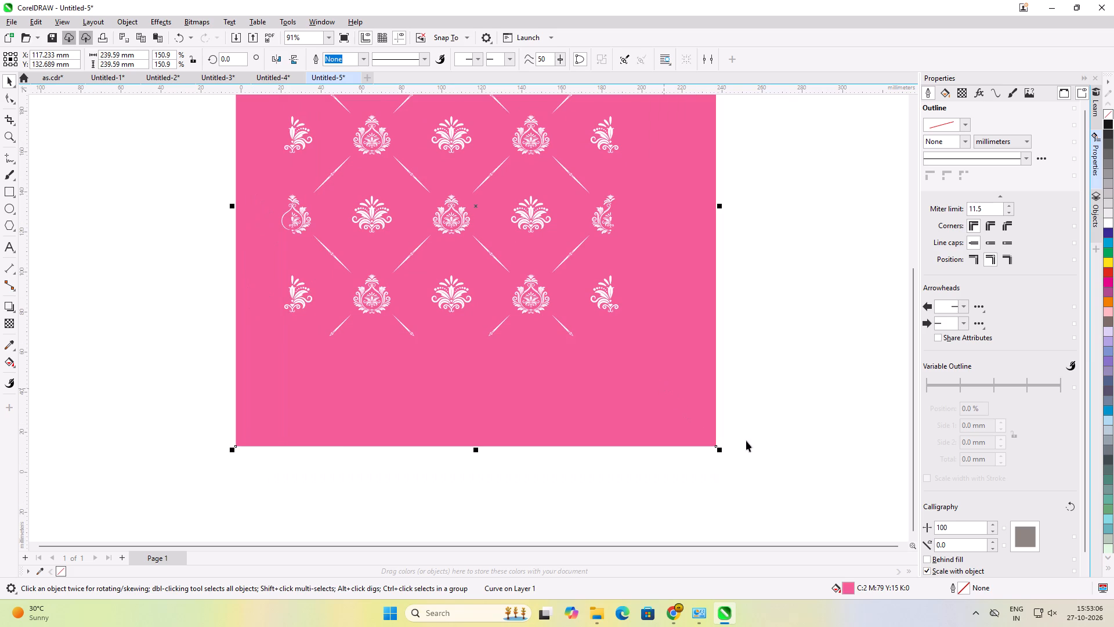
left_click(746, 441)
scroll(482, 437, "down", 2)
scroll(507, 480, "down", 2)
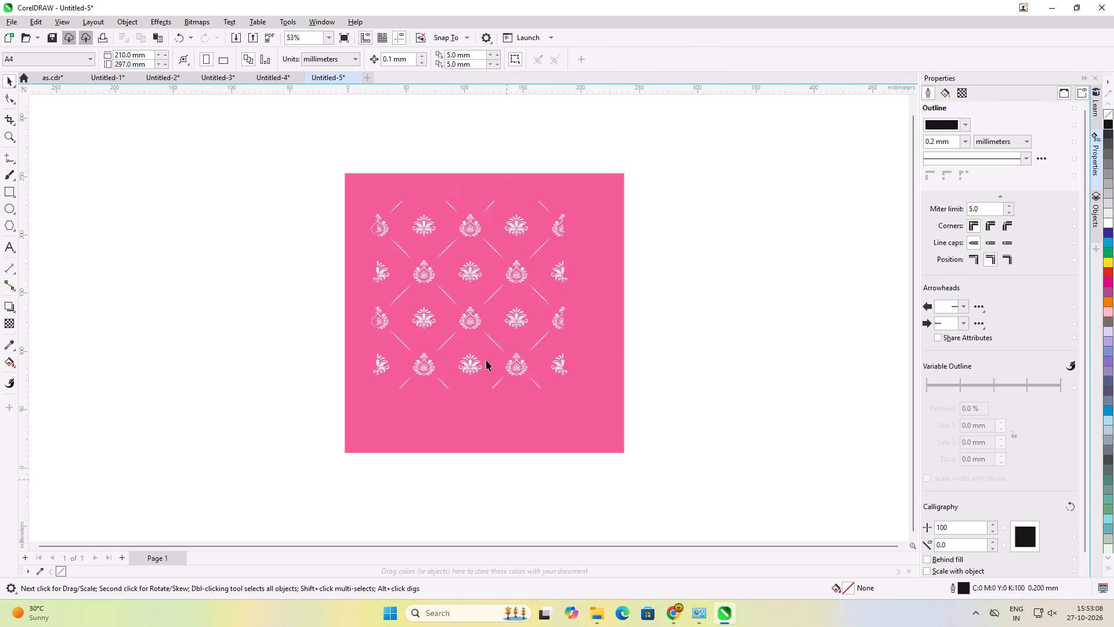
Delete the outline curve of the third-row half teardrop and the scroll of the half palmette below it, along the pattern's left edge.
scroll(453, 211, "up", 3)
scroll(390, 183, "down", 2)
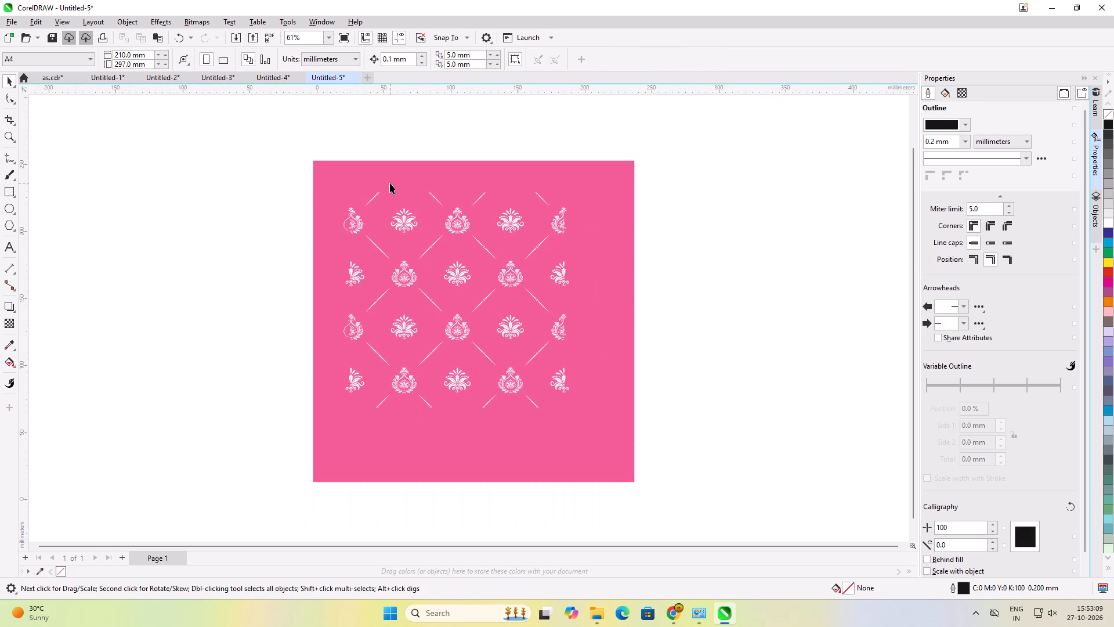
scroll(455, 268, "up", 2)
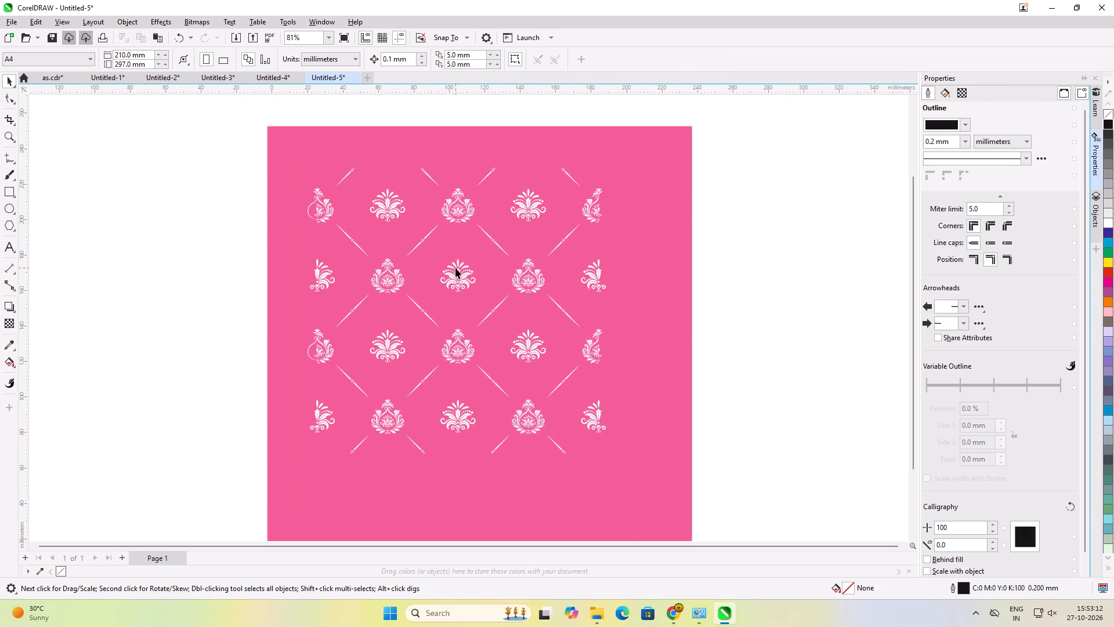
scroll(285, 351, "up", 5)
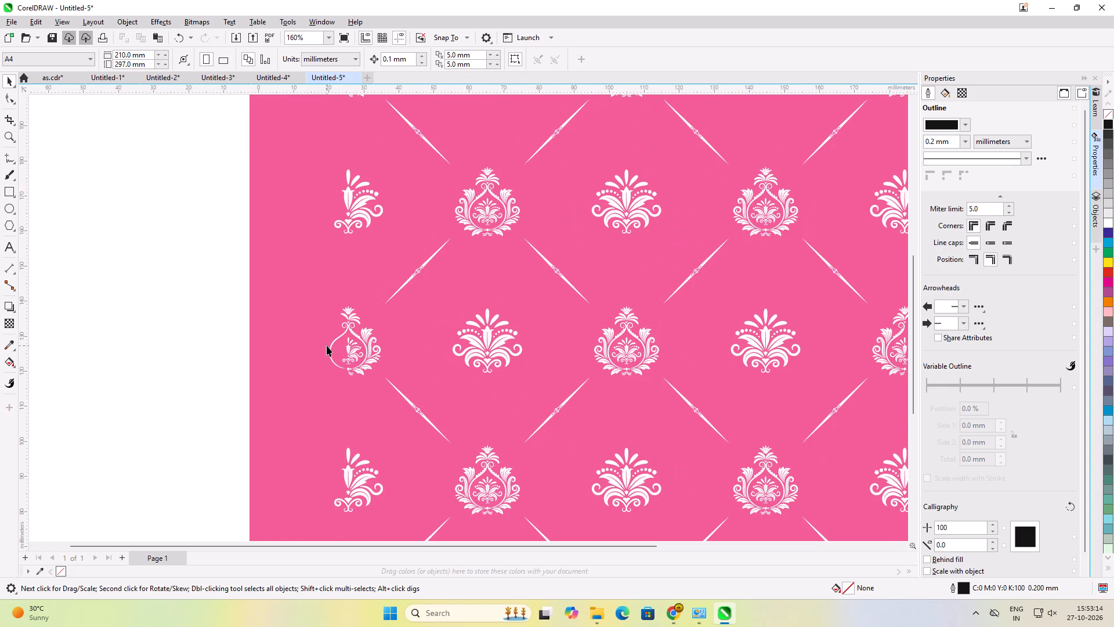
left_click(335, 340)
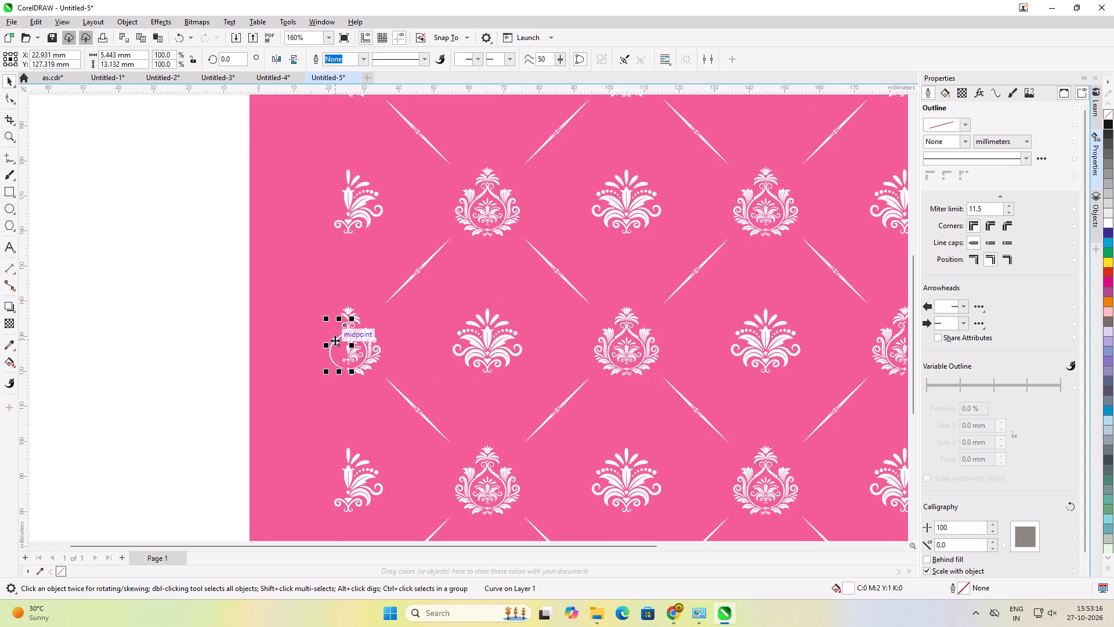
key("Delete")
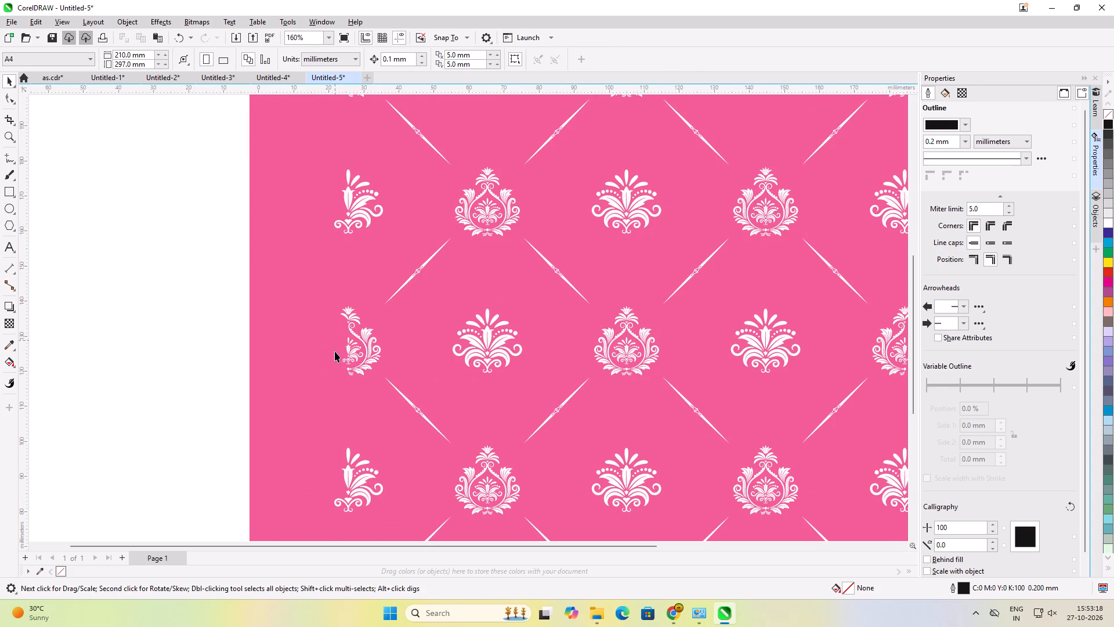
left_click(335, 500)
key("Delete")
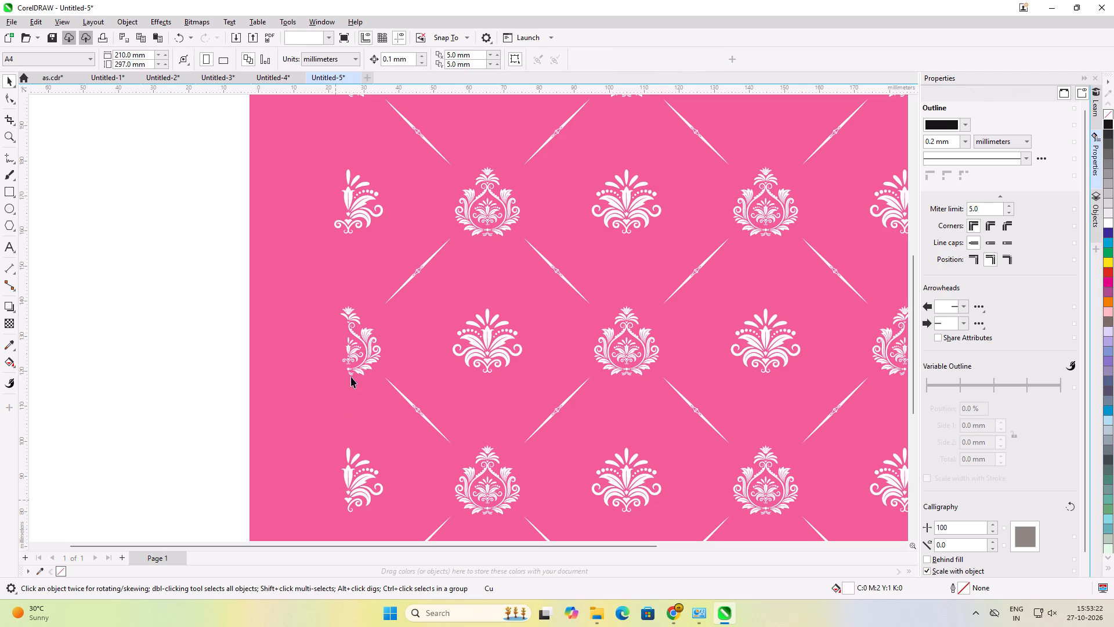
Delete small leaf and scroll pieces that cross the cut edge of the half teardrop motif in the third row.
scroll(331, 364, "up", 6)
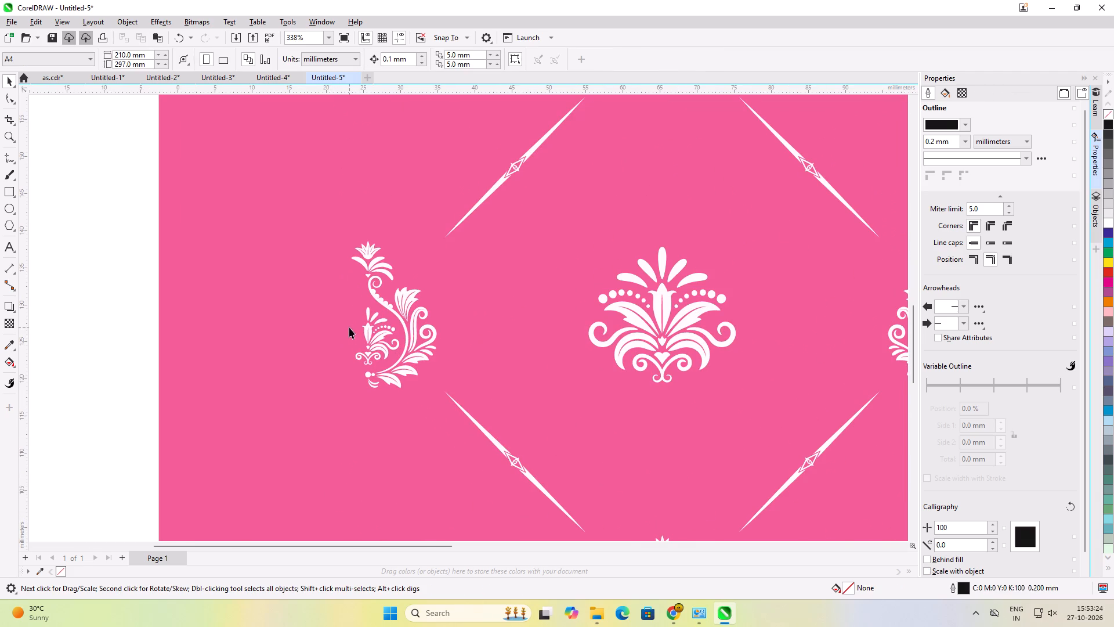
left_click(356, 257)
key("Delete")
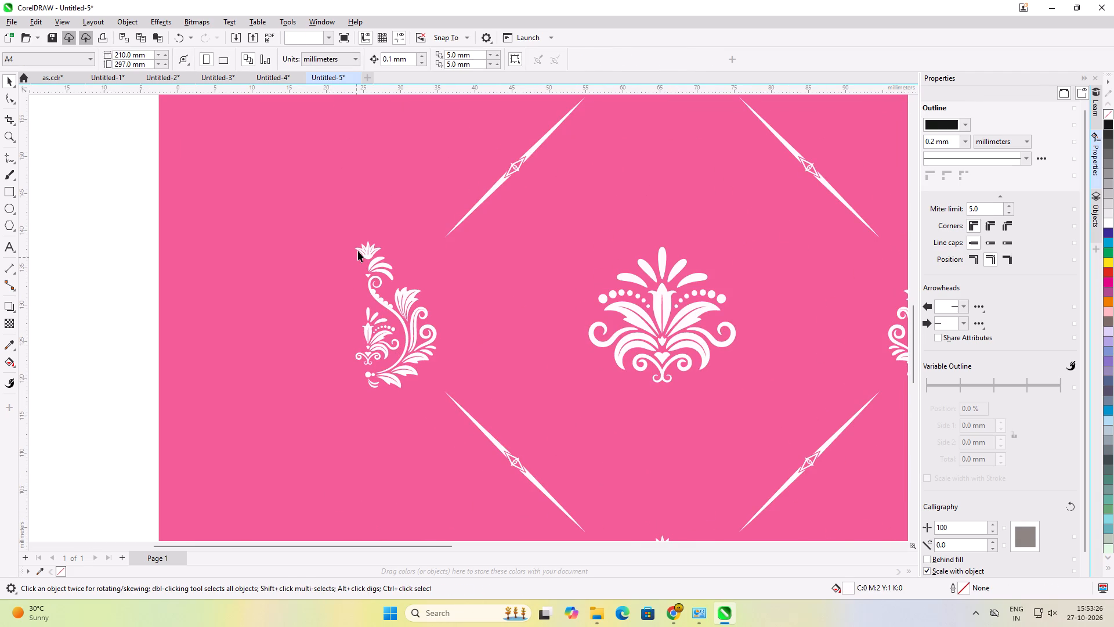
left_click(359, 247)
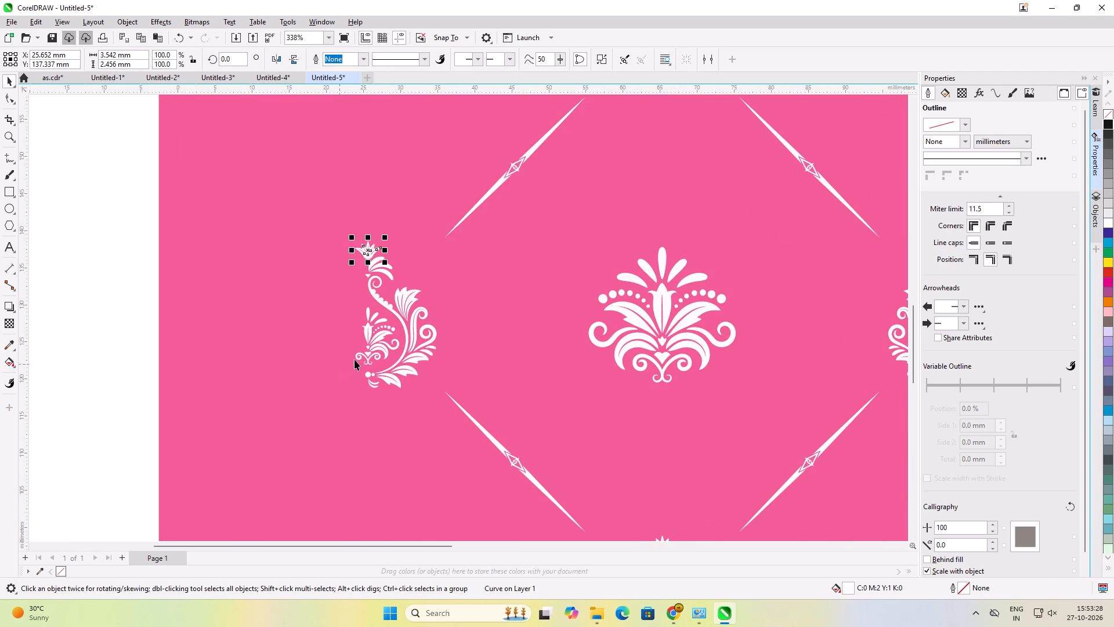
left_click(356, 357)
key("Delete")
Delete the scroll that crosses the left cut edge of the half palmette in the second row.
scroll(402, 417, "down", 6)
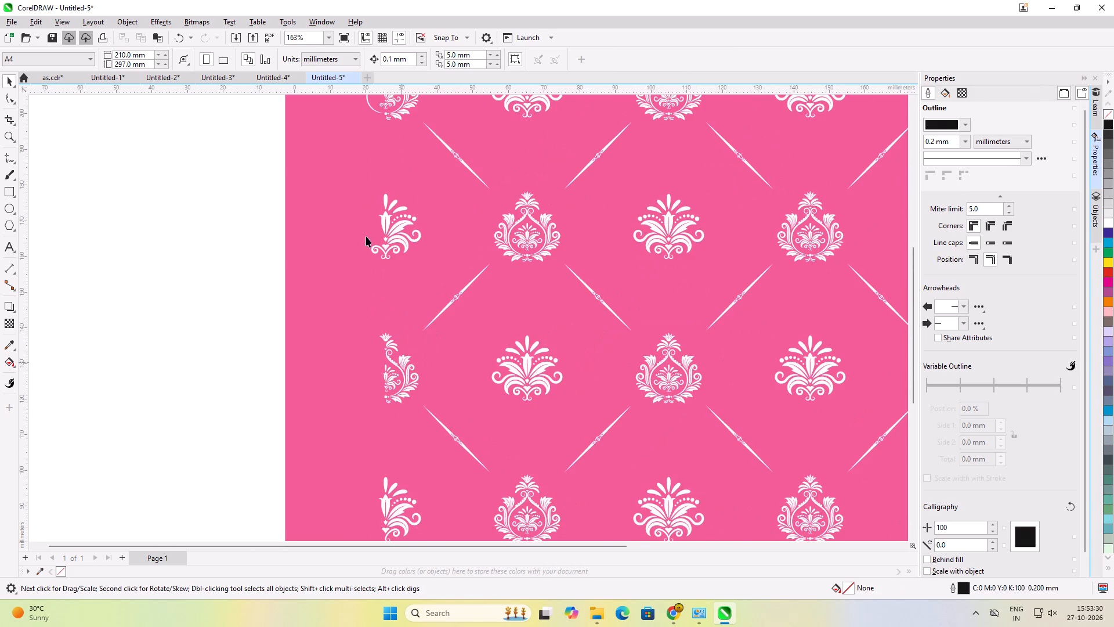
scroll(366, 229, "up", 4)
left_click(382, 260)
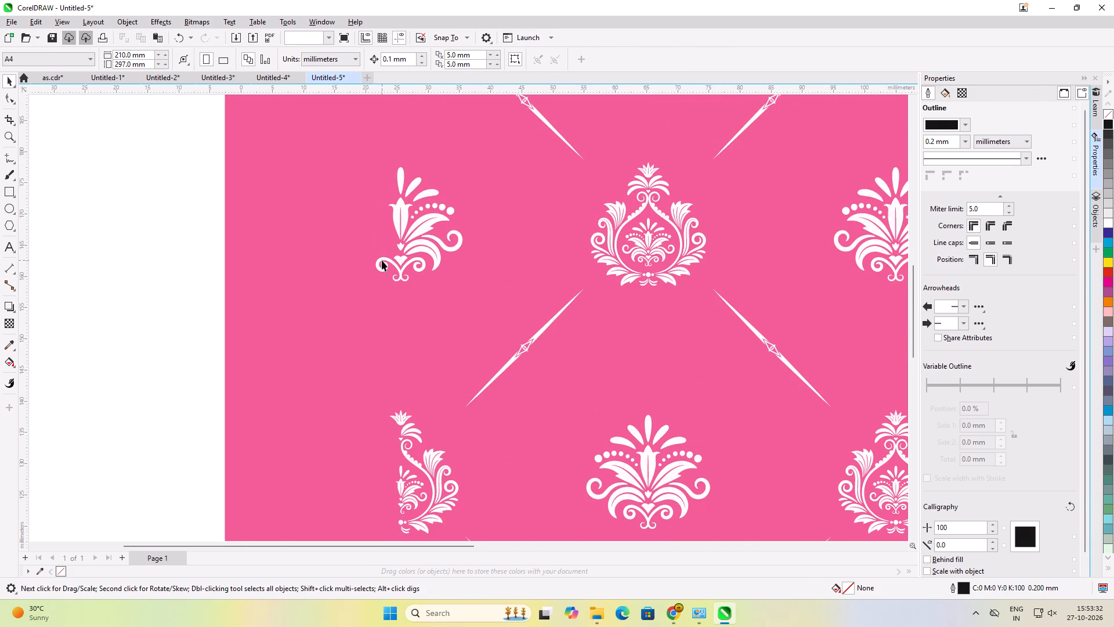
key("Delete")
Group all the white motifs and diagonal lines without the pink background square, and copy the group.
scroll(382, 260, "down", 13)
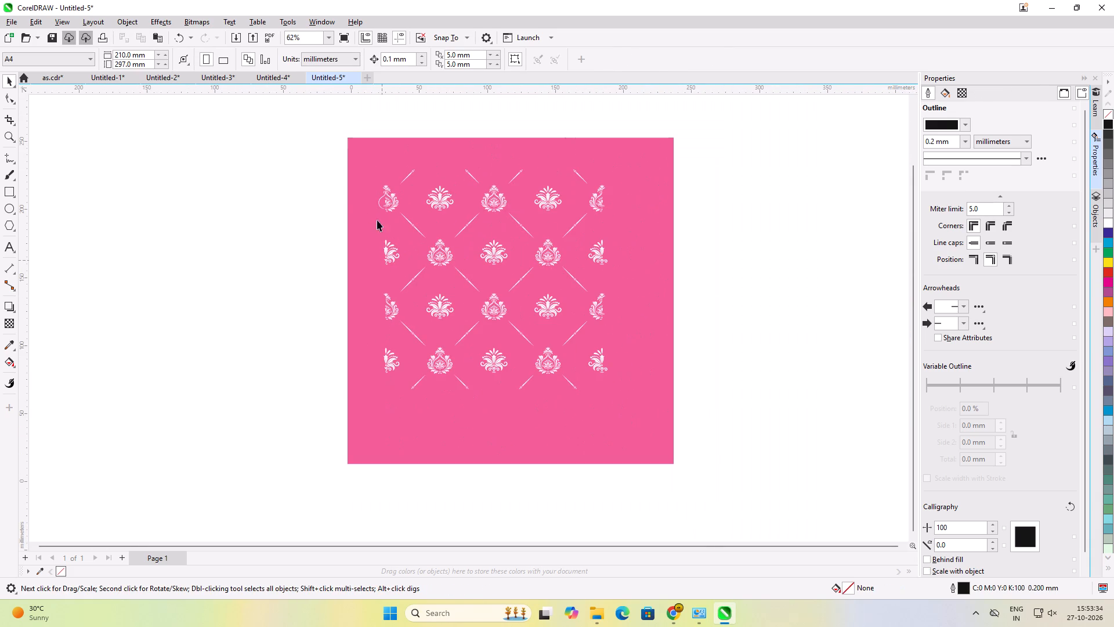
left_click(294, 168)
left_click(307, 145)
left_click_drag(294, 156, 683, 380)
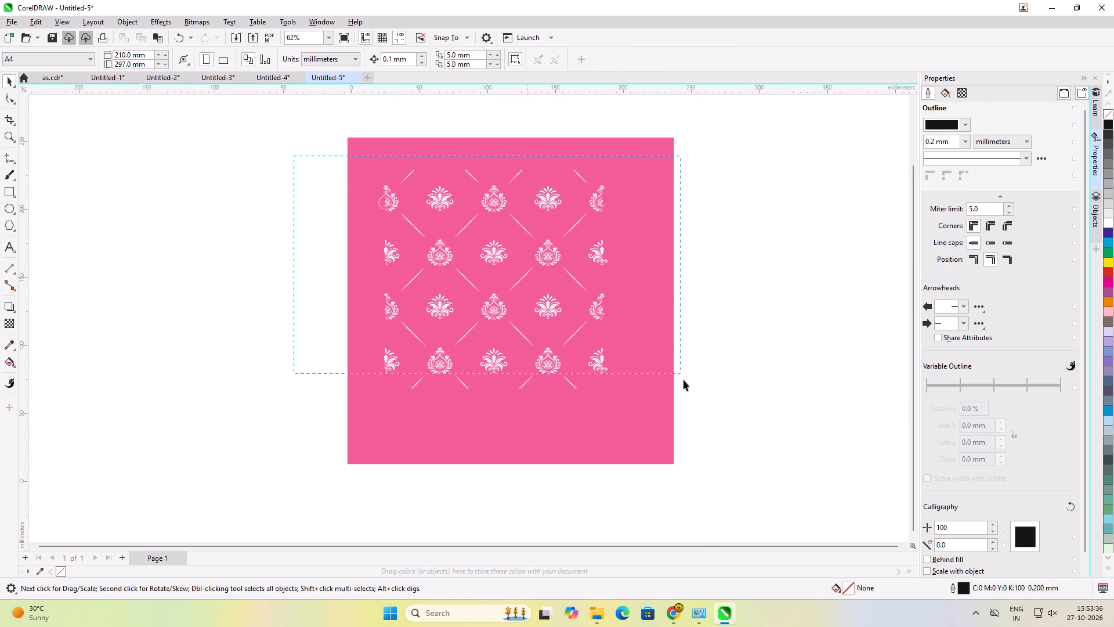
left_click_drag(683, 380, 690, 398)
key("ctrl+g")
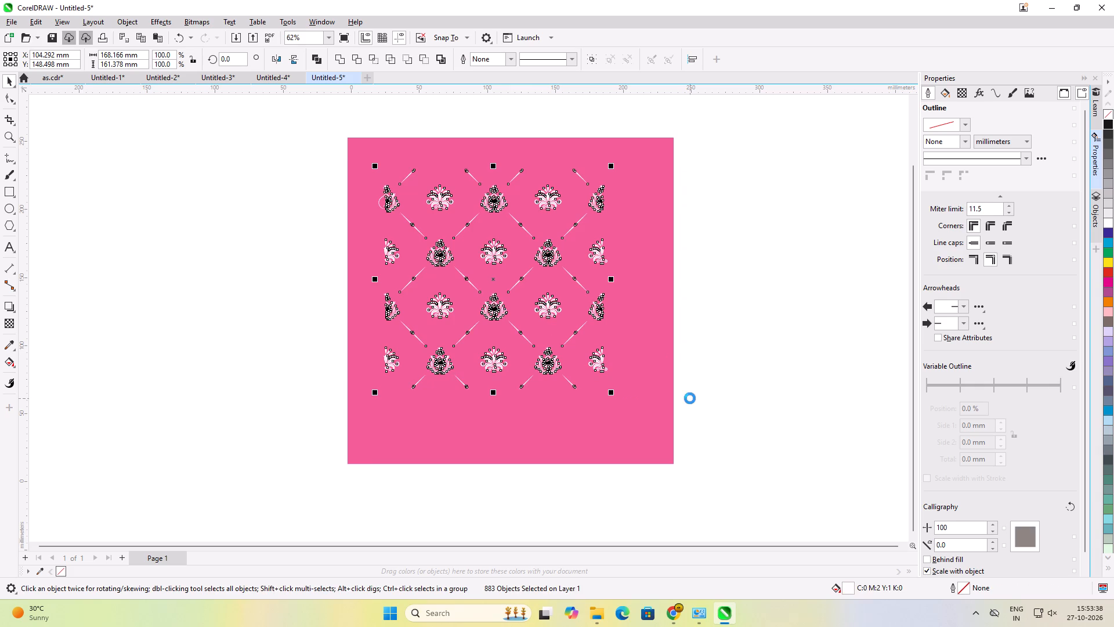
key("ctrl+c")
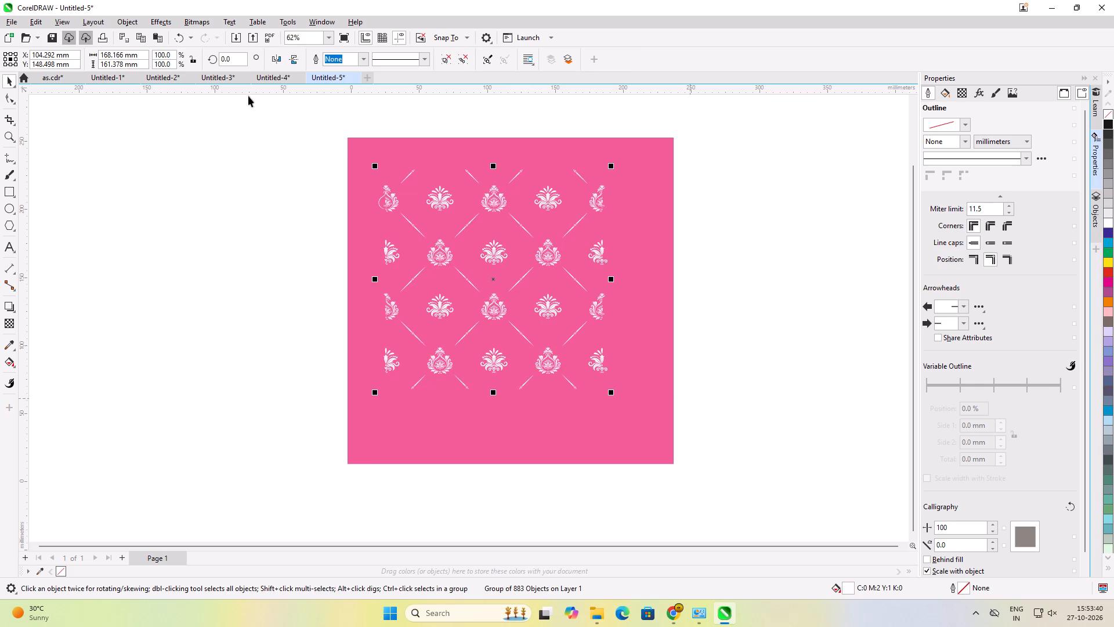
Paste the motif group into as.cdr and centre it on the last card's cream panel, both horizontally and vertically.
left_click(74, 74)
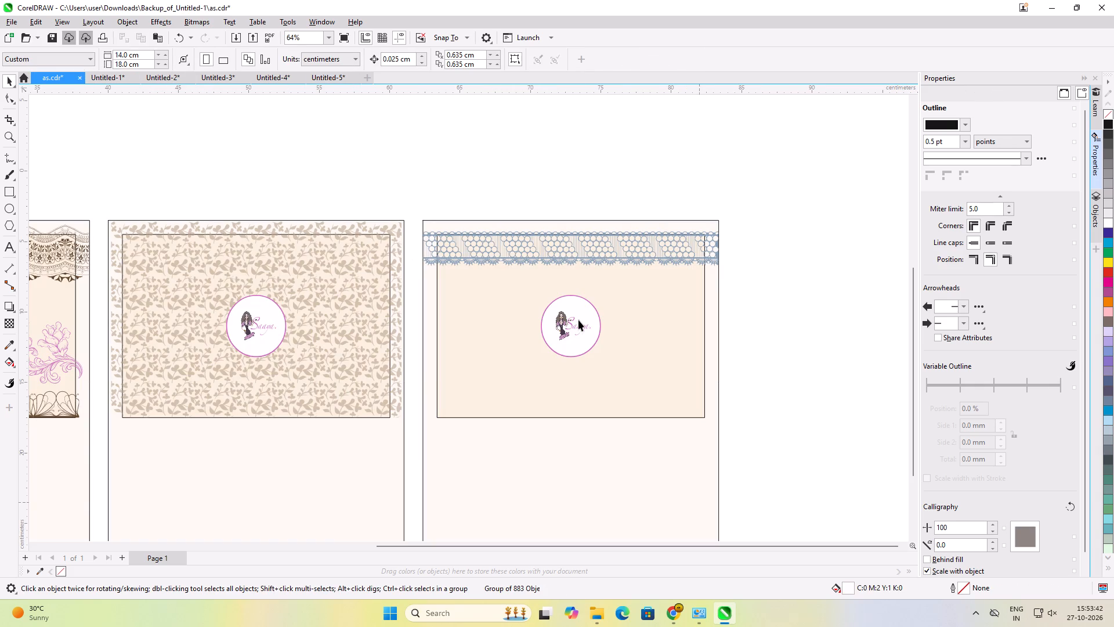
key("ctrl+v")
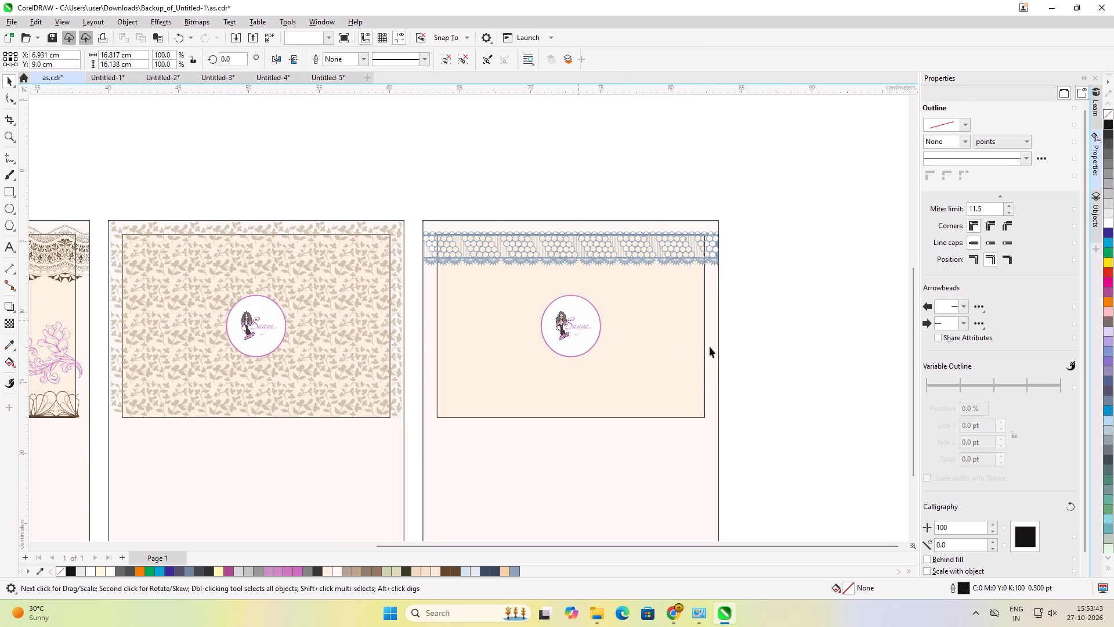
left_click(653, 355, "shift")
type("ce")
left_click(751, 359)
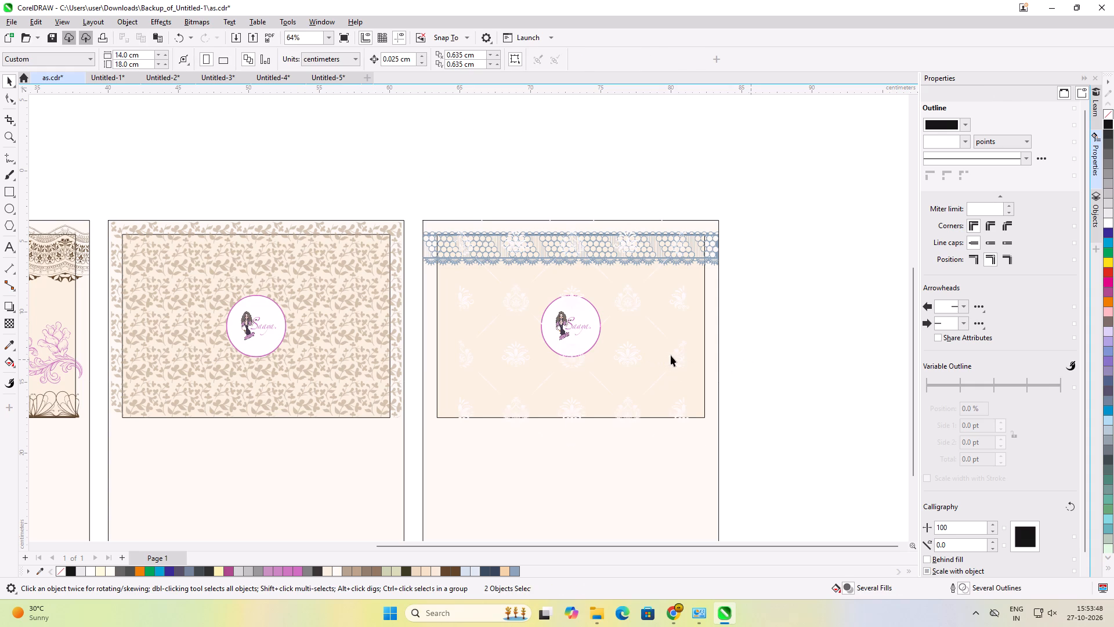
Fill the pasted motif group with the dark slate blue C82 M64 Y43 K27.
left_click(677, 357)
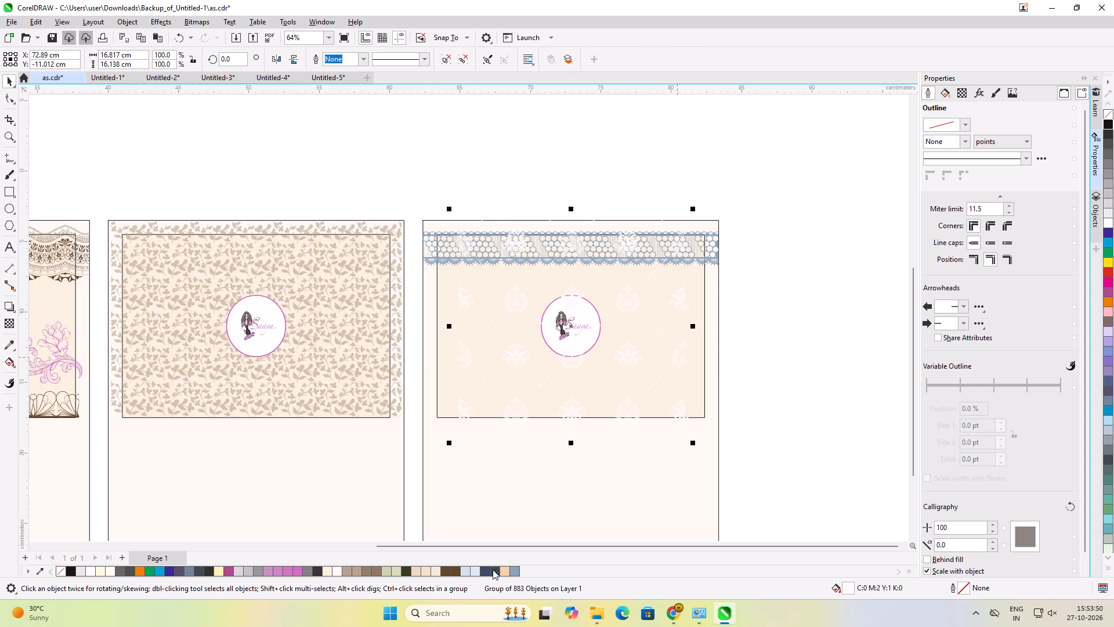
left_click(493, 570)
left_click(765, 441)
Scale the motif group proportionally about its centre to about 53 %, roughly 9.0 by 8.6 cm.
scroll(668, 375, "up", 2)
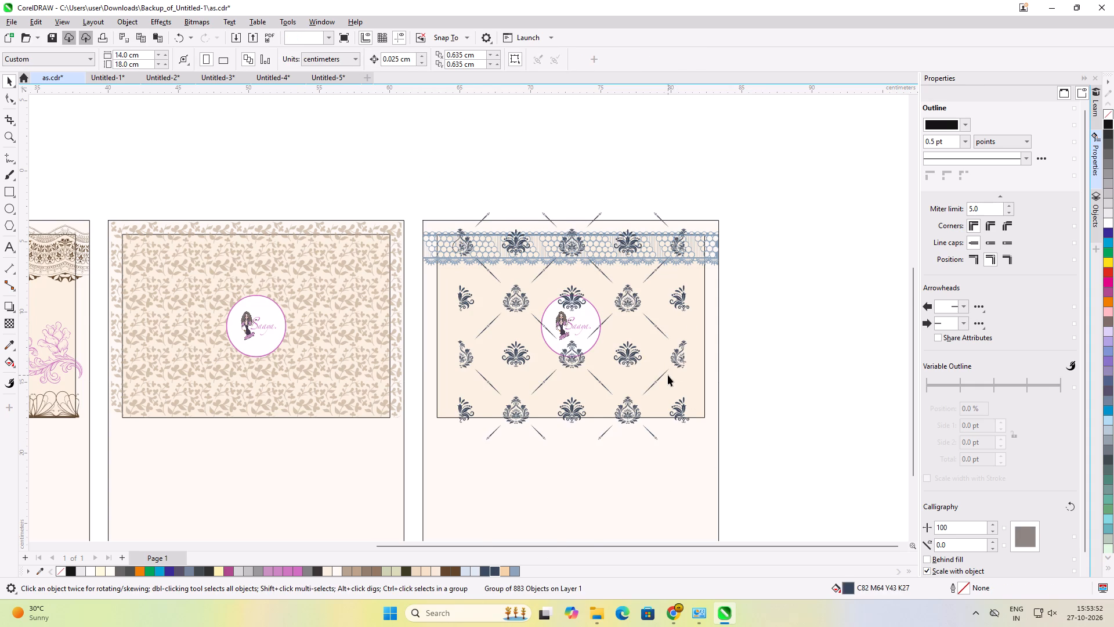
left_click(677, 348)
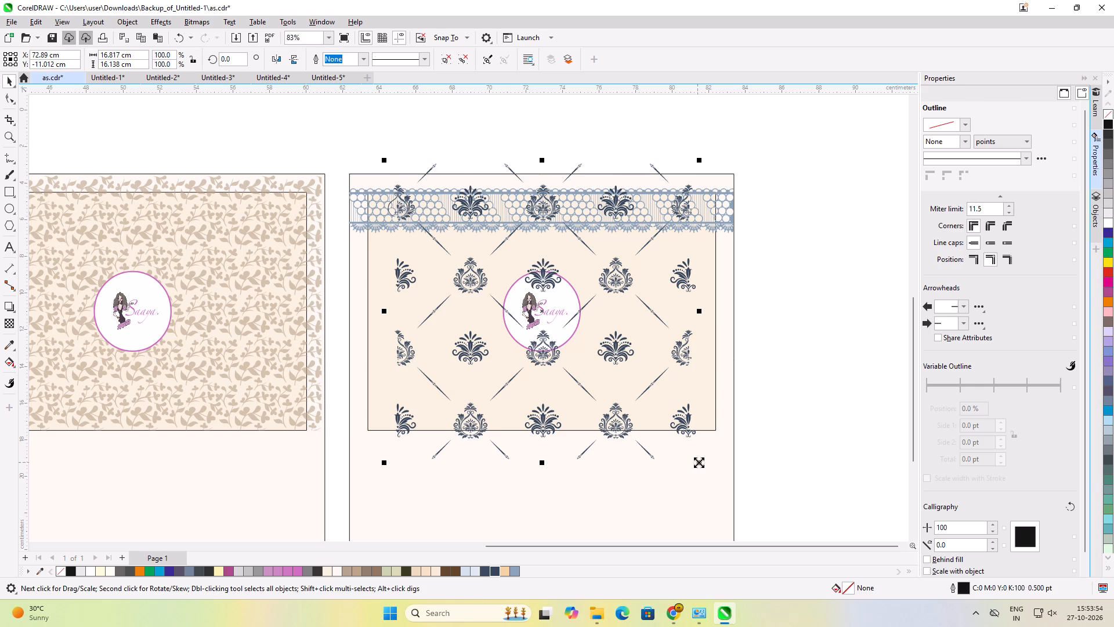
left_click_drag(699, 462, 666, 393, "shift")
Move the motif group to the last card's left edge and nudge it just below the lace, centred at about X 67.0, Y -11.1 cm.
scroll(558, 308, "up", 1)
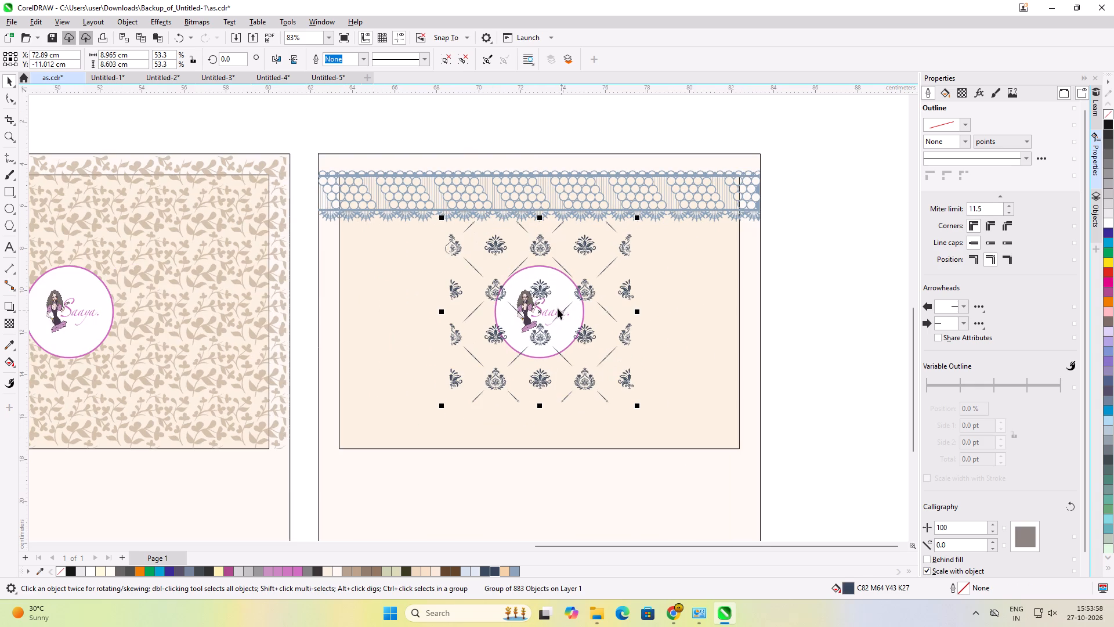
scroll(591, 283, "up", 2)
left_click(587, 297)
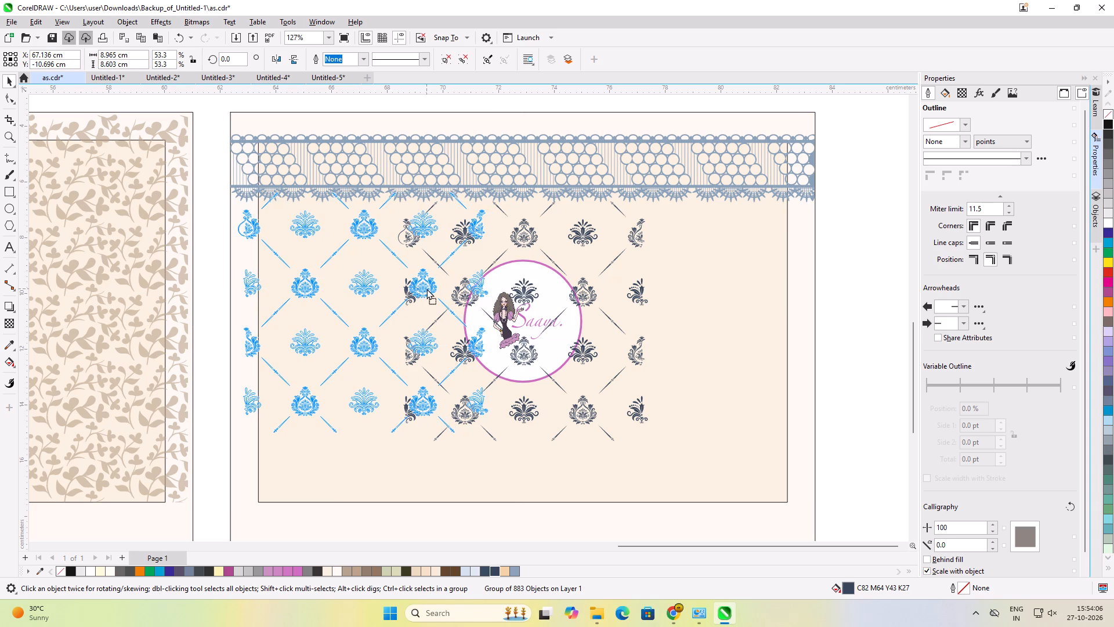
scroll(320, 284, "up", 1)
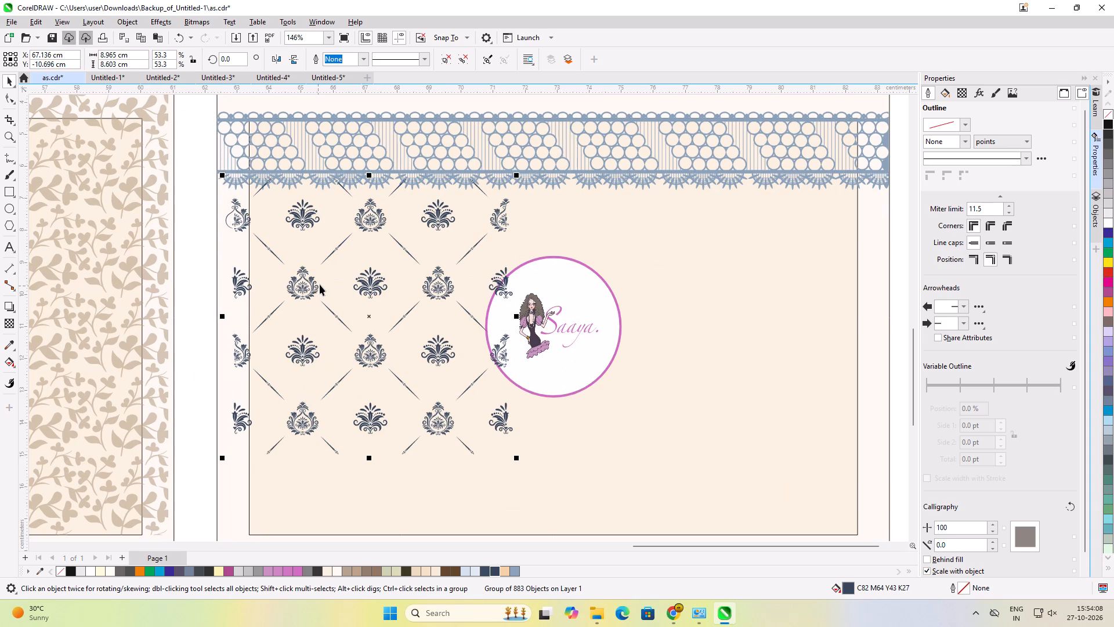
key("Left")
key("Left")
key("Left")
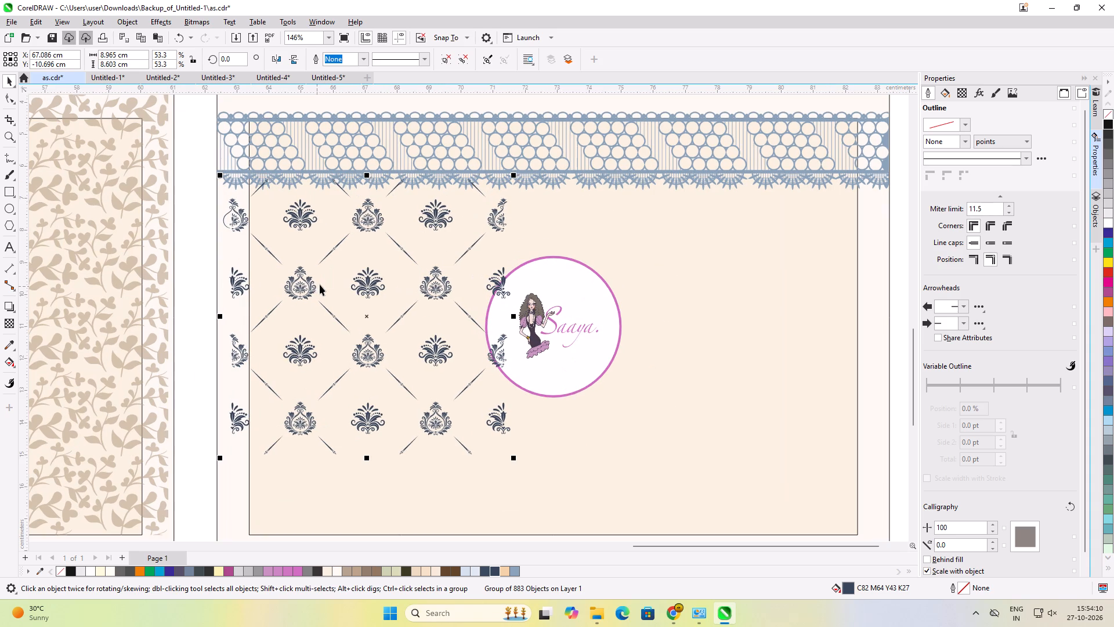
key("Left")
key("Down")
key("Down")
key("Down")
key("Down")
key("Down")
key("Down")
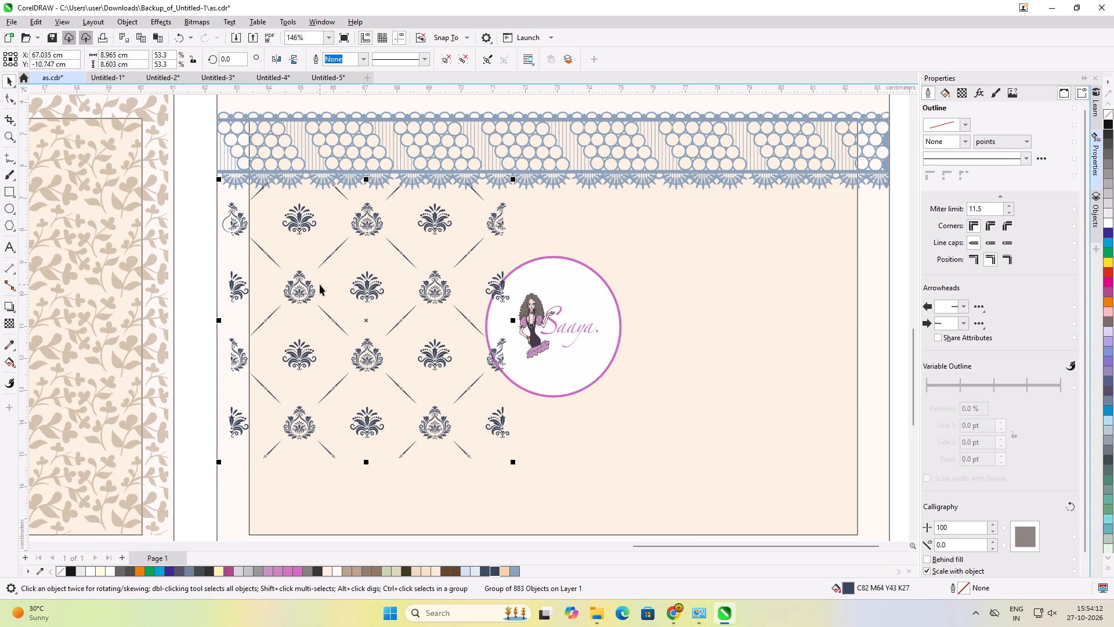
key("Down")
key("Down")
key("Down")
key("Down")
key("Down")
key("Down")
key("Down")
key("Down")
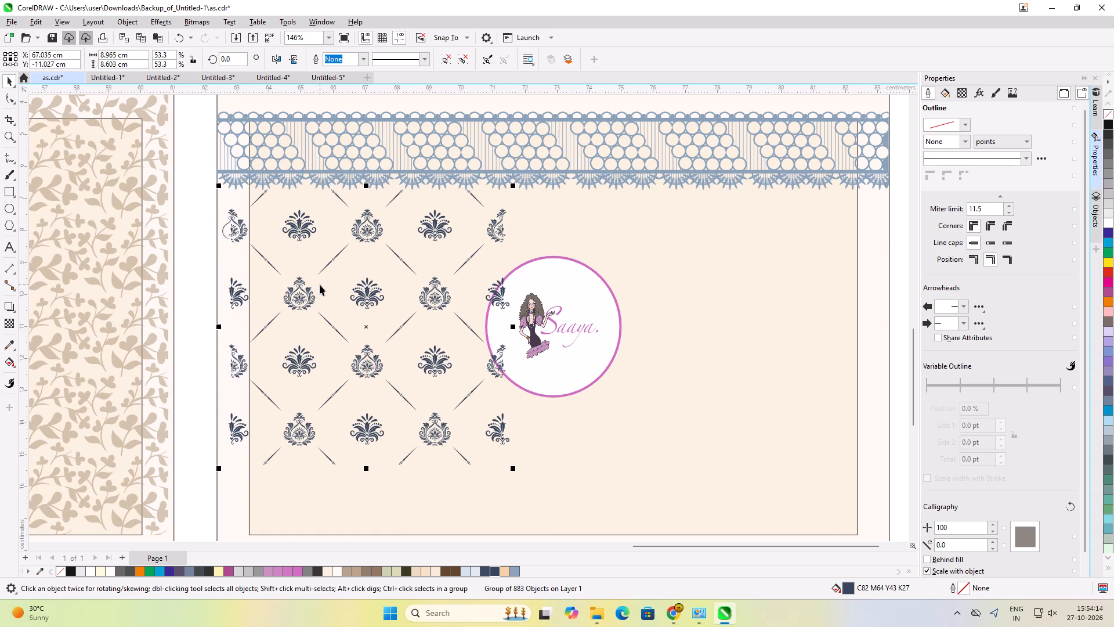
key("Down")
left_click(309, 294)
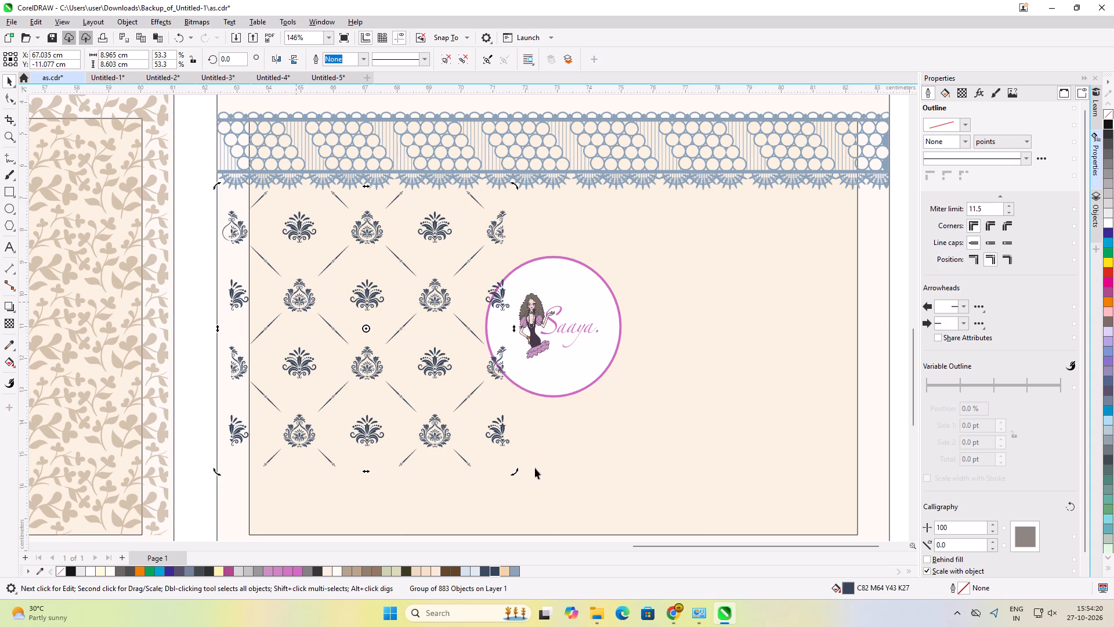
left_click(207, 487)
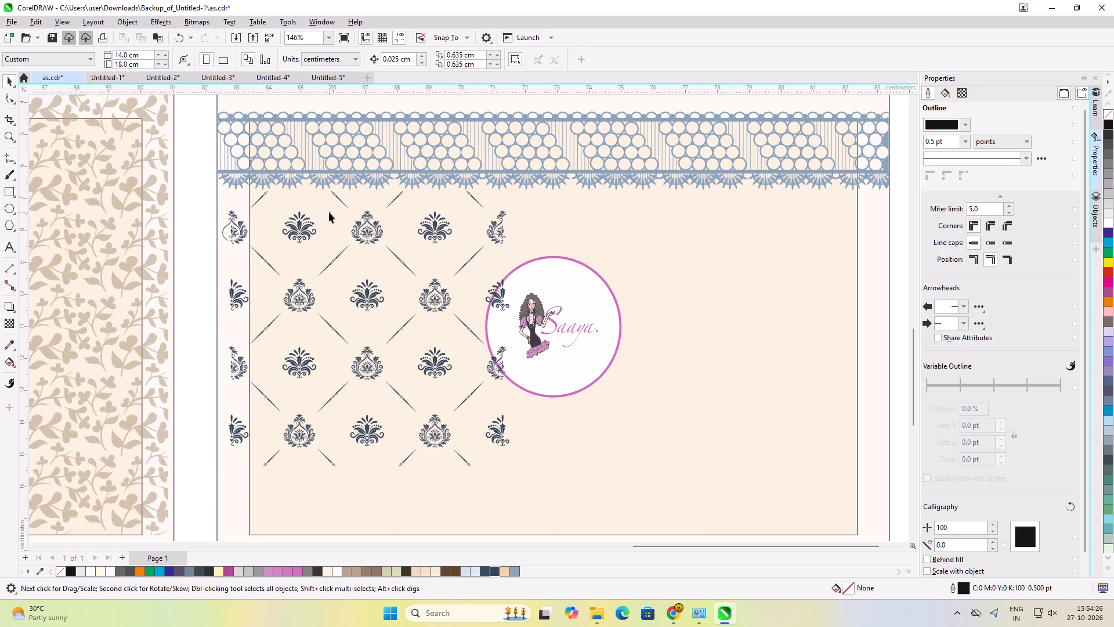
Ungroup the motif pattern into separate objects.
left_click(442, 234)
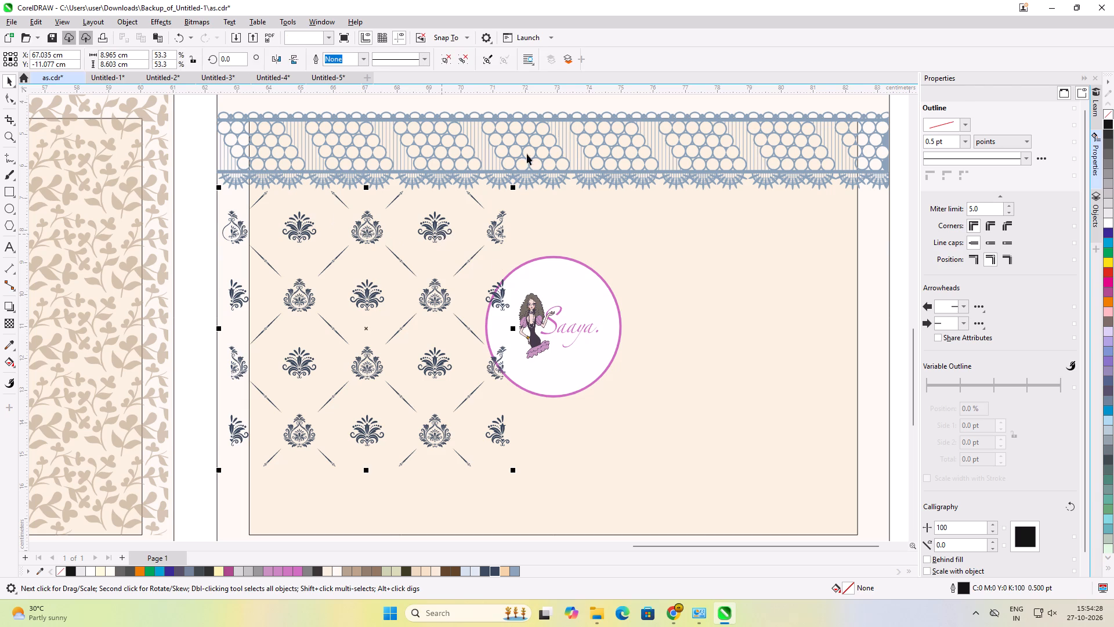
left_click(453, 60)
scroll(366, 174, "down", 4)
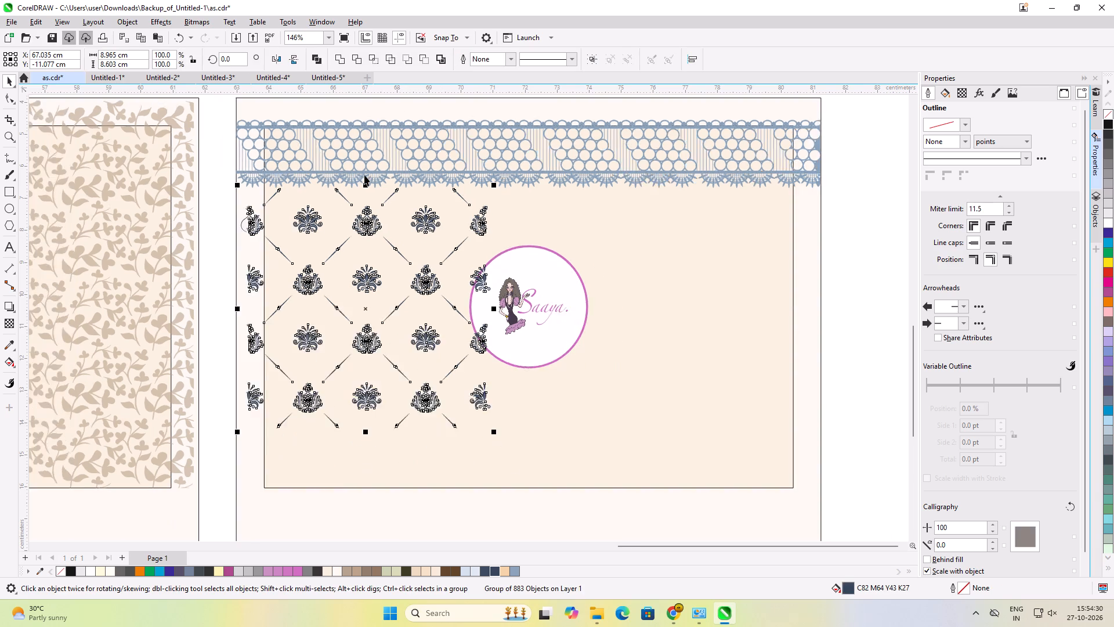
left_click(703, 381)
Delete the column of cut-off half motifs along the pattern's right edge, leaving the diagonal lines beside them.
scroll(473, 290, "up", 1)
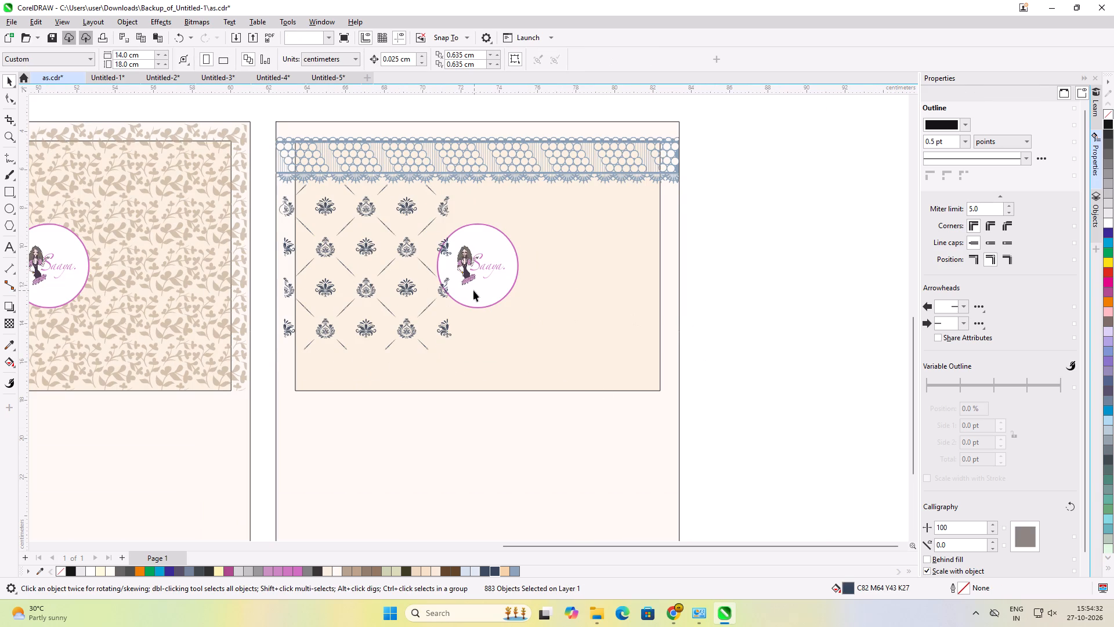
scroll(417, 398, "down", 2)
scroll(419, 232, "up", 2)
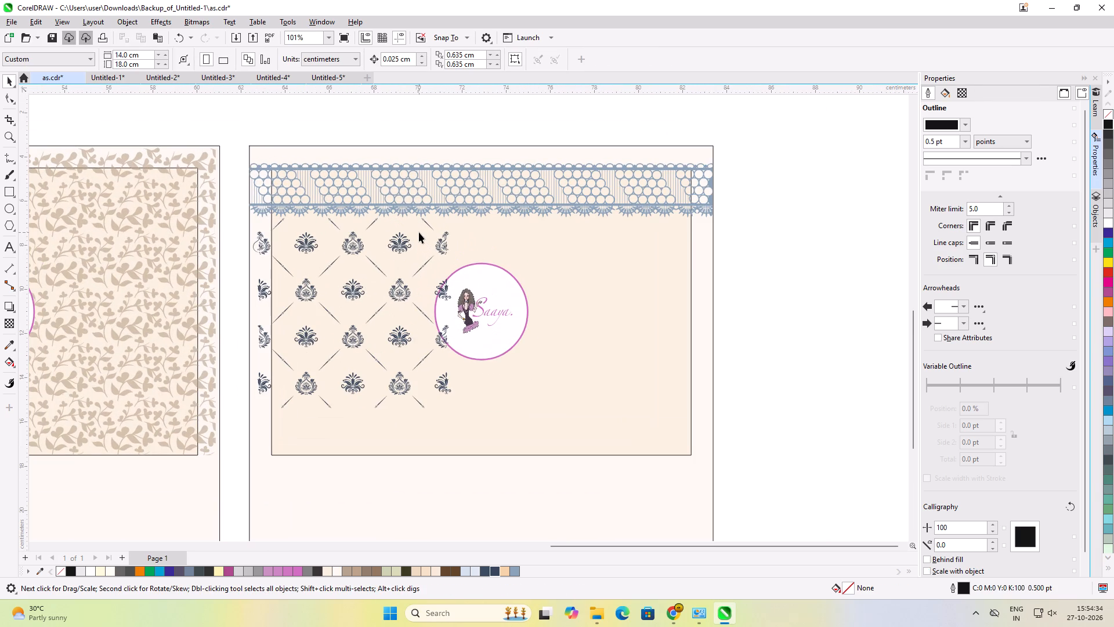
left_click_drag(758, 226, 433, 260)
key("Delete")
scroll(473, 276, "down", 2)
scroll(462, 247, "up", 2)
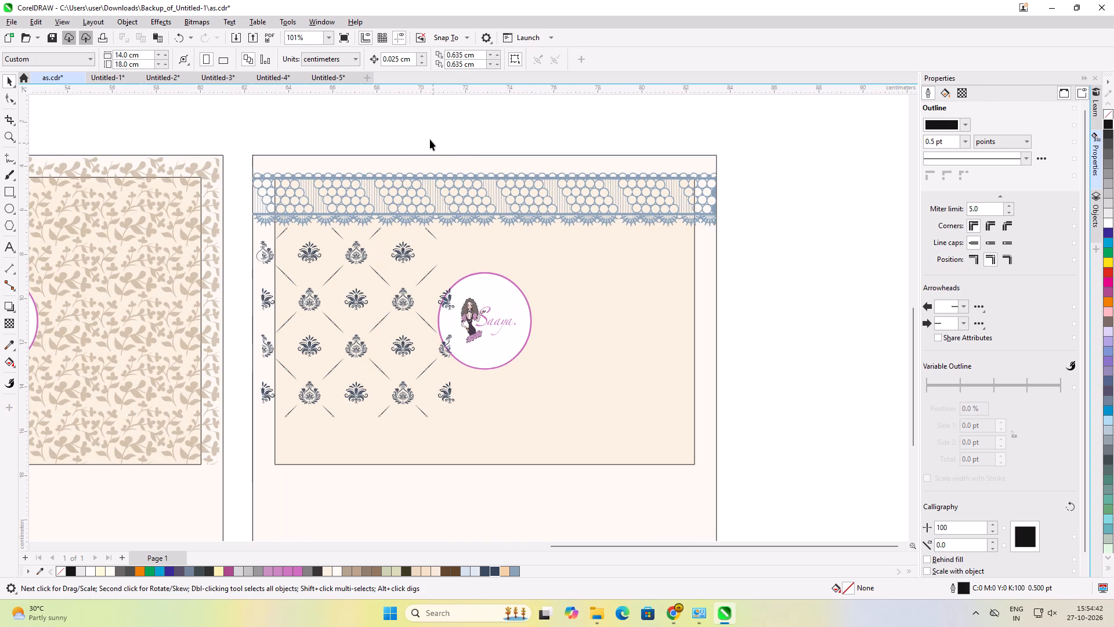
left_click_drag(428, 138, 472, 442)
key("Delete")
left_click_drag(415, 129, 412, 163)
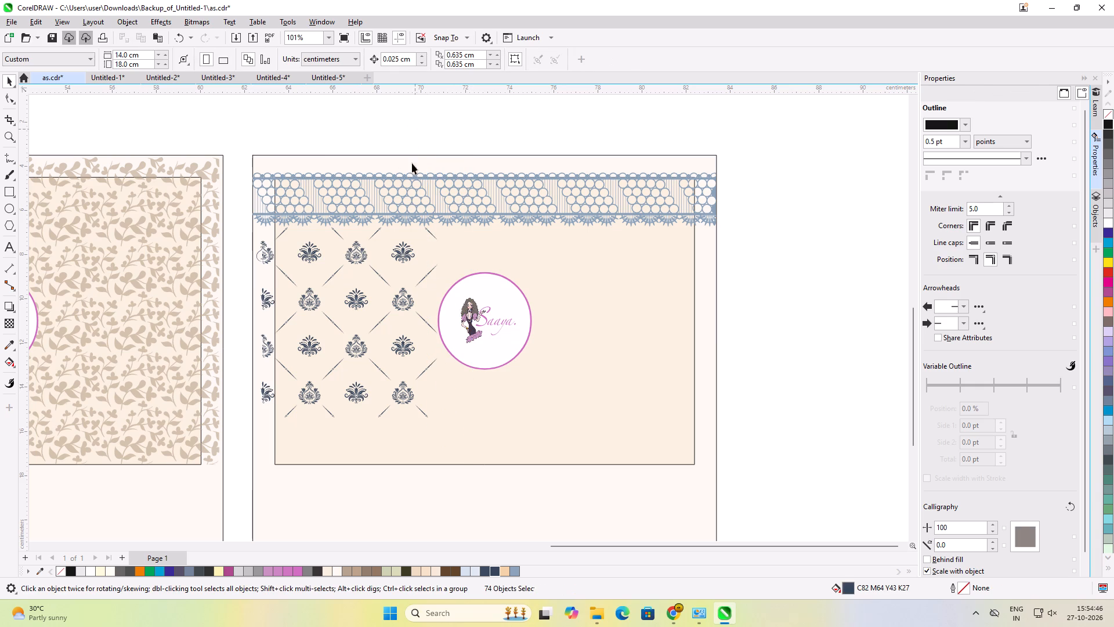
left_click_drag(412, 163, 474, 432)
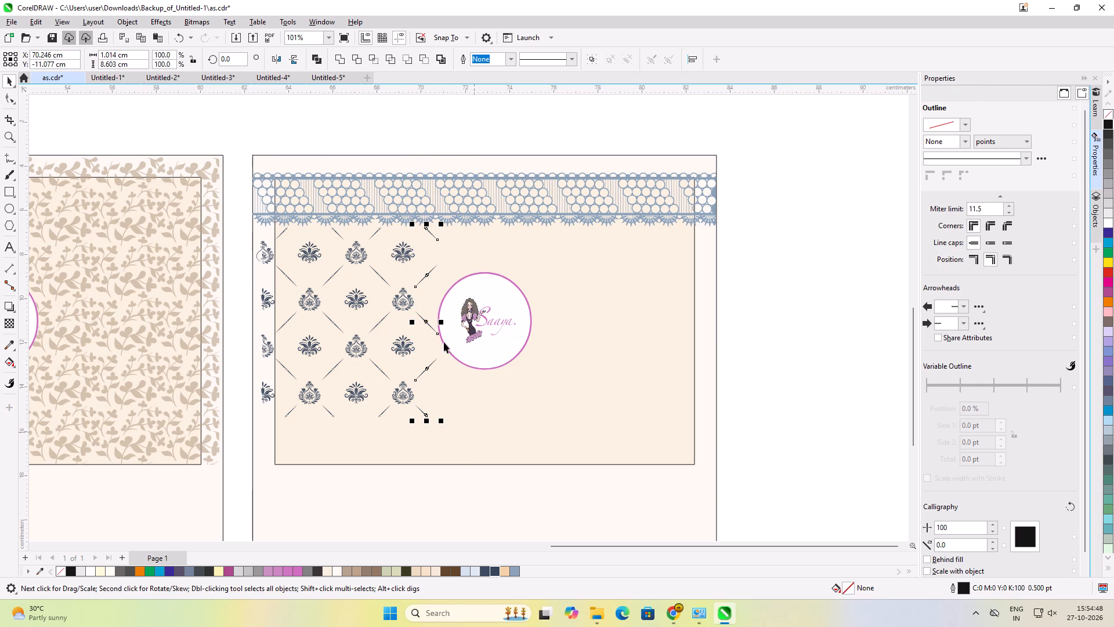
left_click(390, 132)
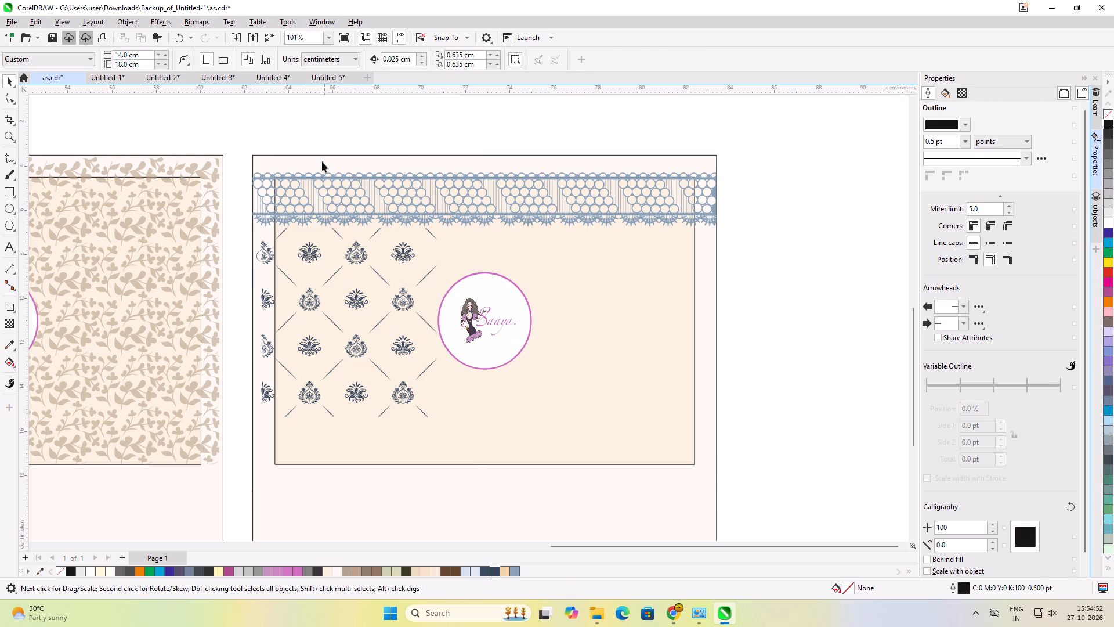
Duplicate the last two motif columns with their diagonal lines alongside the pattern, centred at about X 72.6, Y -11.1 cm.
left_click_drag(322, 149, 438, 431)
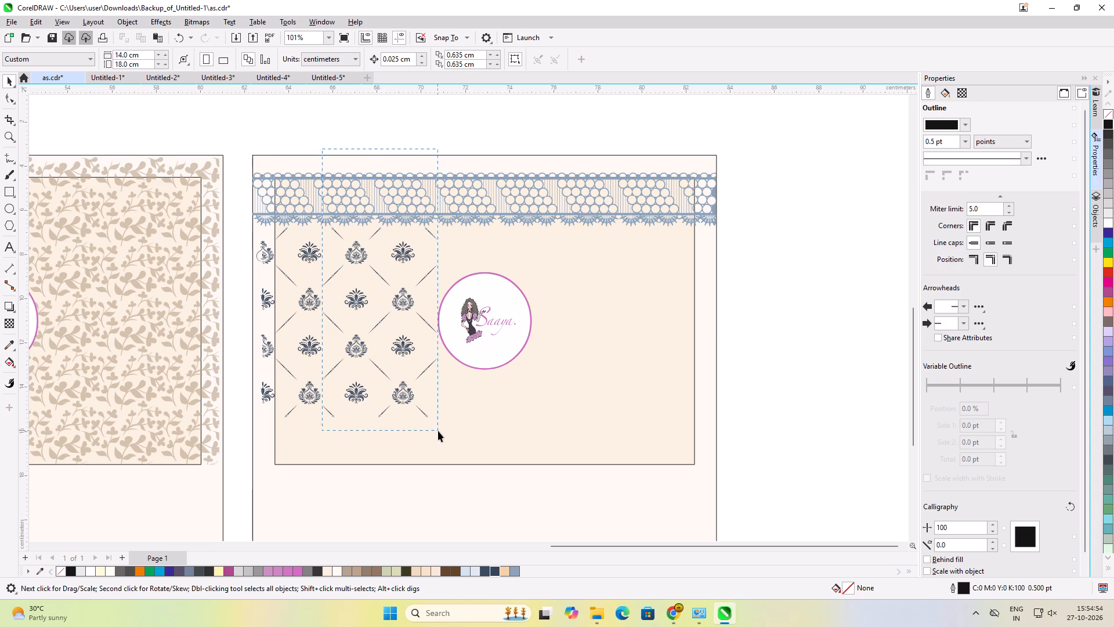
left_click_drag(438, 431, 444, 434)
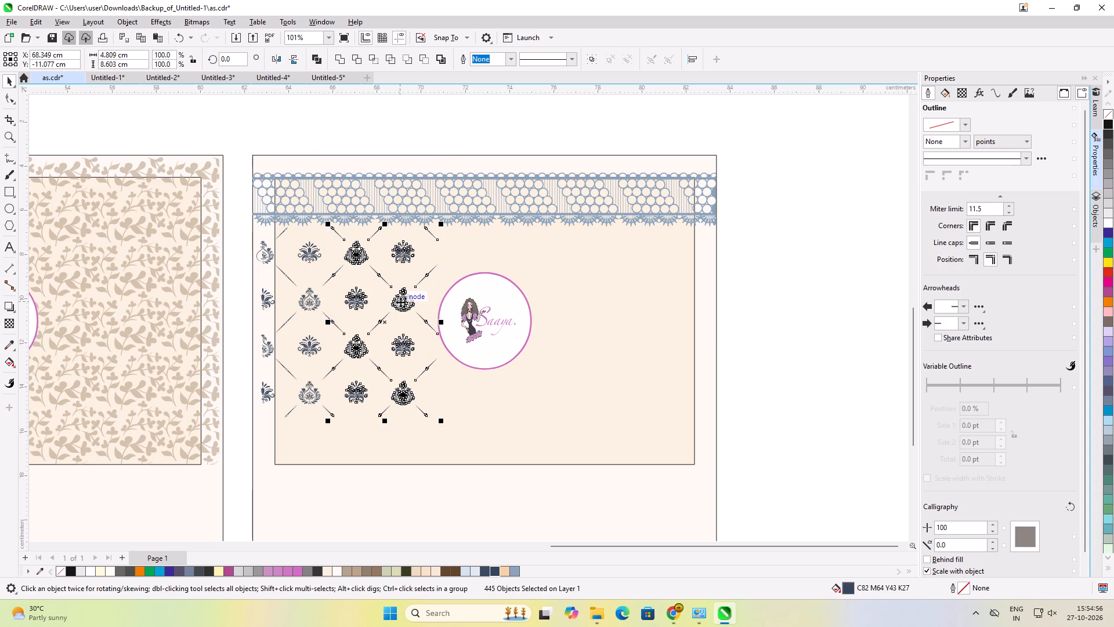
left_click_drag(400, 302, 447, 305)
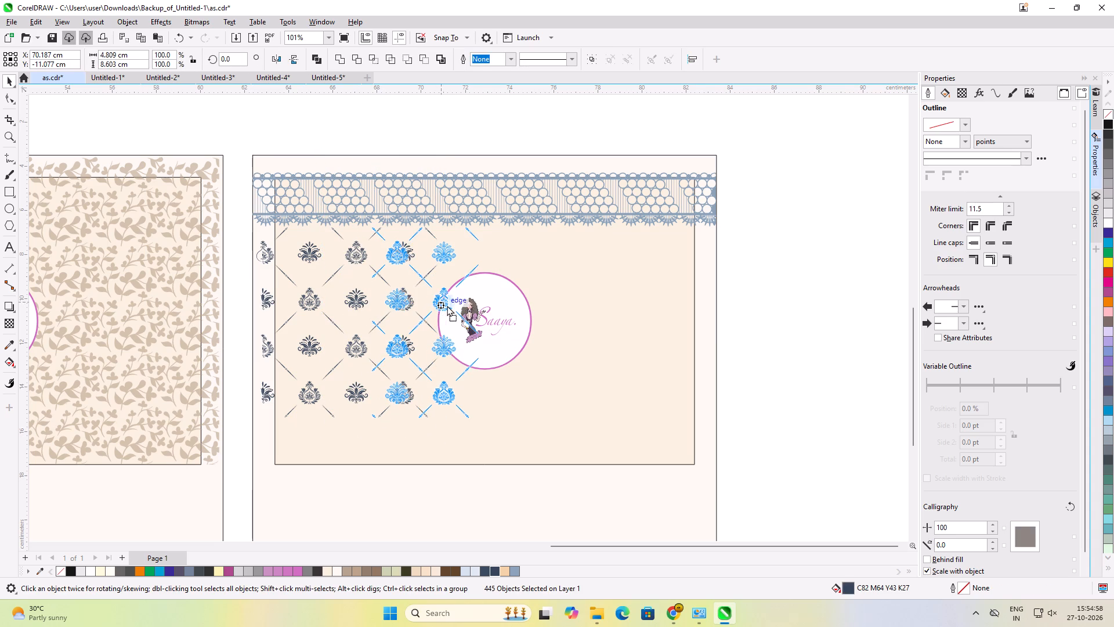
left_click_drag(447, 305, 501, 305)
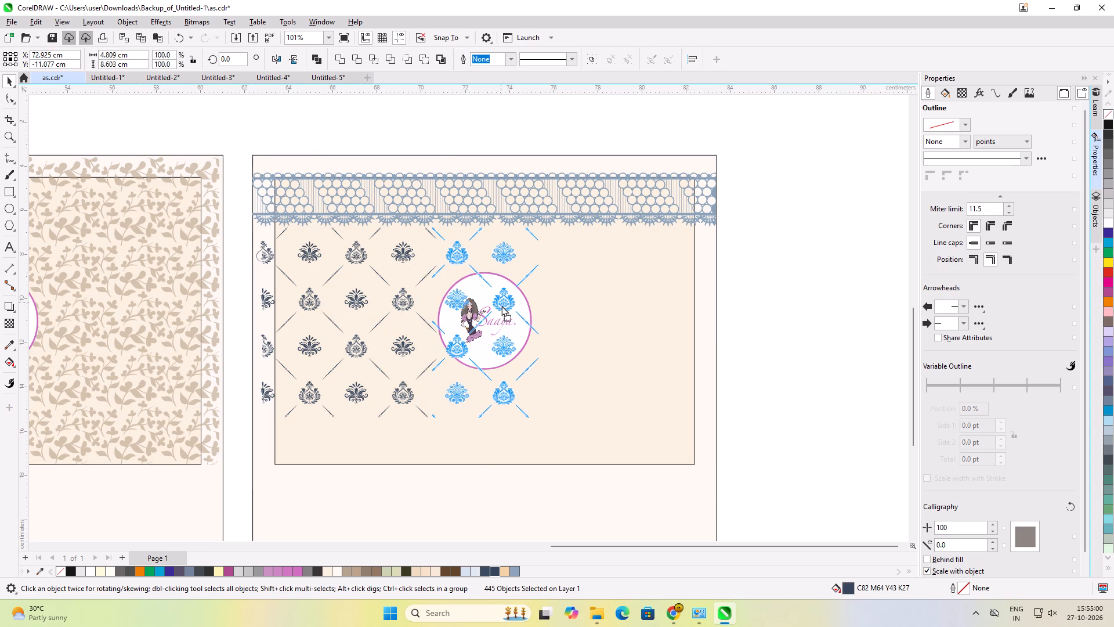
left_click_drag(501, 305, 492, 305)
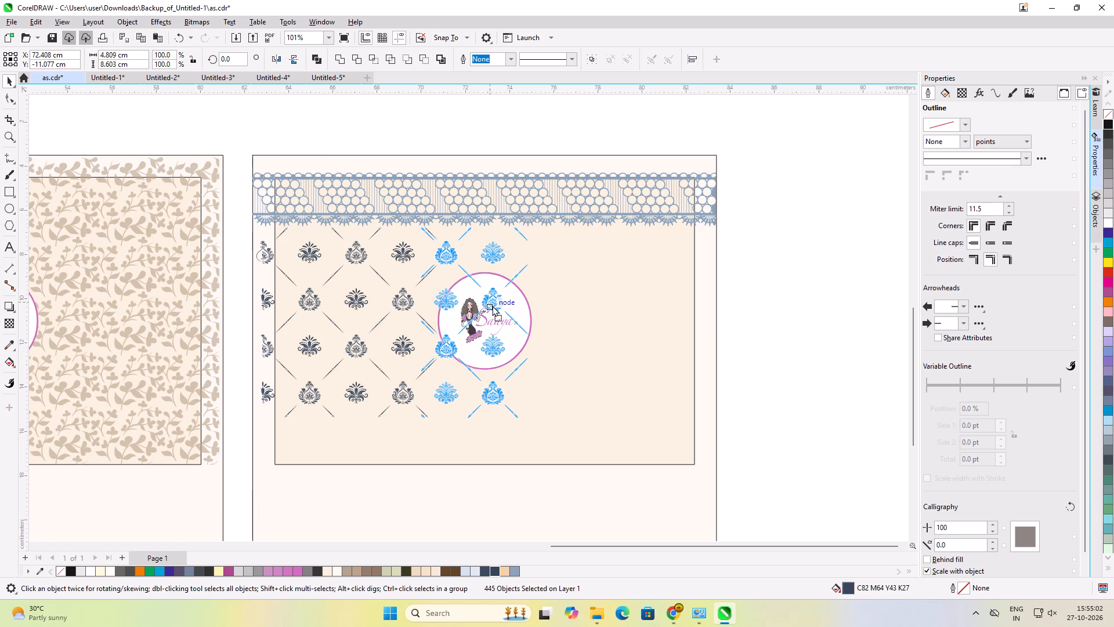
left_click_drag(492, 305, 495, 306)
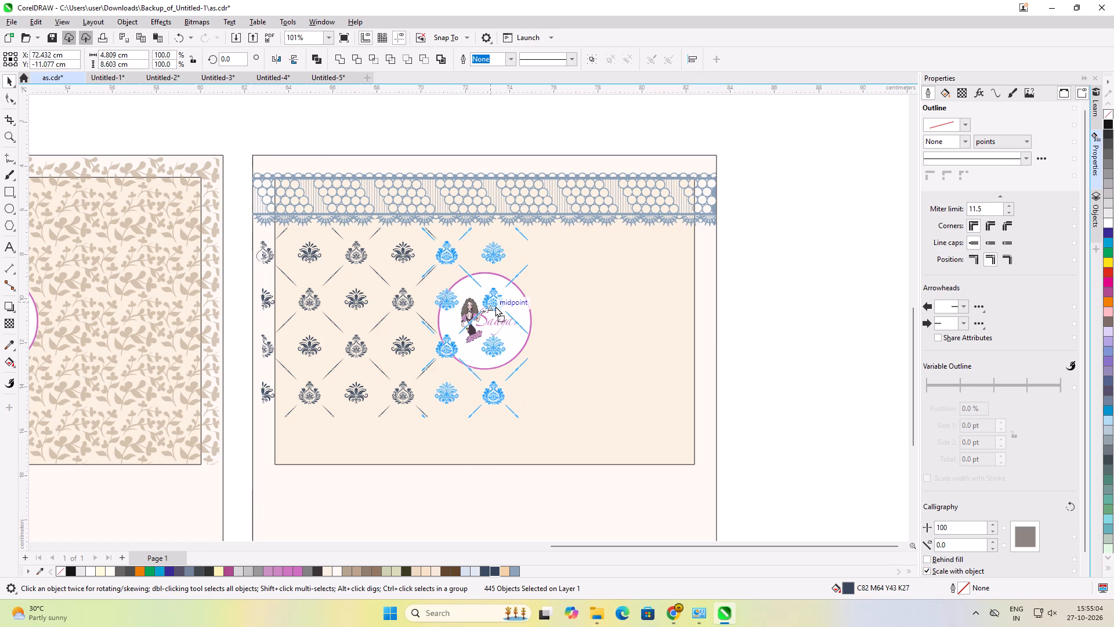
left_click_drag(495, 306, 494, 306)
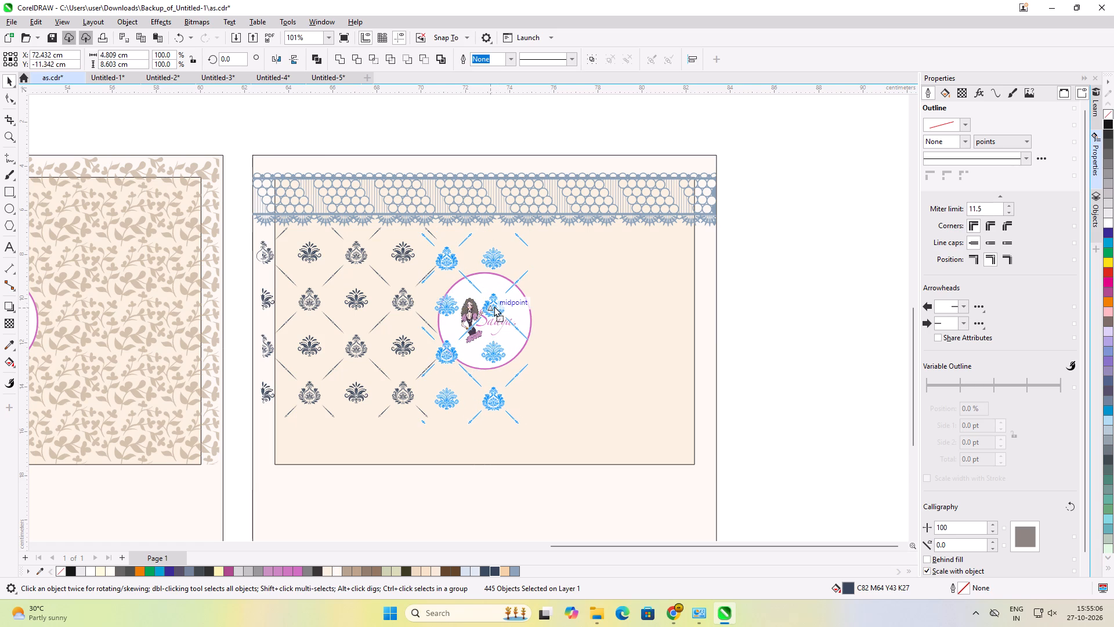
left_click_drag(494, 306, 495, 302)
right_click(495, 302, "shift")
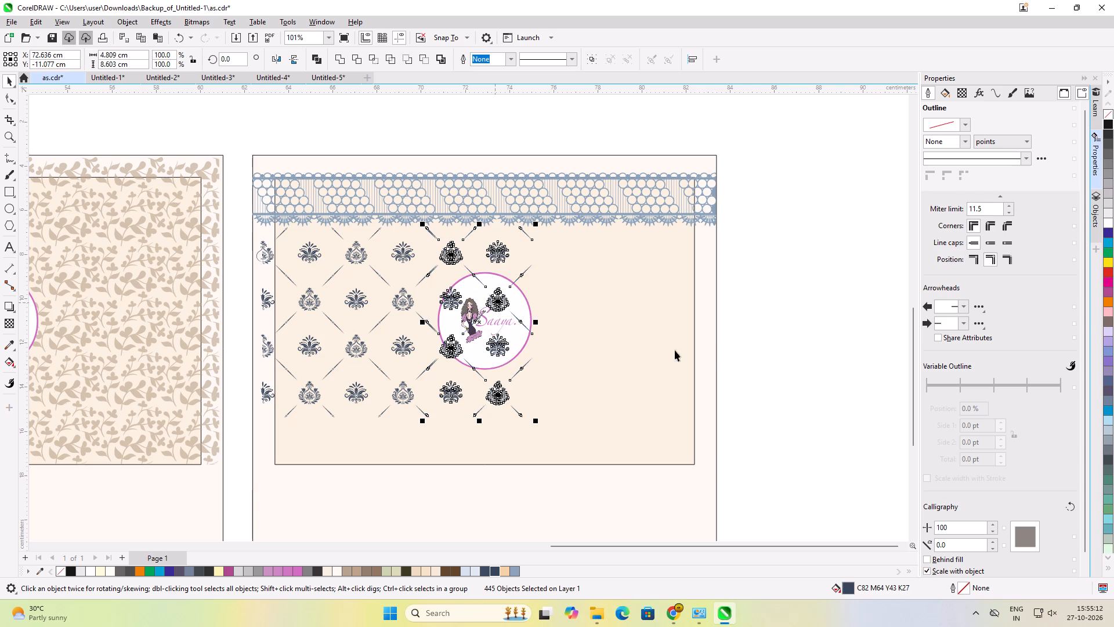
left_click(789, 344)
Delete the overlapping duplicate spike, diamonds and dot of the diagonal line at the copy's seam, between the third and fourth motif rows.
scroll(432, 297, "up", 3)
scroll(428, 373, "up", 6)
scroll(428, 431, "up", 5)
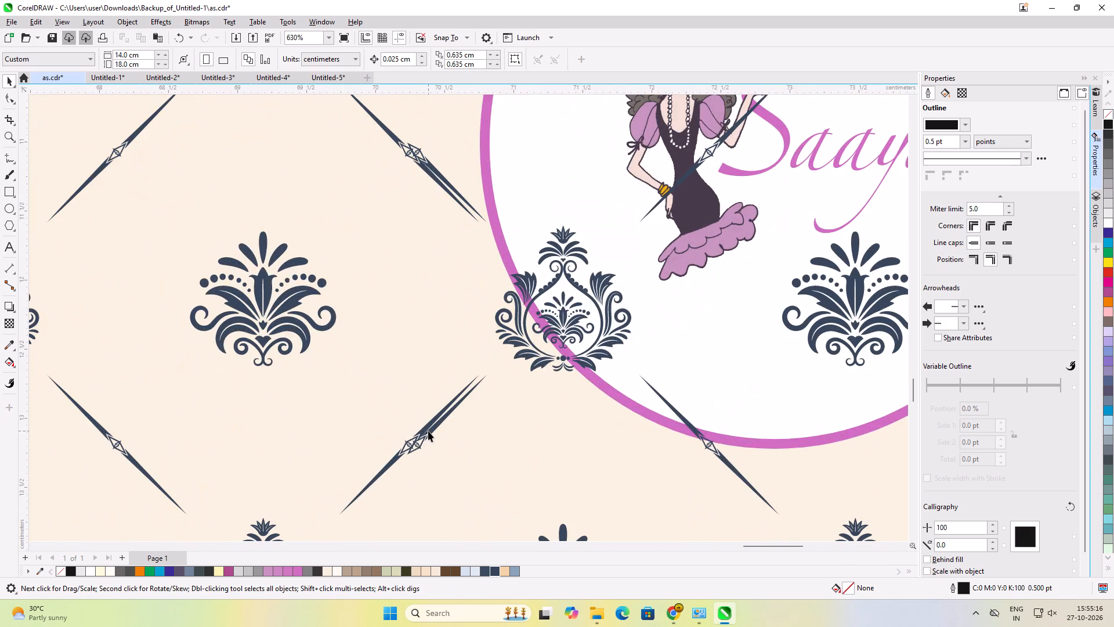
scroll(428, 432, "up", 10)
left_click(433, 447)
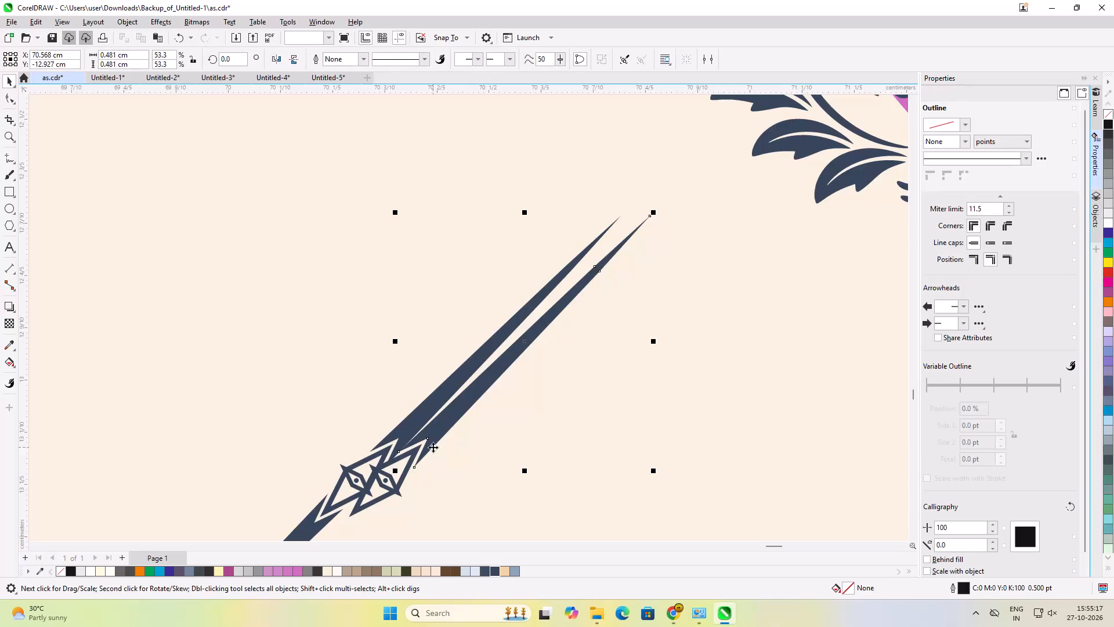
key("Delete")
left_click(414, 454)
key("Delete")
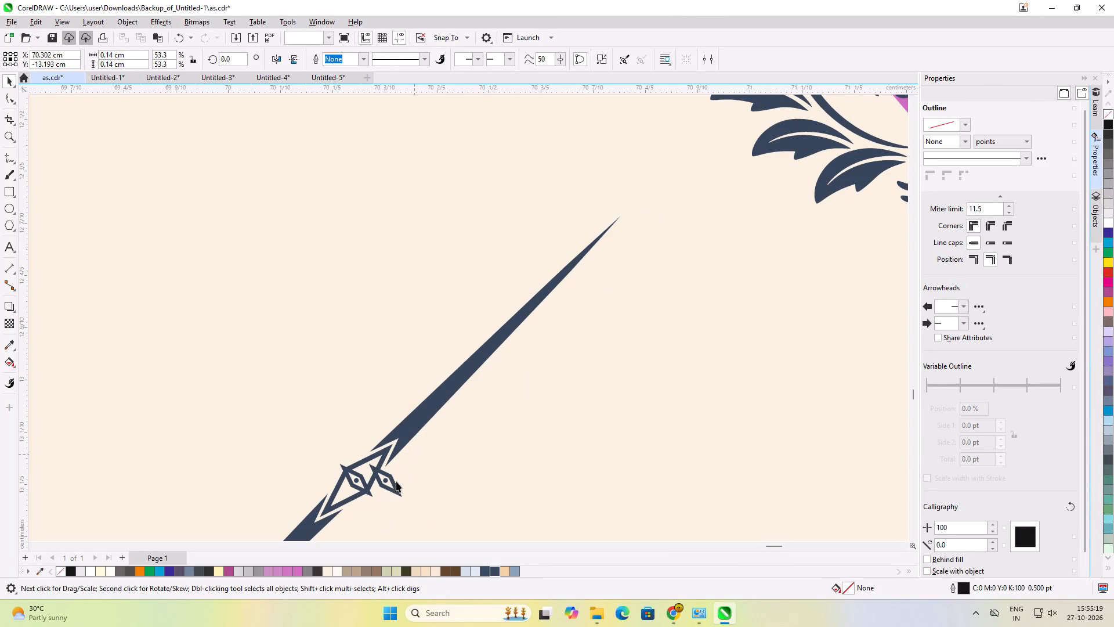
left_click(395, 483)
key("Delete")
left_click(386, 482)
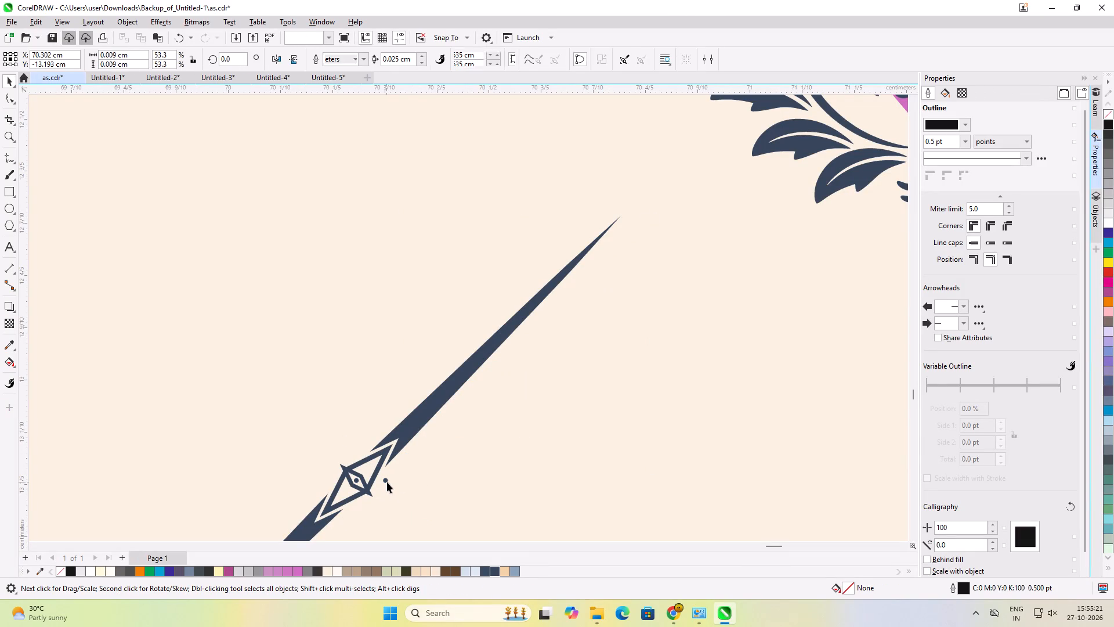
key("Delete")
Delete the overlapping duplicate diamonds and dot at the seam's lowest diagonal line, below the fourth motif row.
scroll(451, 442, "down", 7)
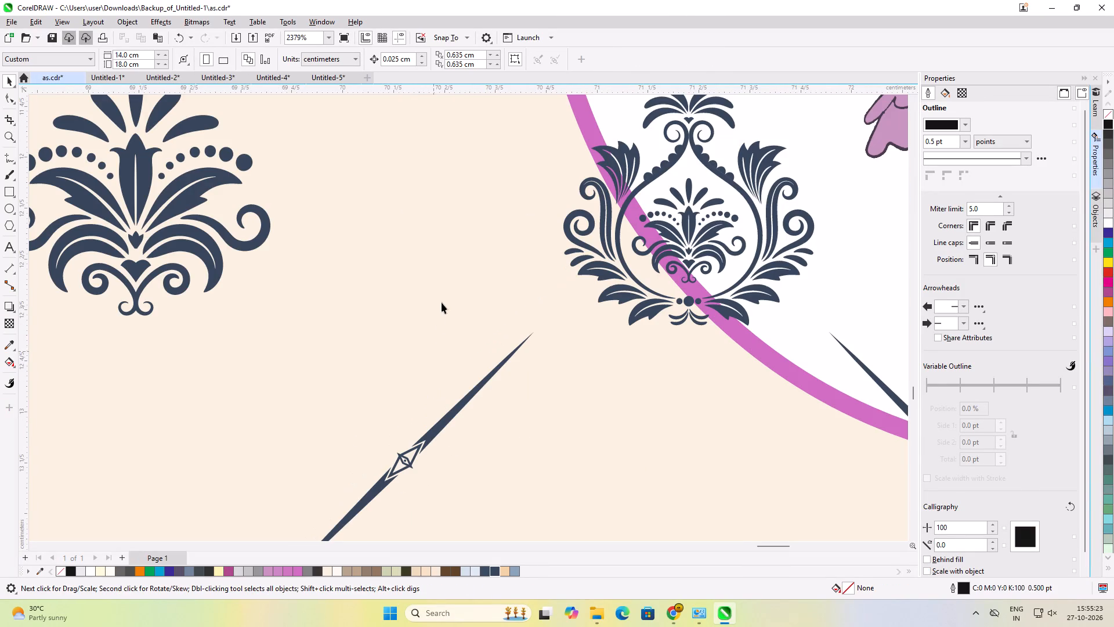
scroll(442, 300, "down", 10)
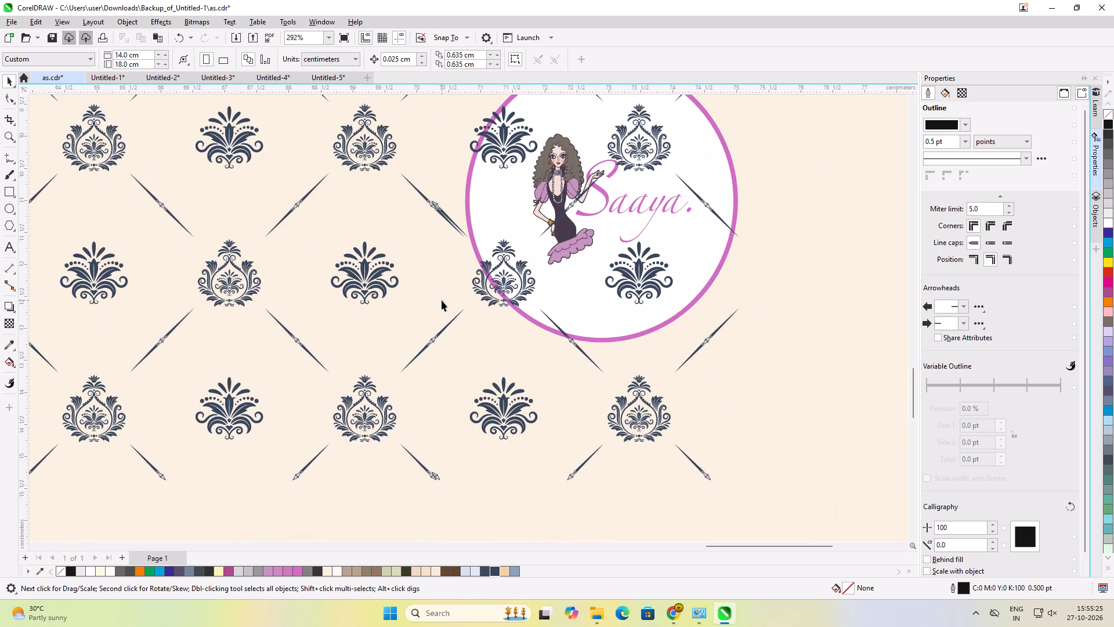
scroll(434, 495, "up", 17)
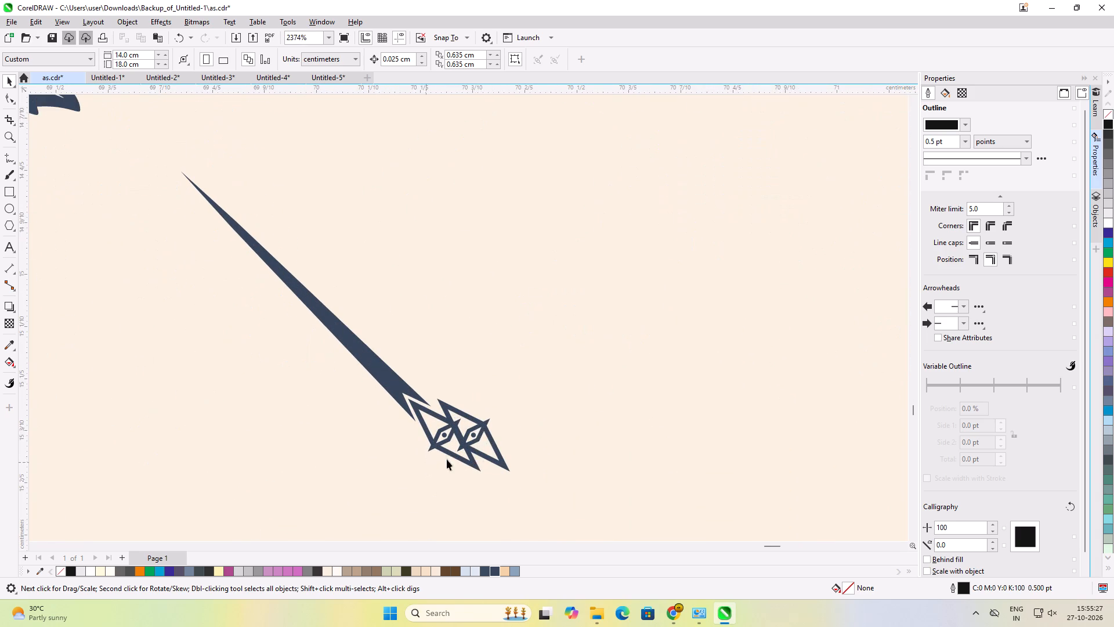
left_click(479, 425)
key("Delete")
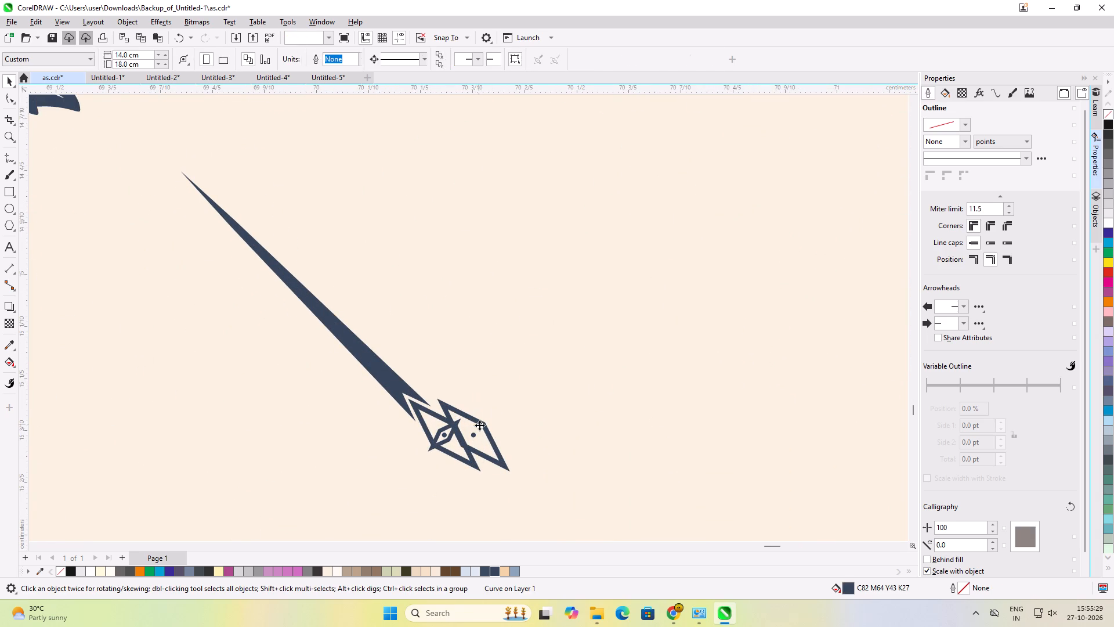
left_click(479, 422)
key("Delete")
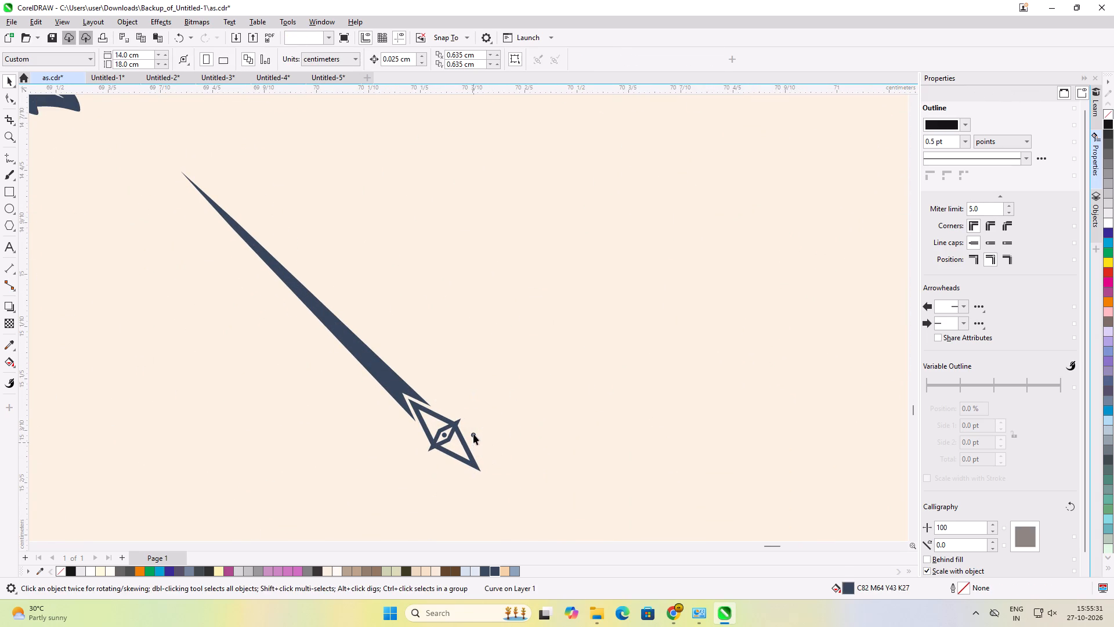
left_click(473, 434)
key("Delete")
Delete the overlapping duplicate spike, diamonds and dot of the seam's diagonal line between the second and third motif rows.
scroll(495, 435, "down", 7)
scroll(484, 369, "down", 2)
scroll(484, 369, "up", 1)
scroll(484, 369, "down", 11)
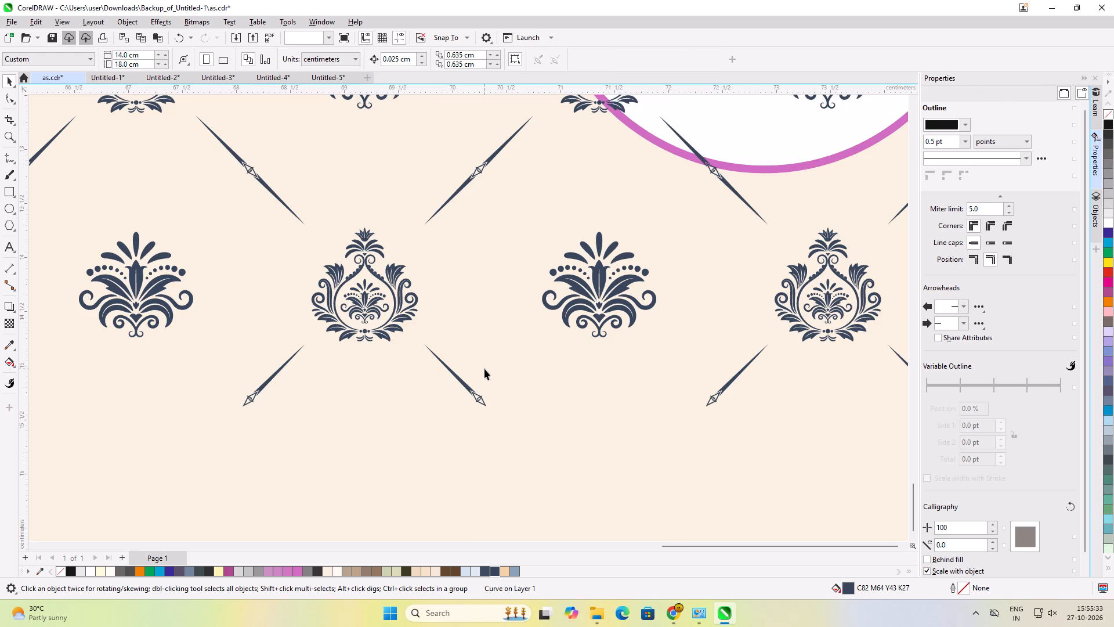
scroll(496, 237, "down", 5)
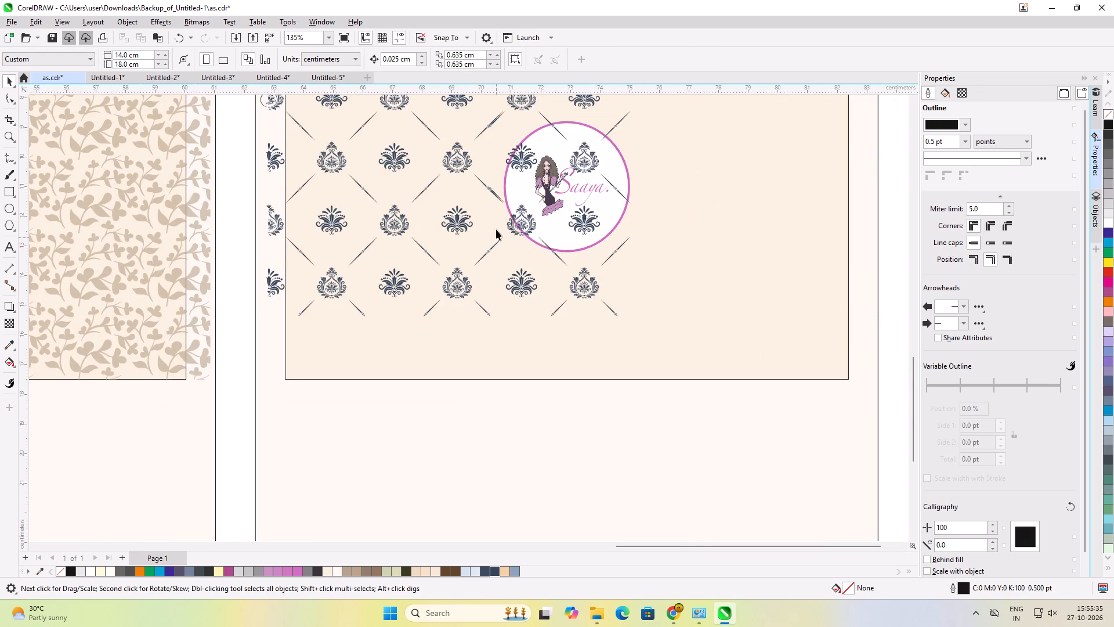
scroll(496, 149, "up", 9)
scroll(487, 253, "up", 11)
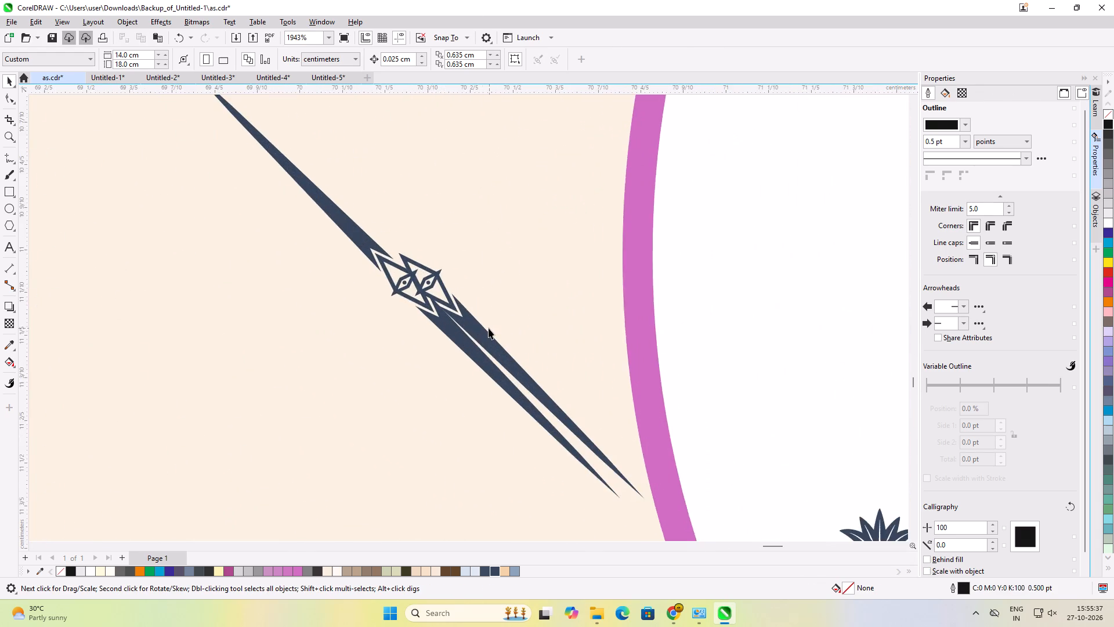
scroll(487, 328, "up", 6)
left_click(476, 330)
key("Delete")
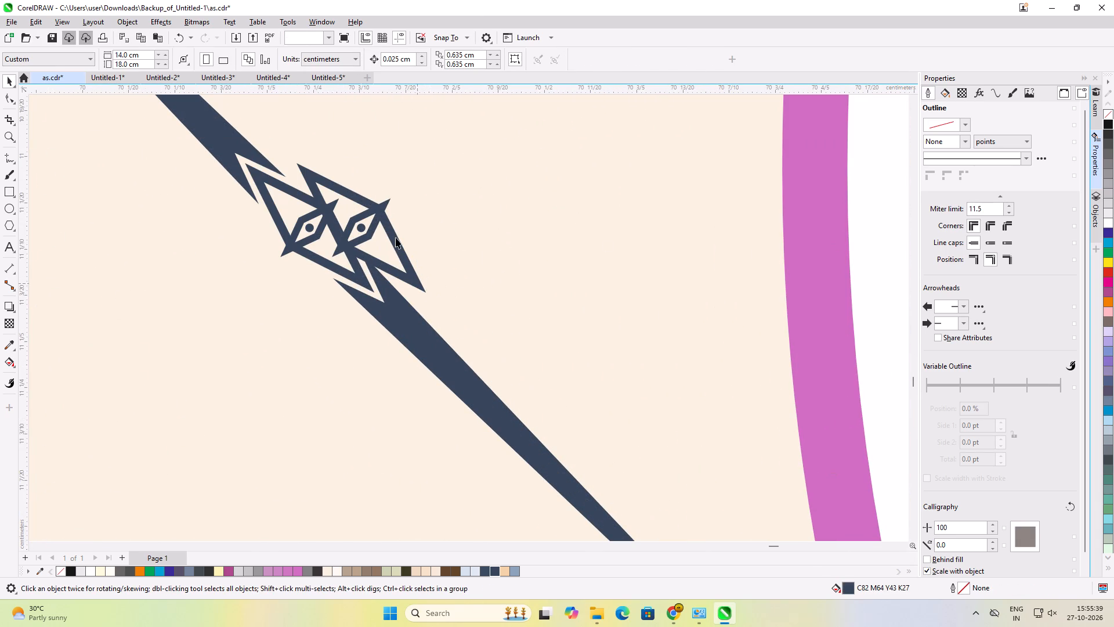
left_click(396, 237)
key("Delete")
left_click(364, 229)
key("Delete")
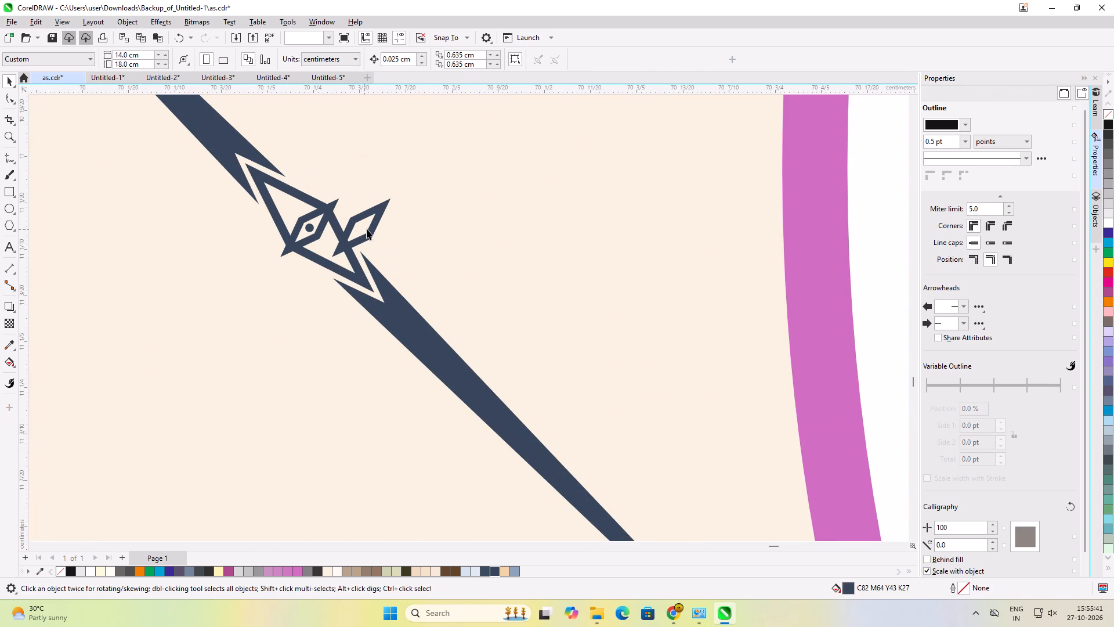
left_click(379, 214)
key("Delete")
Delete the overlapping duplicate spike, dot and diamonds of the seam's diagonal line between the first and second motif rows.
scroll(405, 229, "down", 7)
scroll(405, 229, "down", 17)
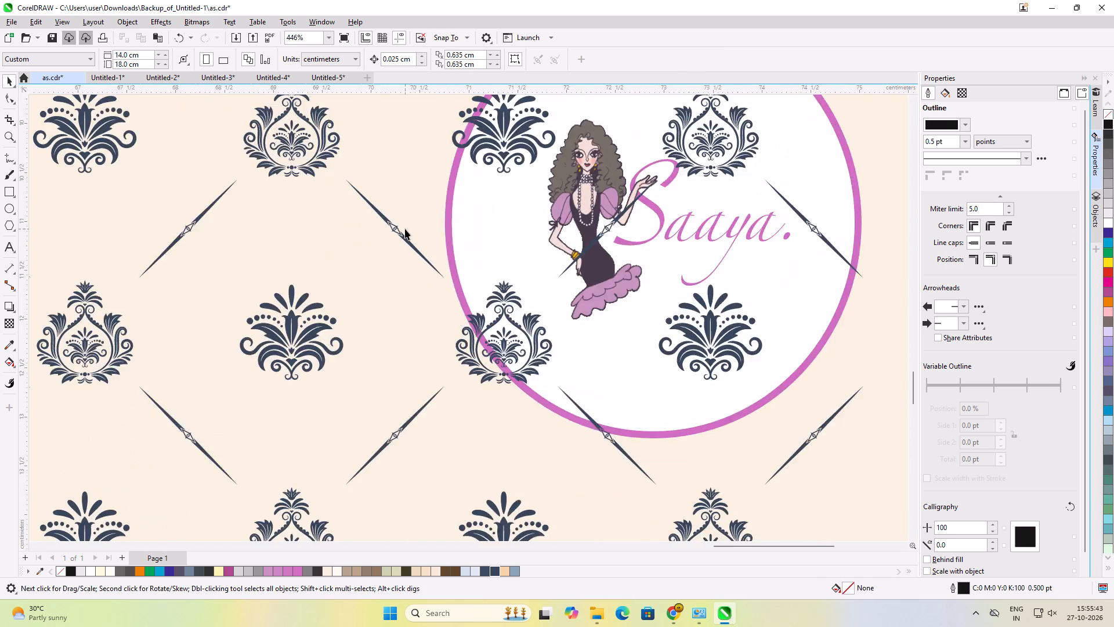
scroll(408, 98, "up", 2)
scroll(413, 223, "down", 7)
scroll(406, 112, "up", 13)
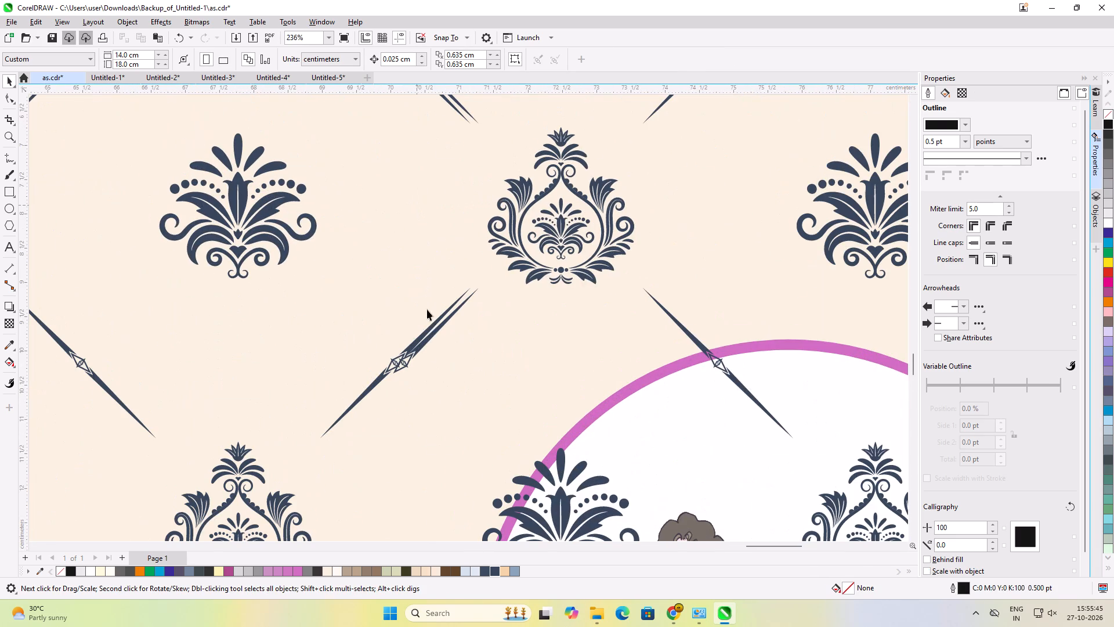
left_click(434, 331)
key("Delete")
scroll(413, 361, "up", 12)
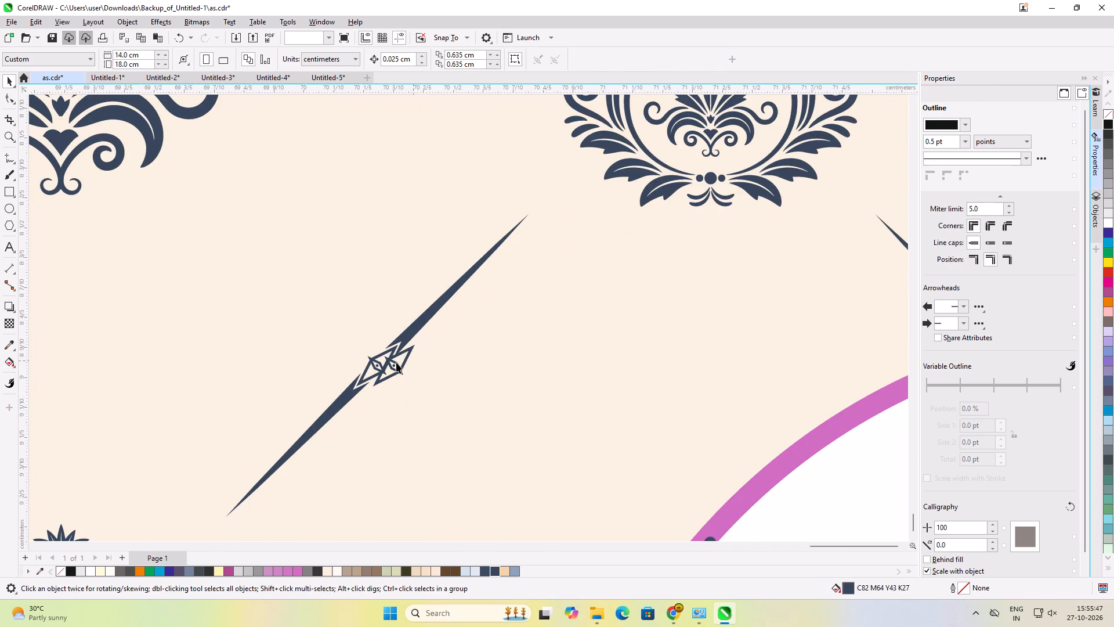
scroll(396, 362, "up", 10)
left_click(390, 357)
key("Delete")
left_click(412, 352)
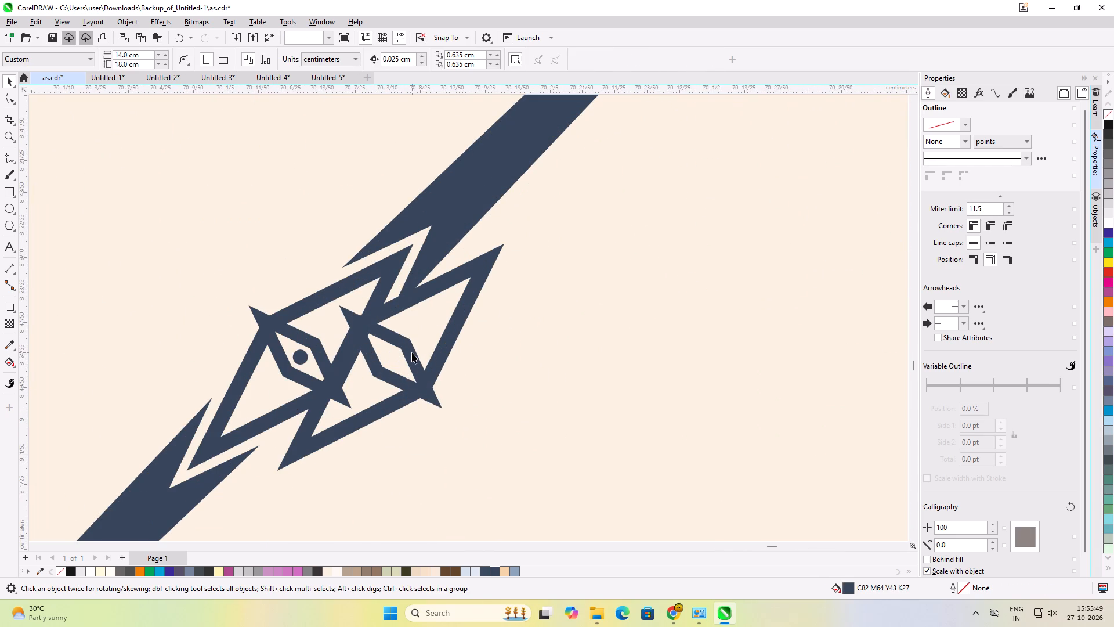
key("Delete")
left_click(478, 275)
key("Delete")
Delete the overlapping duplicate spike, dot and diamonds of the seam's topmost diagonal line, just below the lace.
scroll(500, 349, "down", 5)
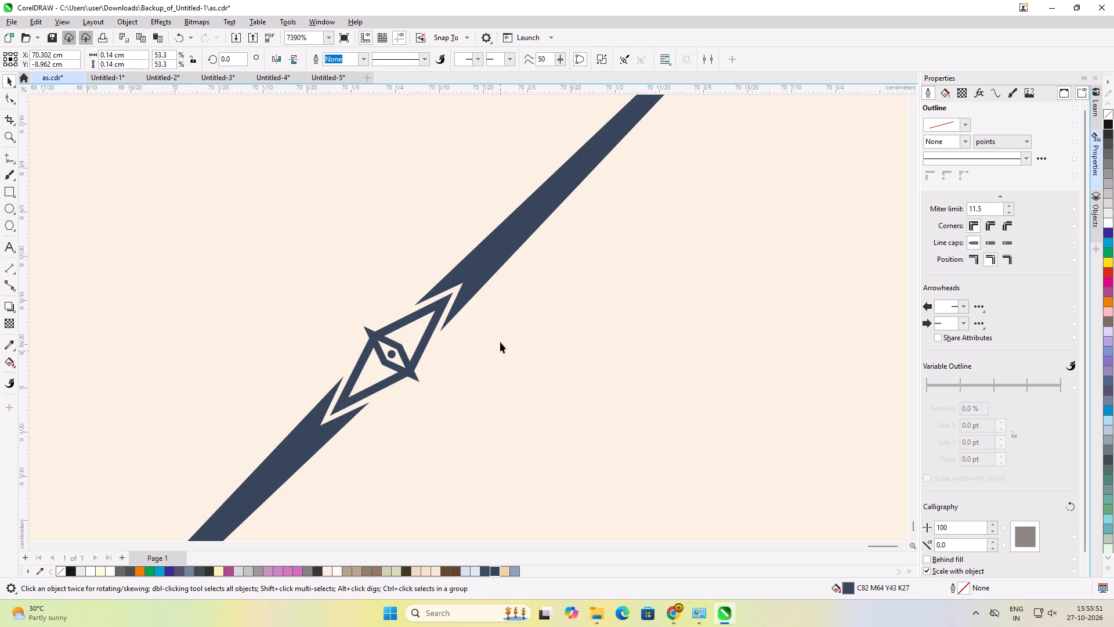
scroll(502, 326, "down", 16)
scroll(489, 299, "down", 9)
scroll(501, 224, "up", 18)
scroll(443, 236, "down", 7)
scroll(457, 171, "up", 4)
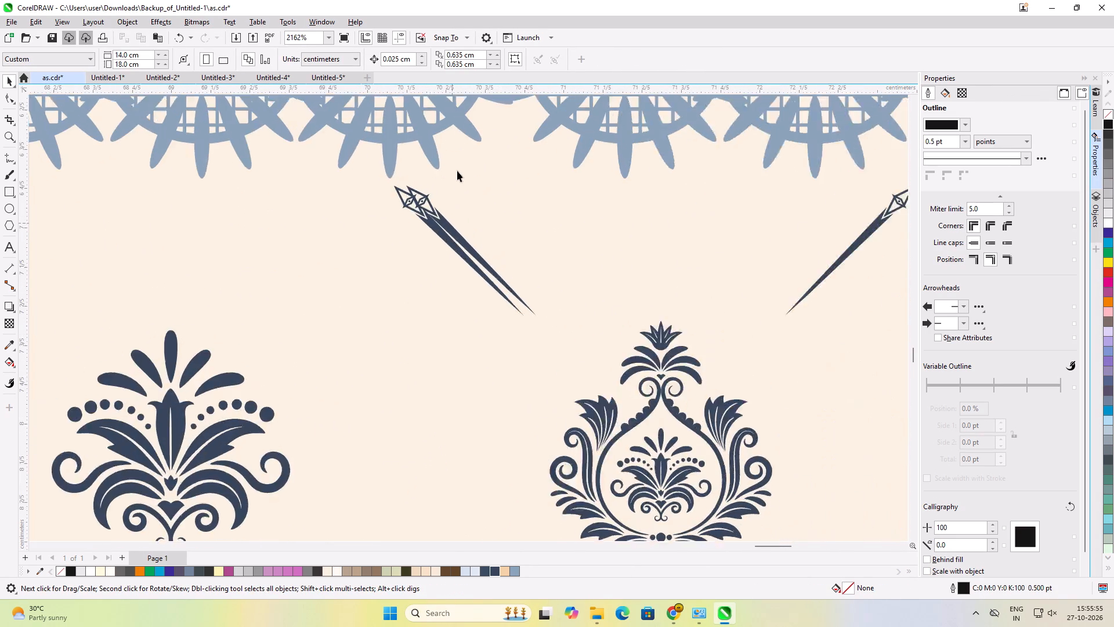
scroll(457, 171, "up", 3)
left_click(418, 282)
key("Delete")
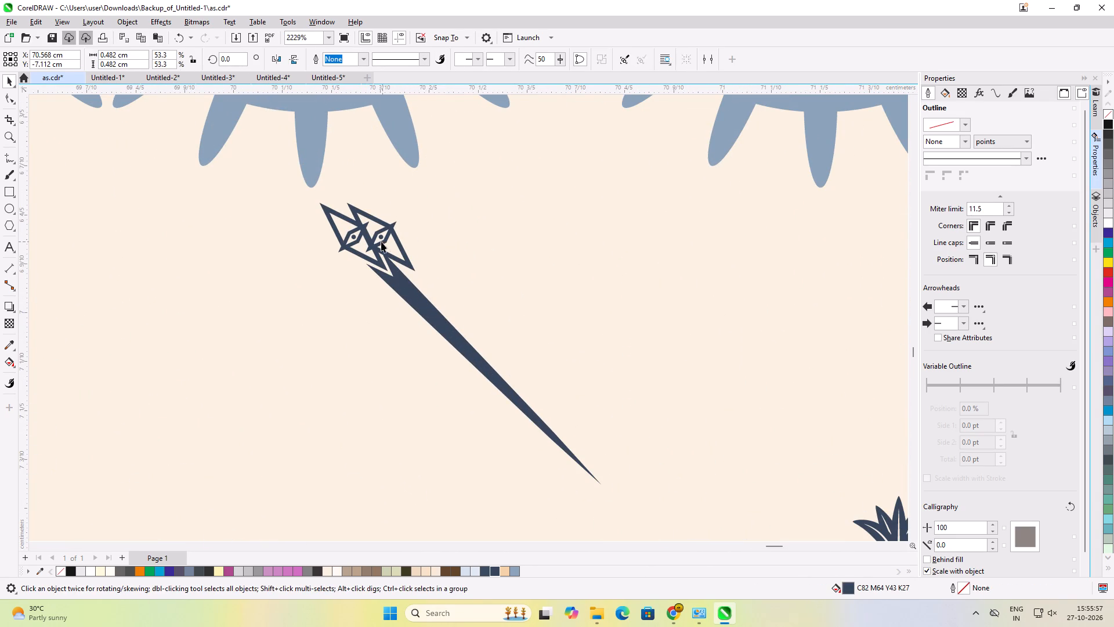
left_click(381, 239)
key("Delete")
left_click(390, 229)
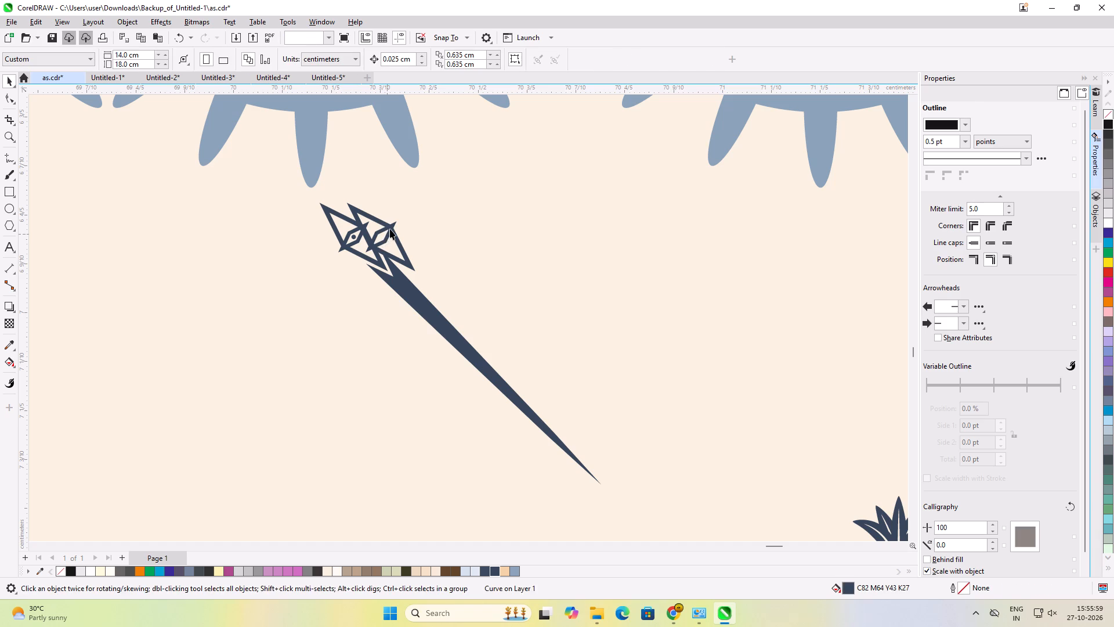
key("Delete")
left_click(390, 229)
key("Delete")
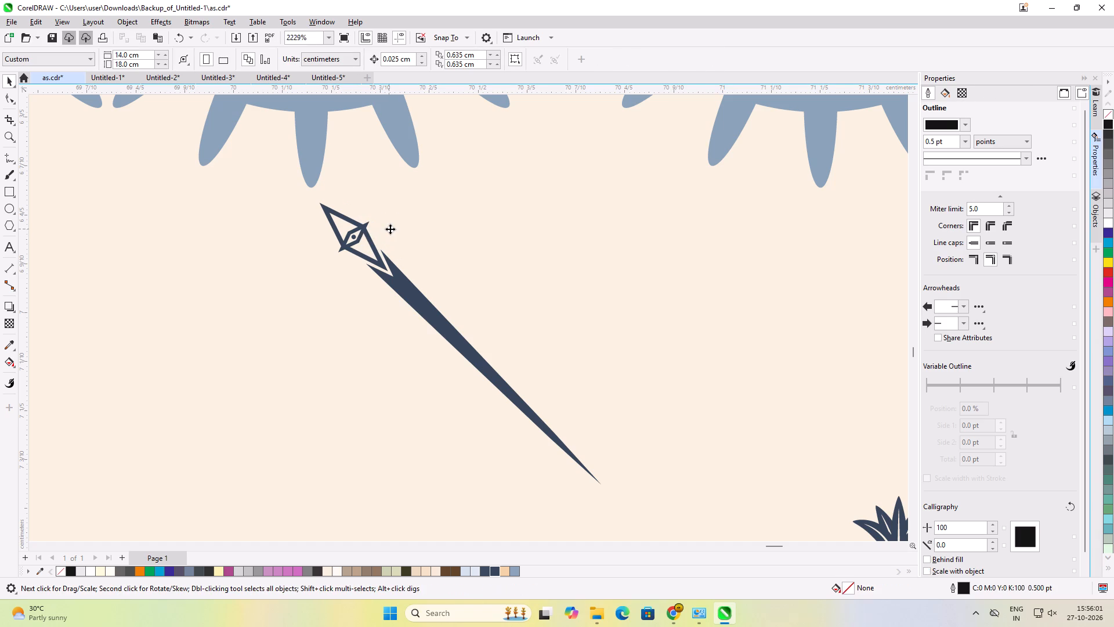
Copy the four rightmost motif columns, together with the logo over them, about 8.7 cm to the right to fill the card's empty area.
scroll(390, 229, "down", 16)
scroll(390, 229, "down", 11)
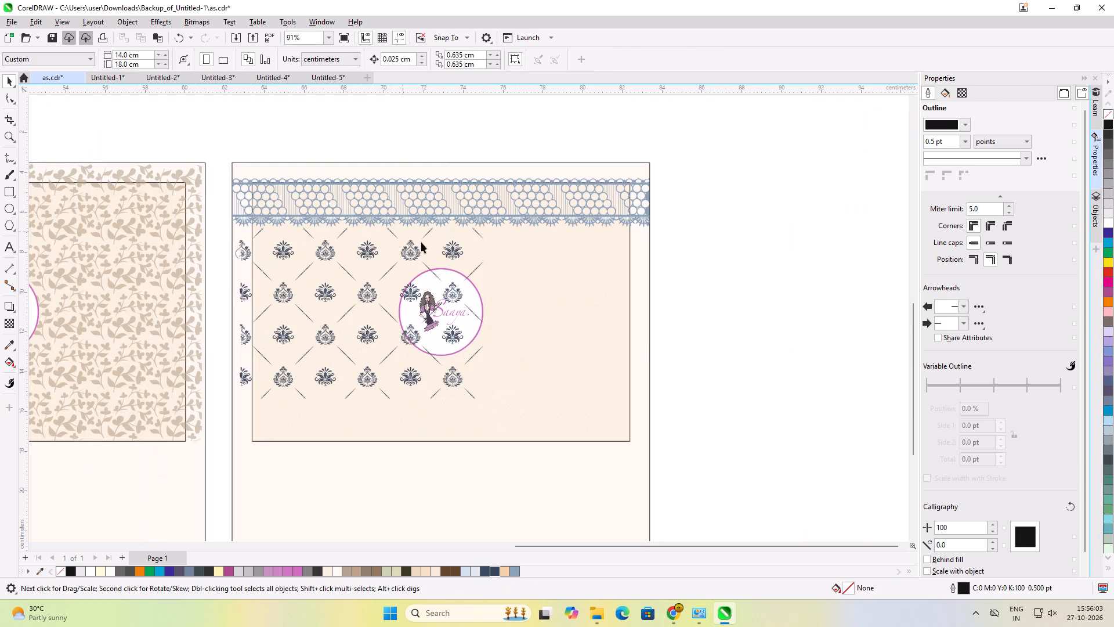
scroll(476, 278, "up", 1)
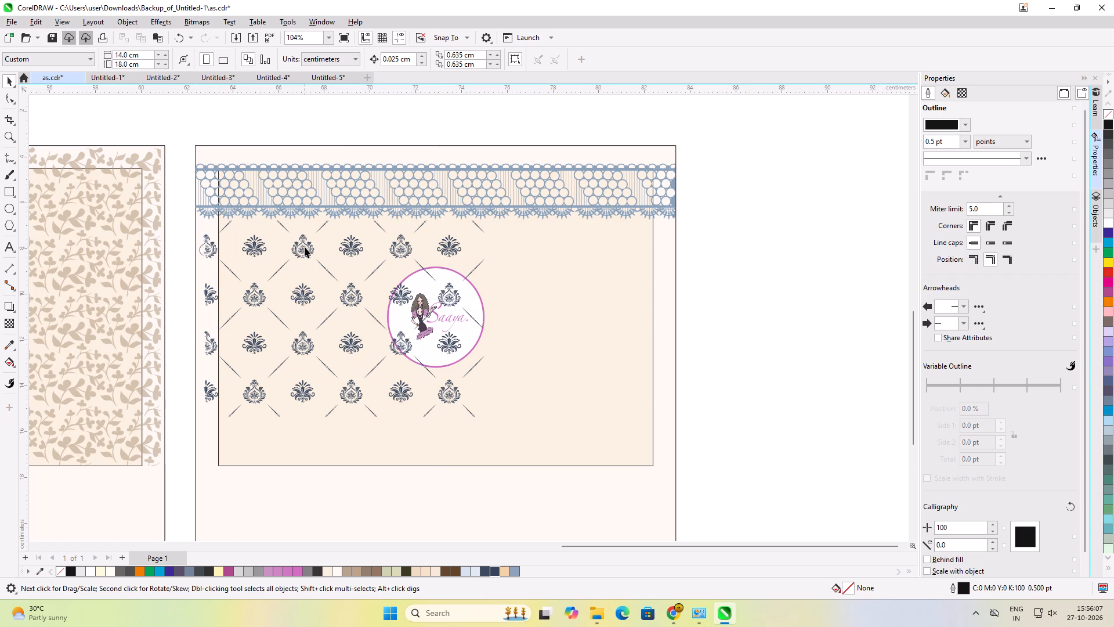
left_click(294, 138)
left_click_drag(290, 135, 316, 353)
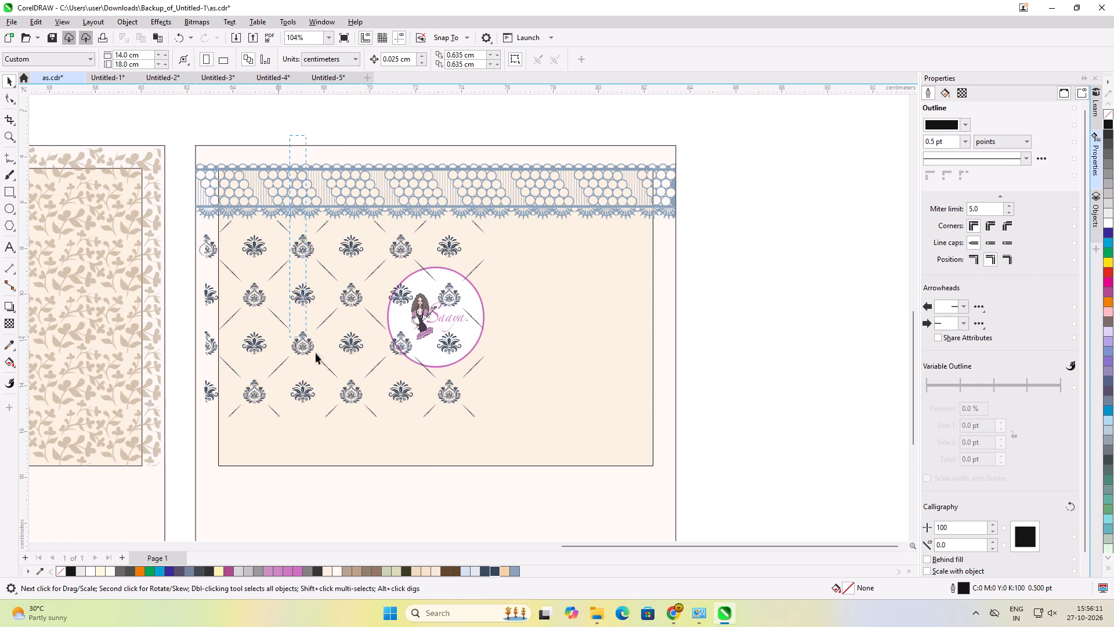
left_click_drag(316, 353, 493, 446)
left_click_drag(355, 301, 491, 301)
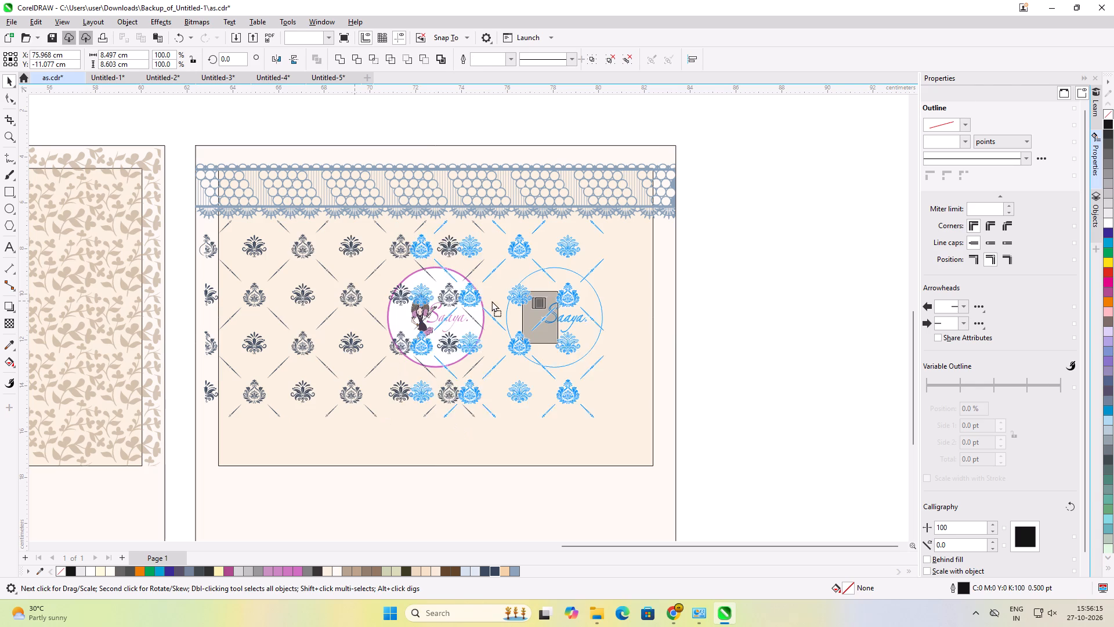
left_click_drag(491, 301, 557, 302)
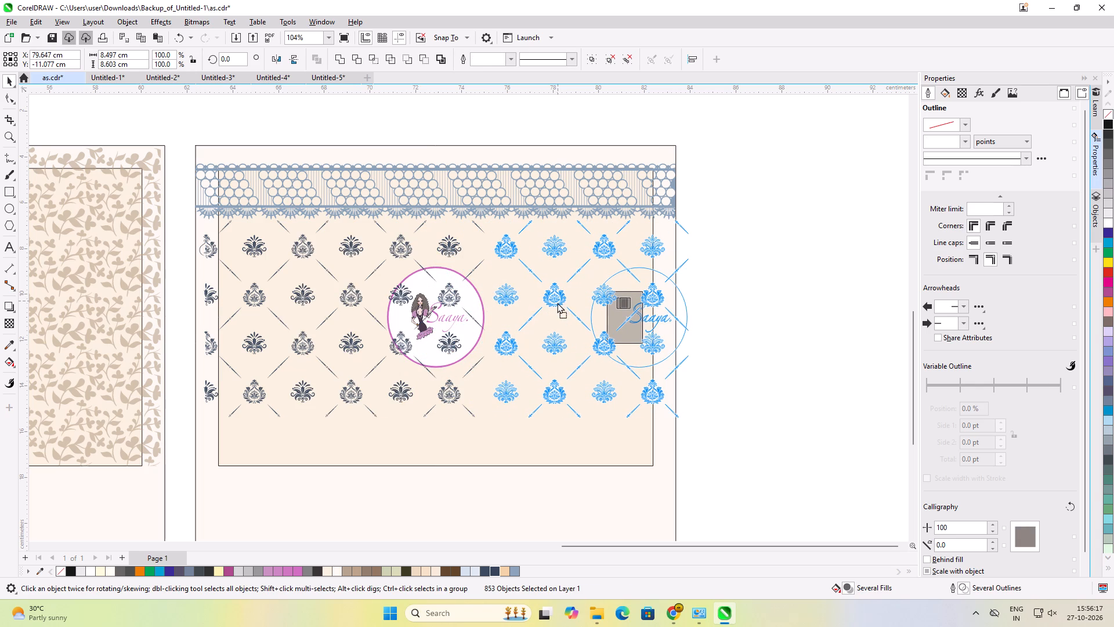
left_click_drag(557, 302, 553, 304)
right_click(553, 304, "shift")
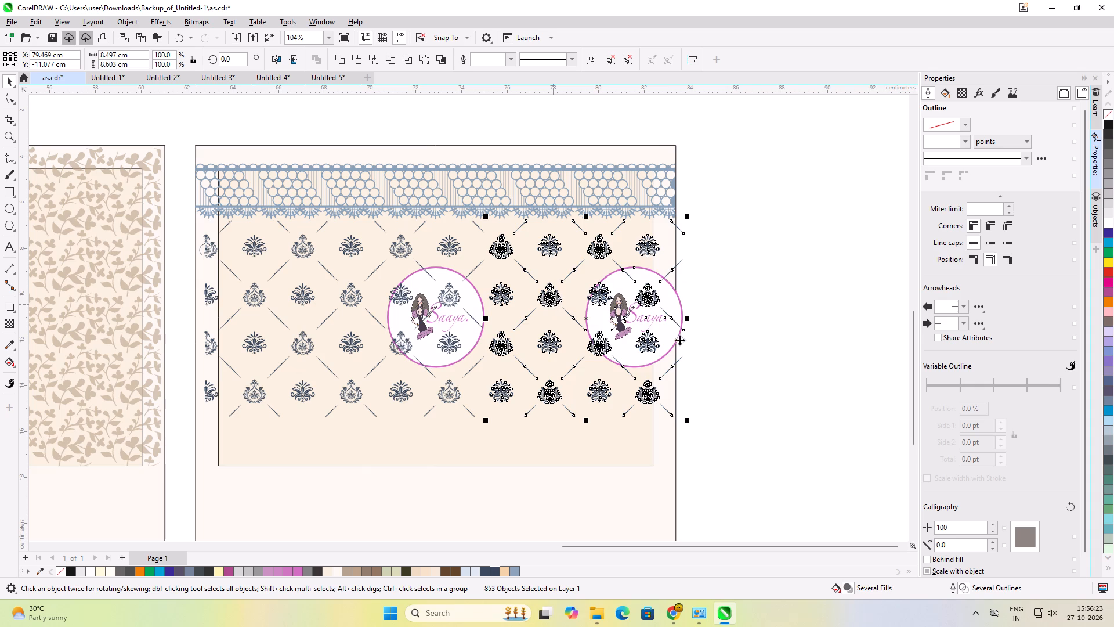
Delete the duplicate Saaya logo at the card's right edge.
left_click(732, 340)
left_click(670, 340)
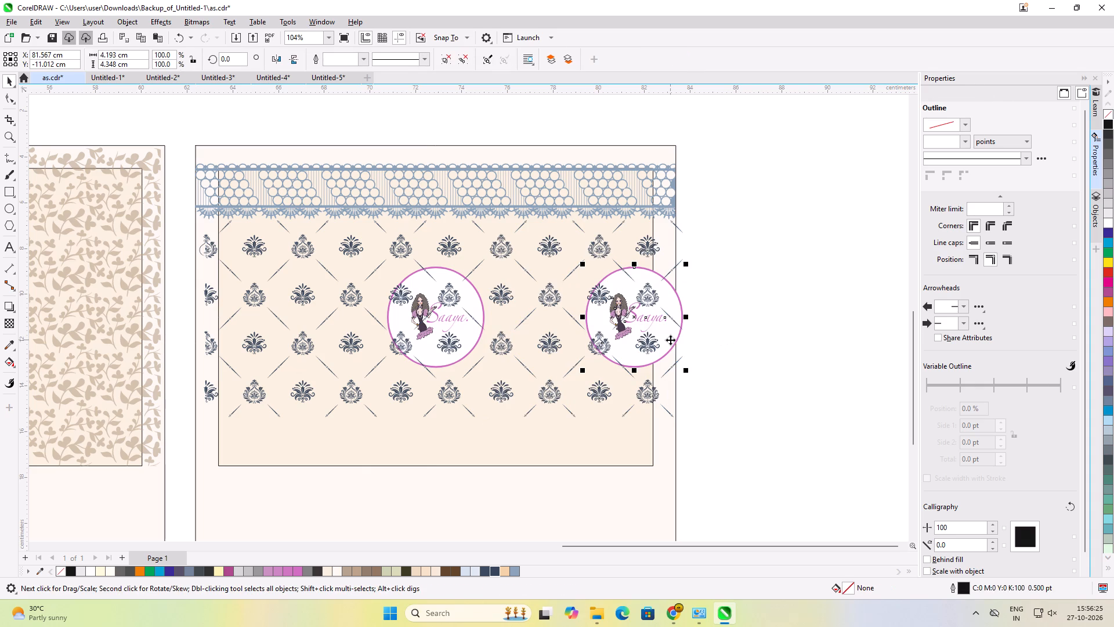
key("Delete")
left_click(716, 333)
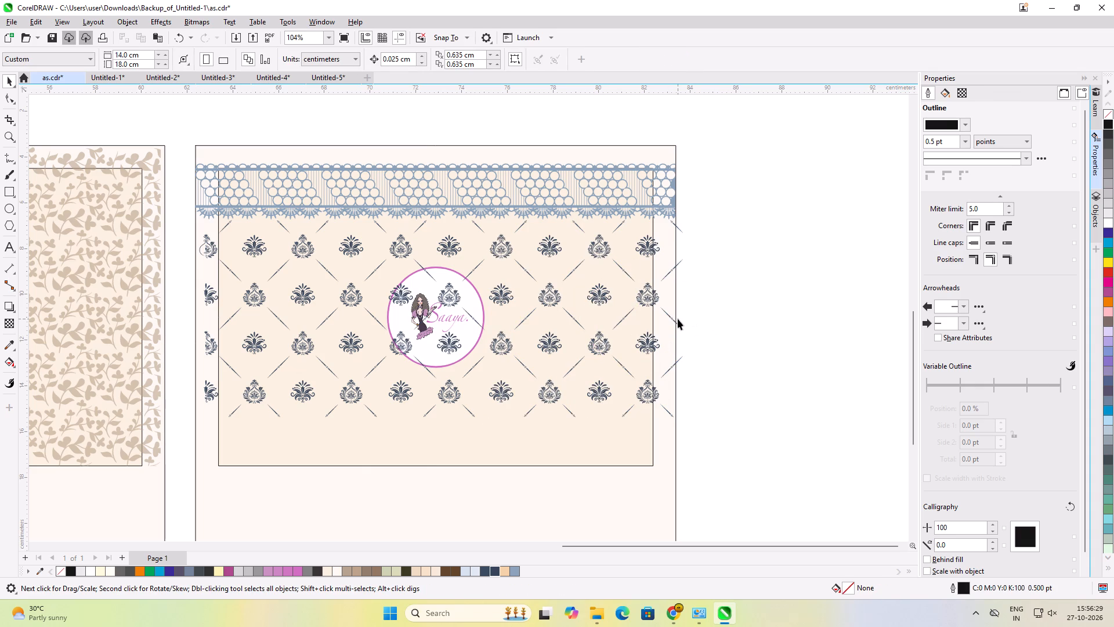
Delete the four diagonal line pieces that stick out past the card's right edge.
left_click(708, 333)
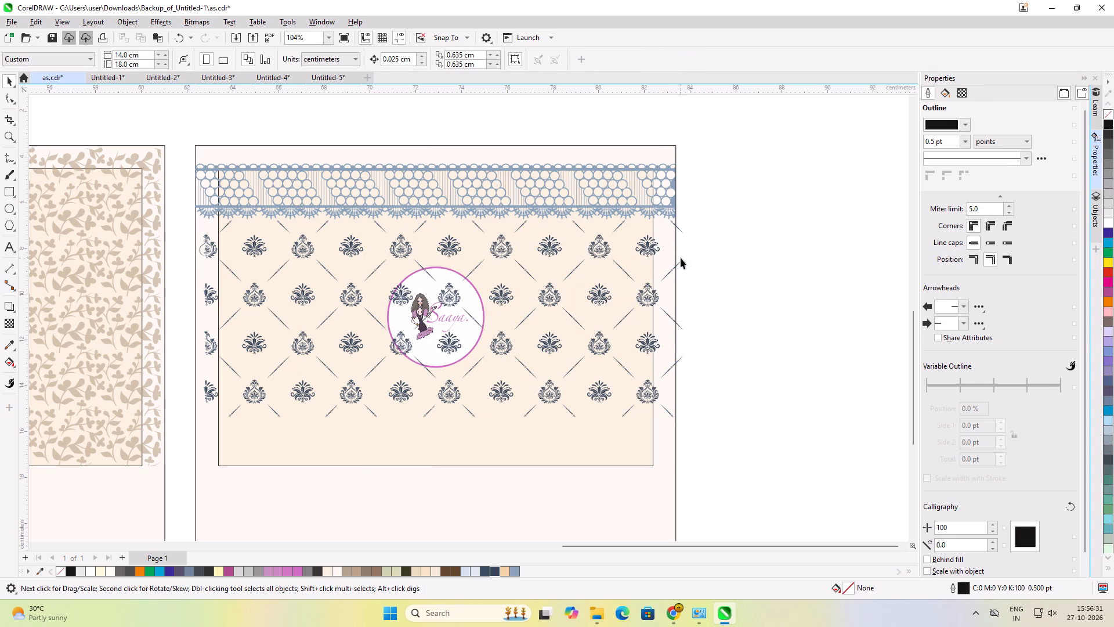
left_click(678, 263)
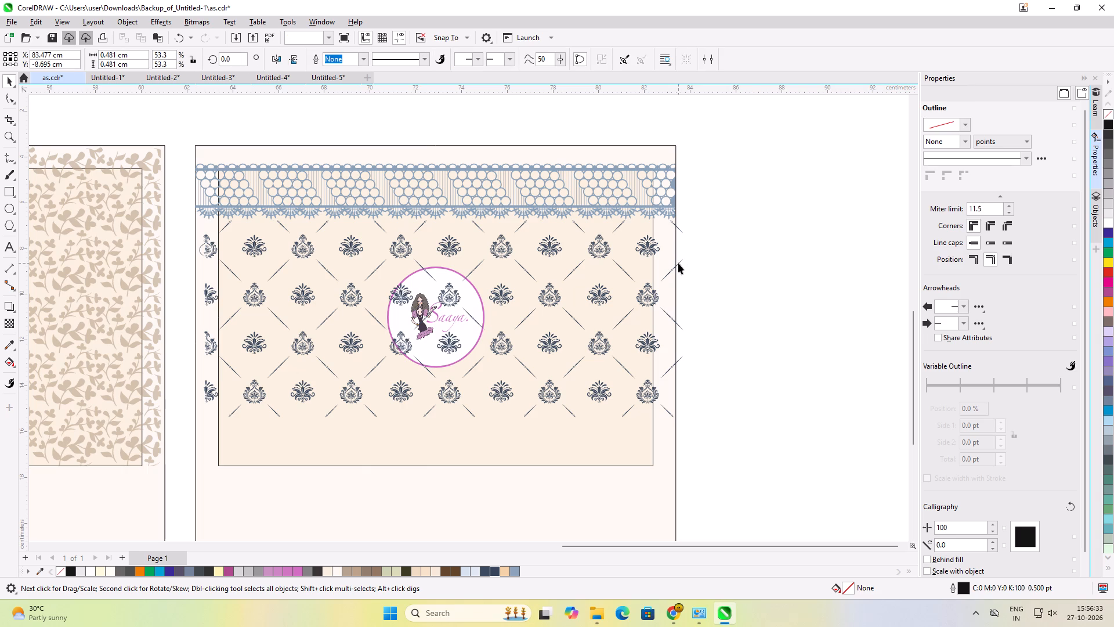
key("Delete")
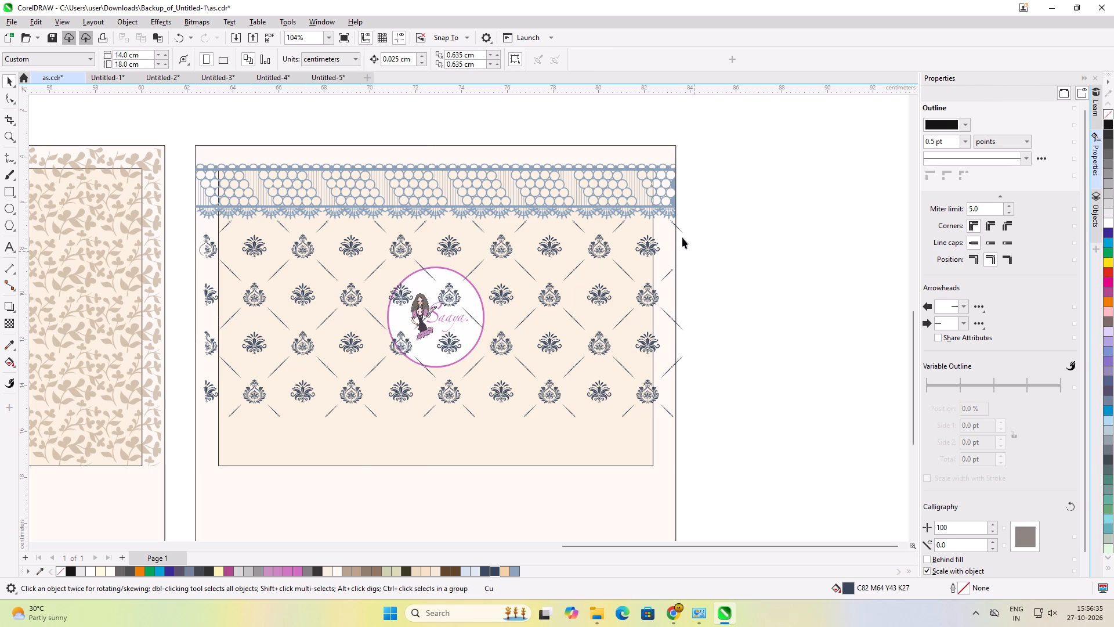
left_click(682, 230)
key("Delete")
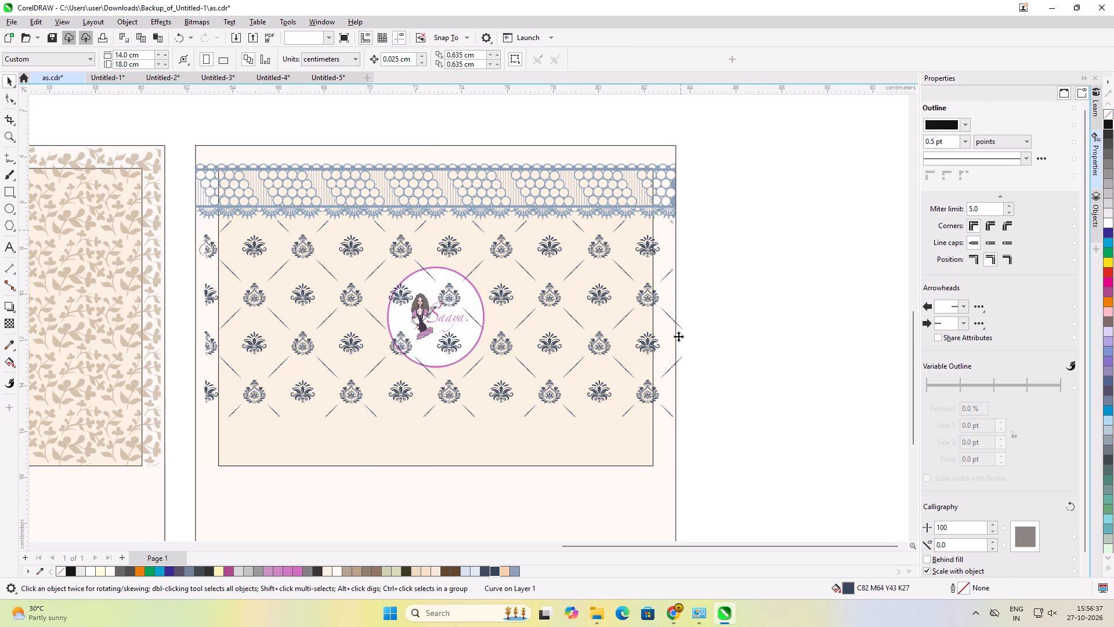
left_click(679, 328)
key("Delete")
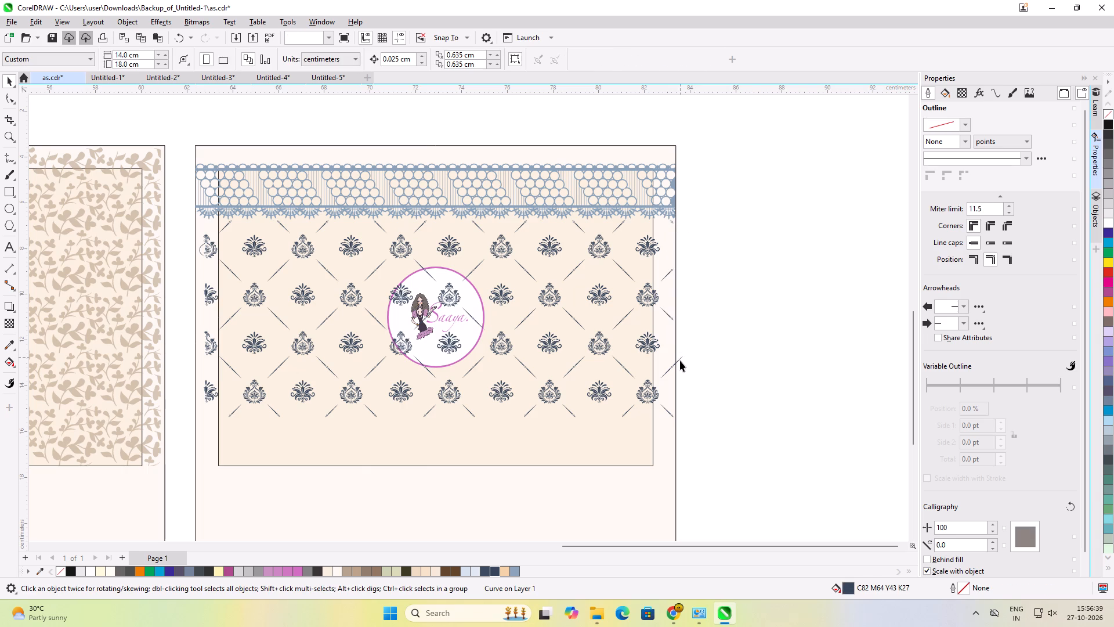
left_click(680, 361)
key("Delete")
left_click(716, 401)
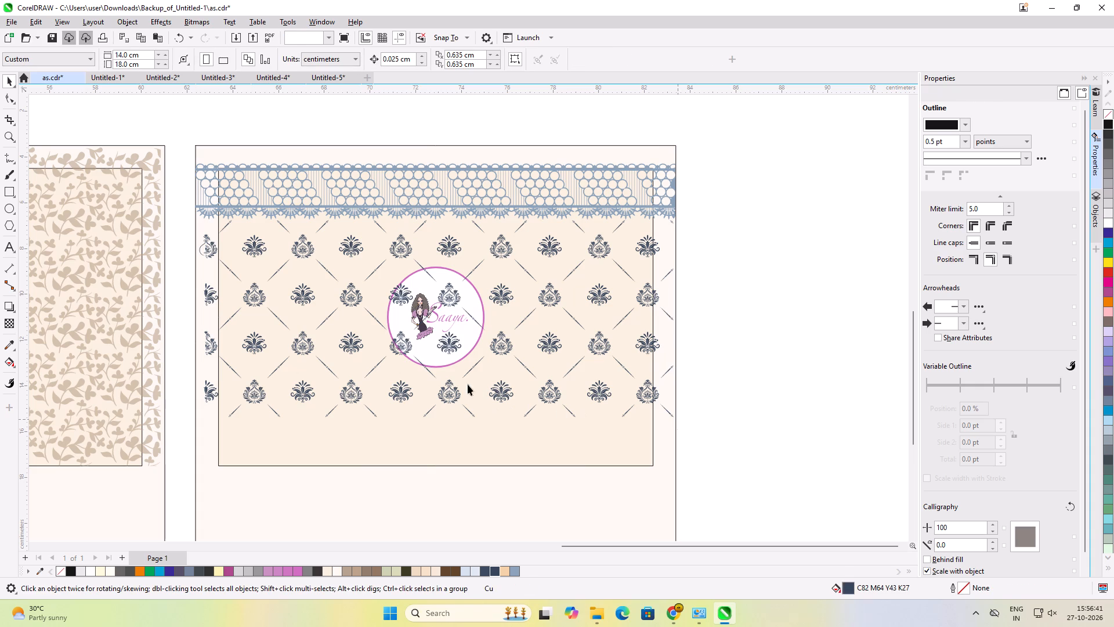
Place a copy of the Saaya logo outside the card on the right and delete the original covered by motifs.
left_click(468, 325)
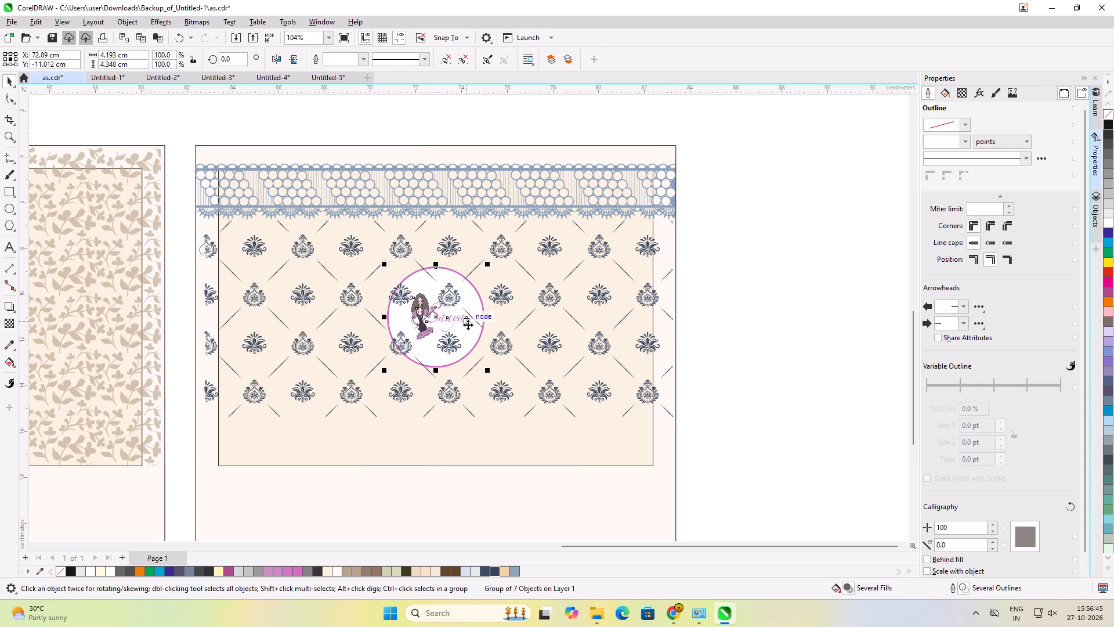
left_click_drag(465, 325, 819, 334)
right_click(819, 334, "shift")
left_click(807, 413)
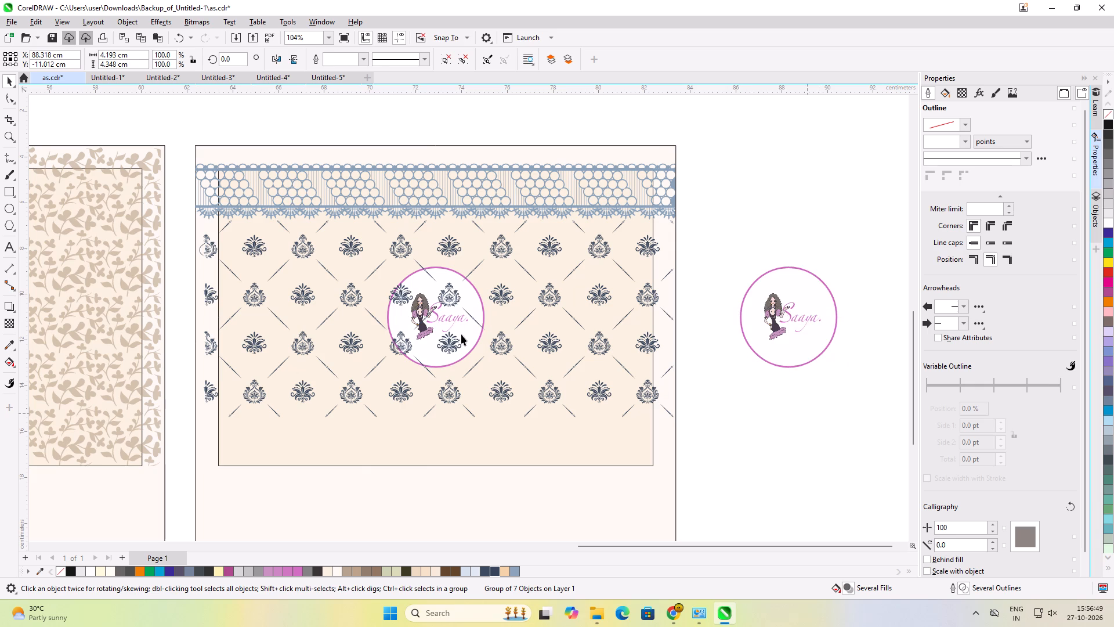
left_click(462, 334)
key("Delete")
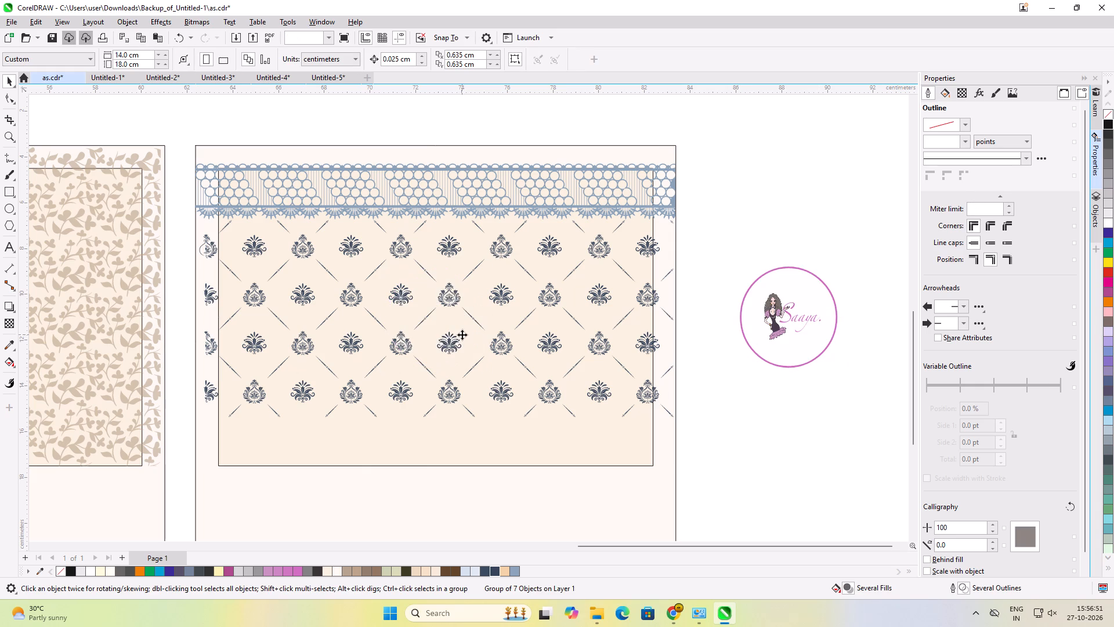
left_click(756, 415)
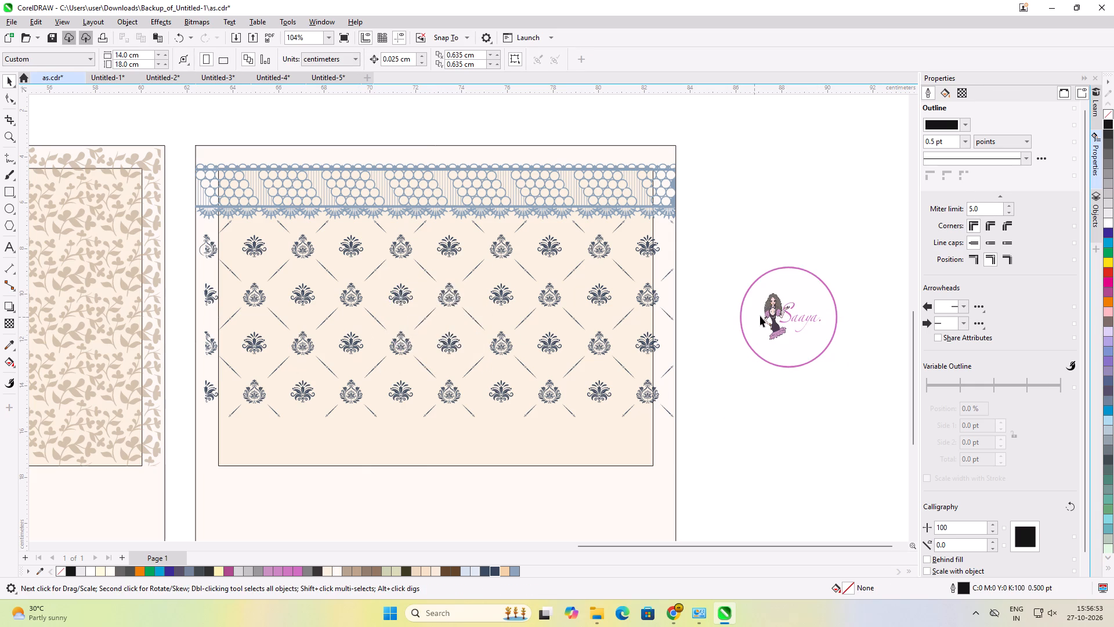
Centre the Saaya logo copy horizontally on the card's inner cream rectangle.
left_click(760, 316)
left_click(572, 449, "shift")
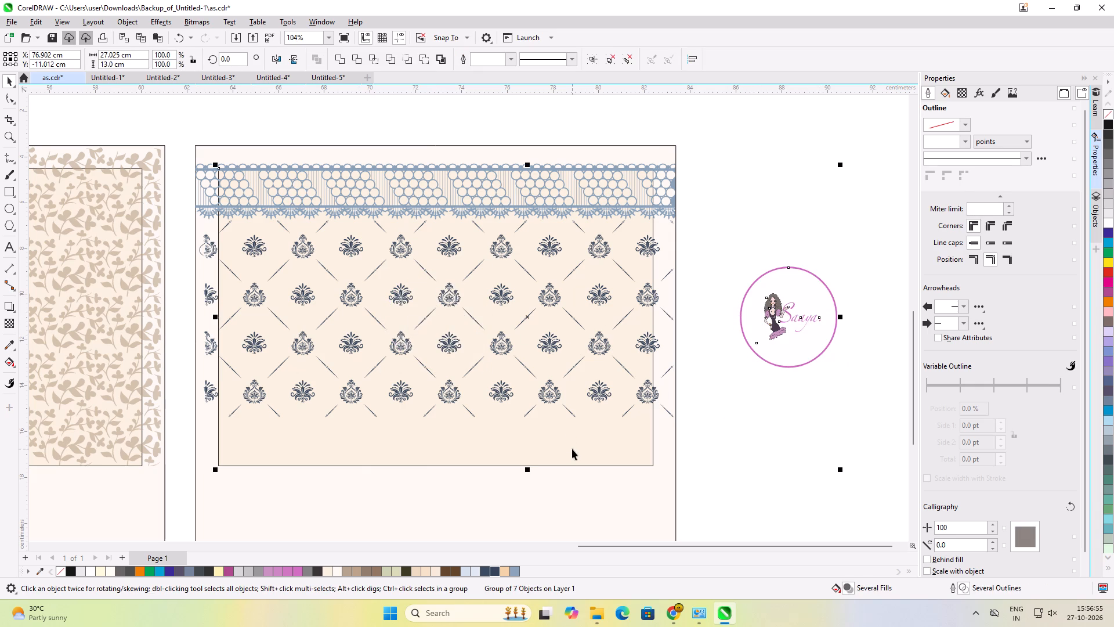
key("c")
left_click(765, 414)
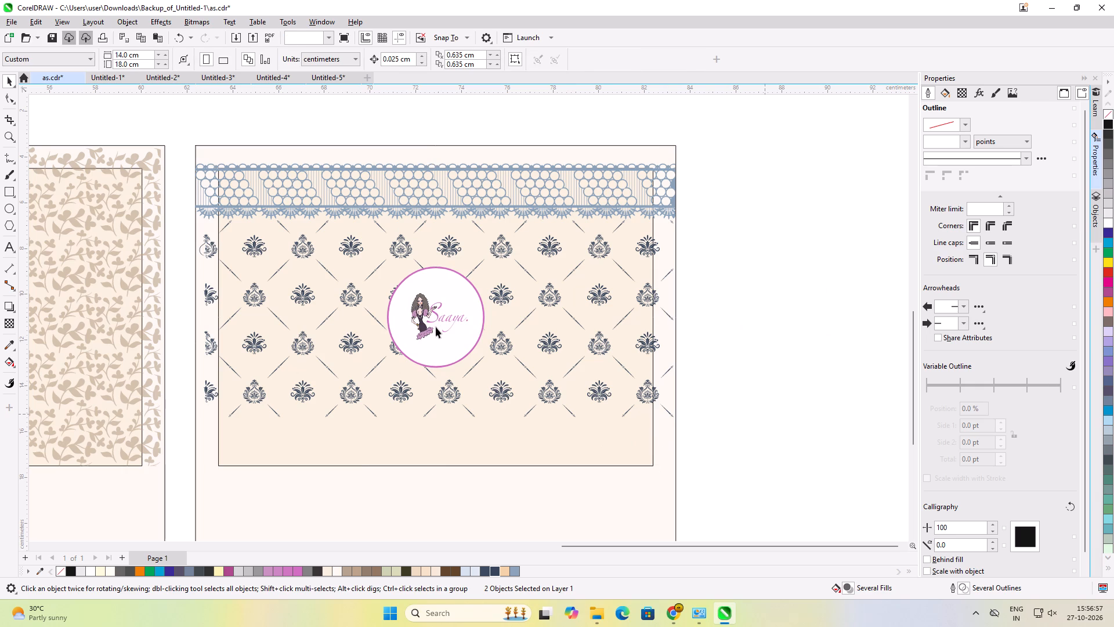
Examine the completed motif pattern around the logo and beneath the blue lace.
scroll(413, 279, "up", 3)
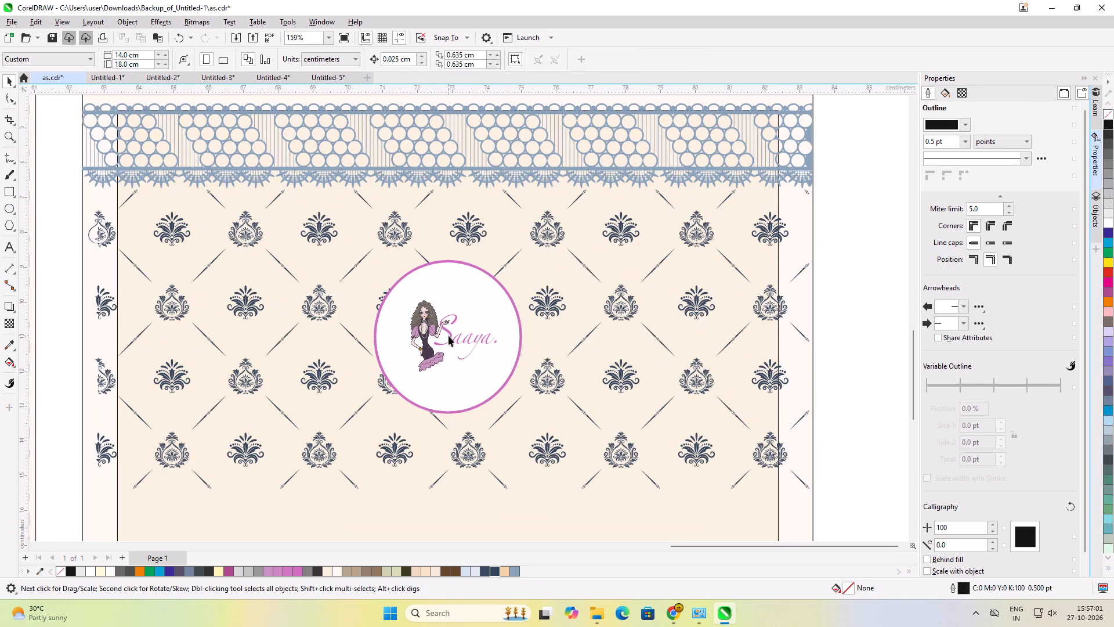
scroll(449, 336, "down", 3)
scroll(408, 237, "up", 5)
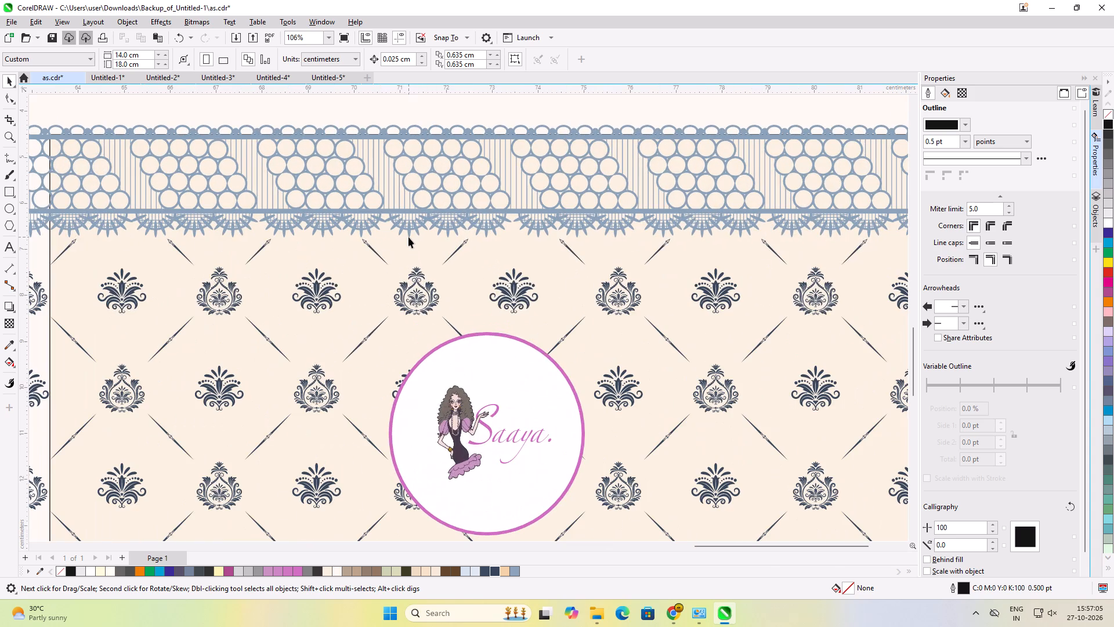
scroll(444, 224, "down", 5)
scroll(465, 354, "up", 2)
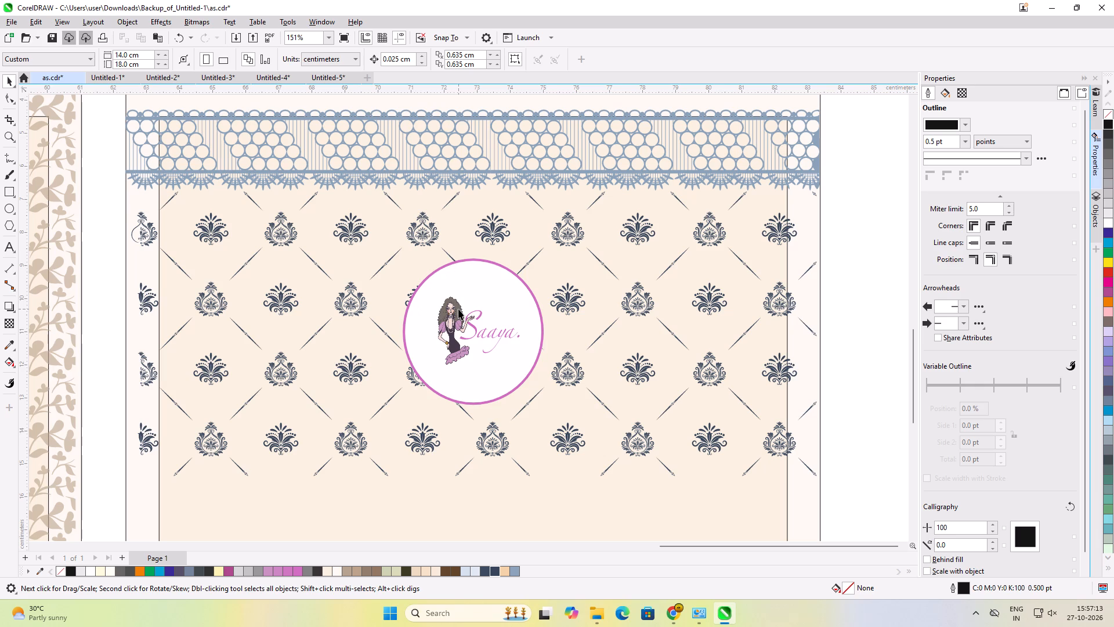
scroll(460, 207, "down", 1)
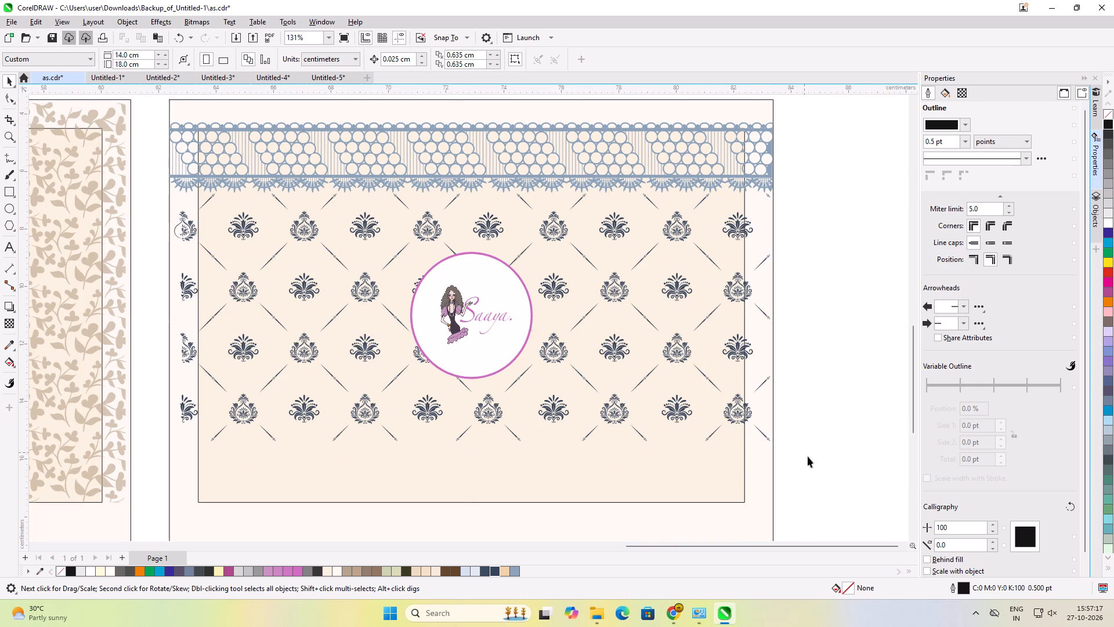
Group all the baroque motifs and diagonal lines on the card, leaving the Saaya logo out of the group.
left_click_drag(818, 462, 155, 225)
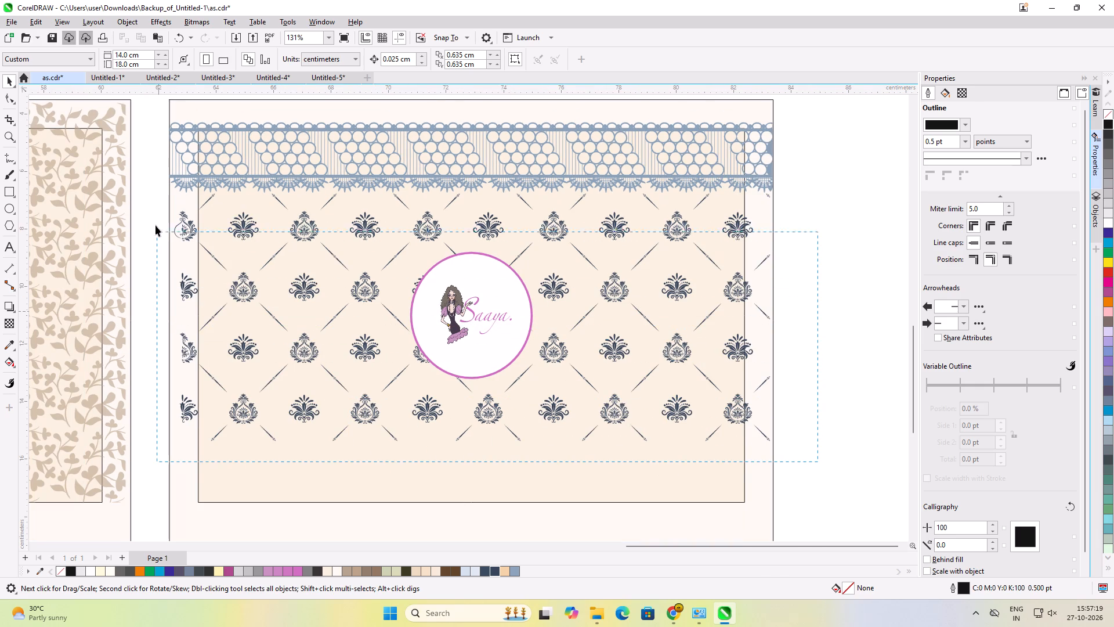
left_click_drag(155, 225, 156, 188)
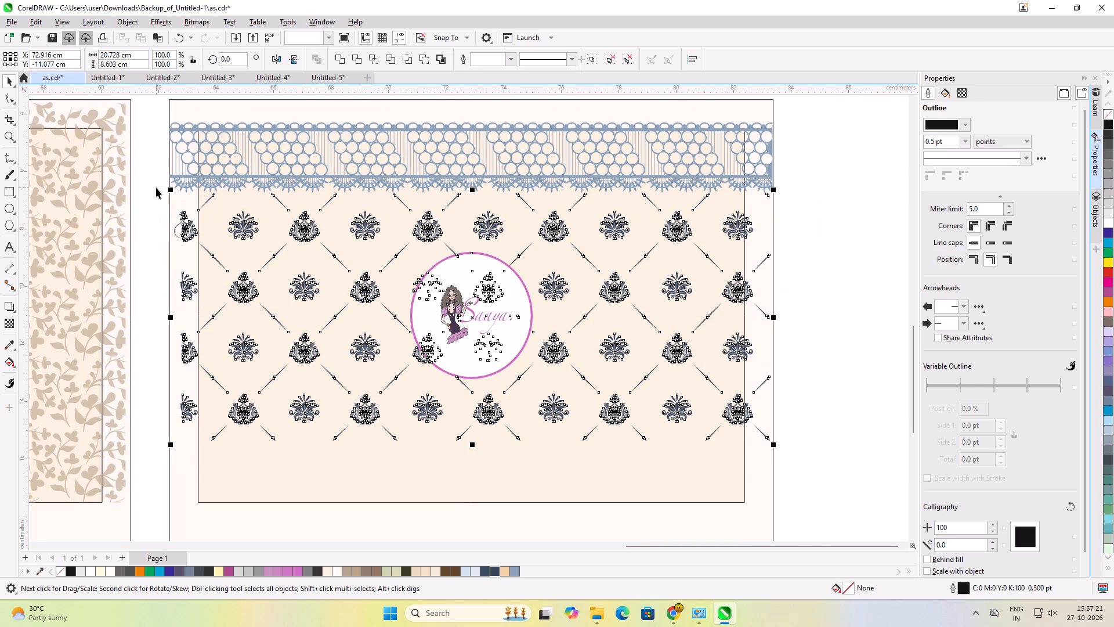
key("ctrl+g")
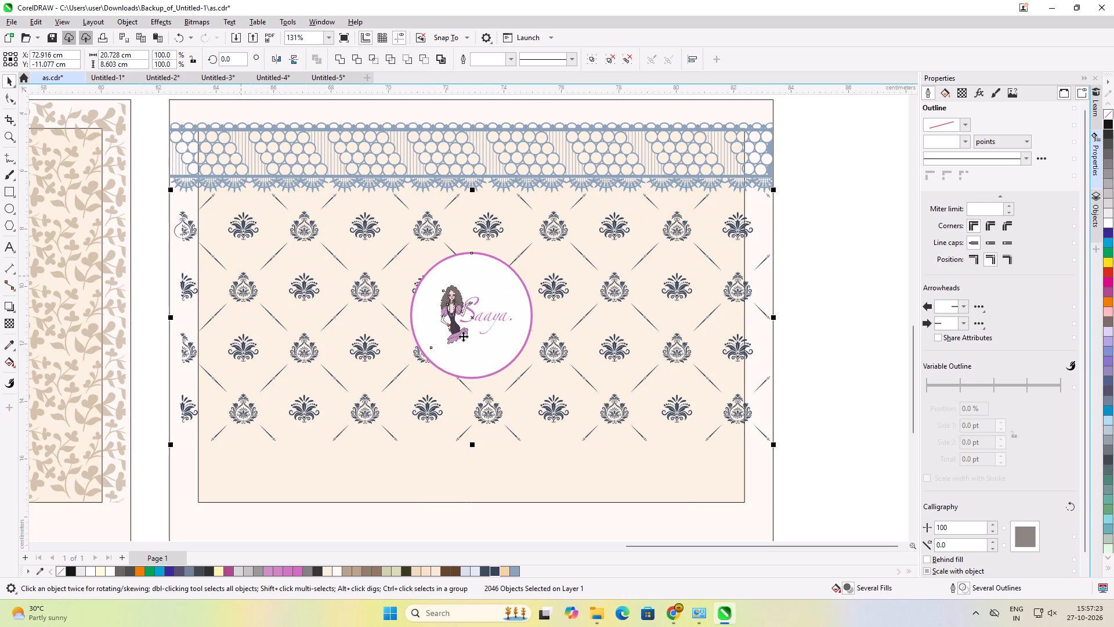
key("ctrl+z")
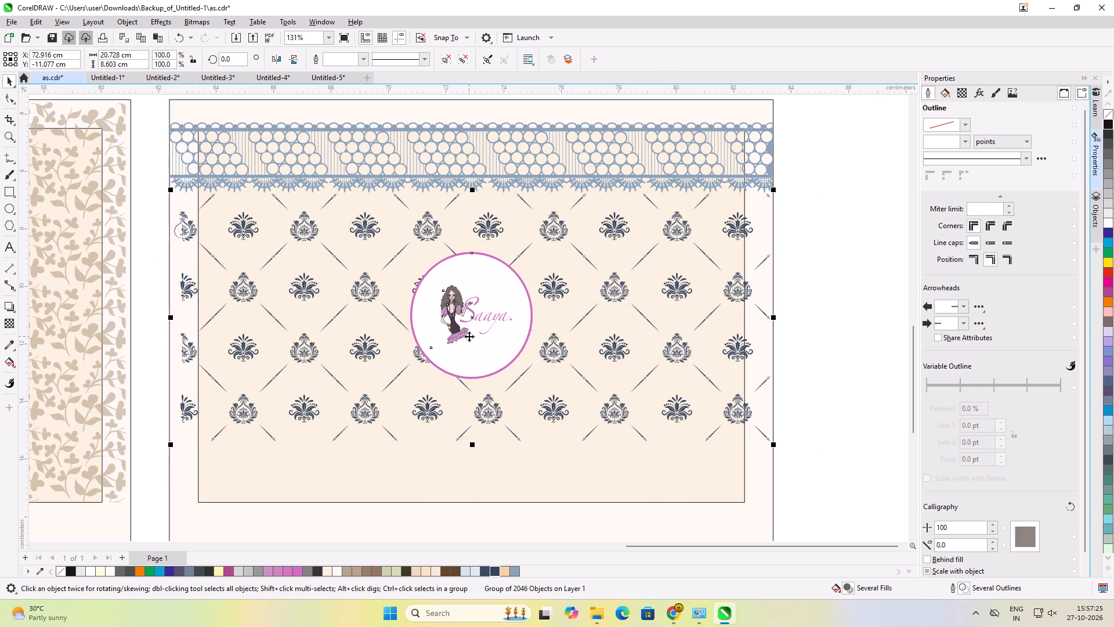
left_click(458, 365, "shift")
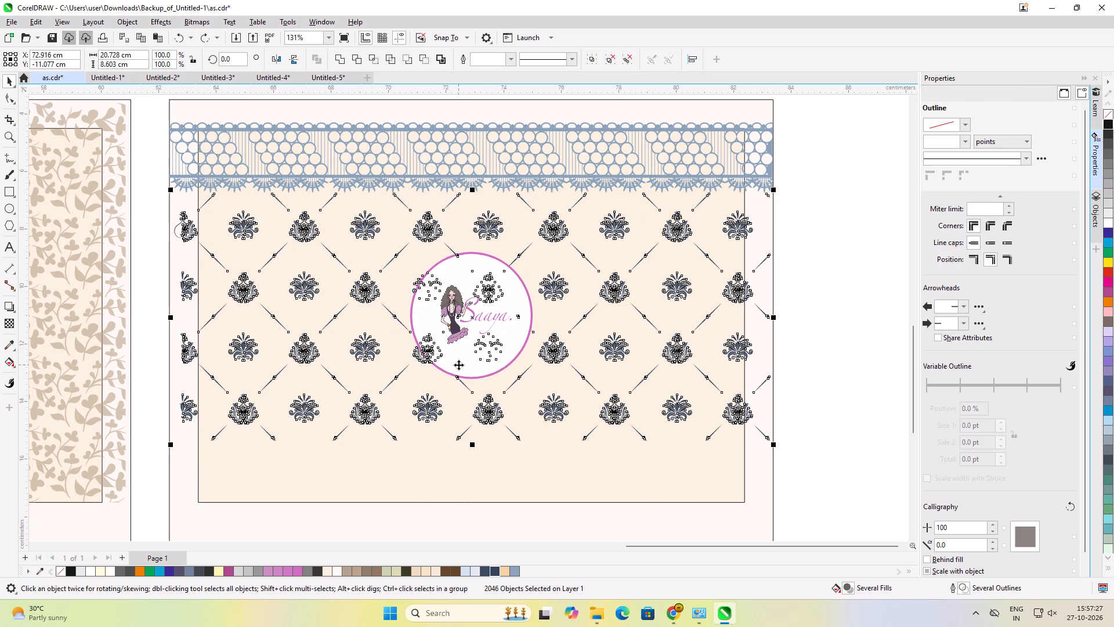
key("ctrl+g")
left_click(858, 367)
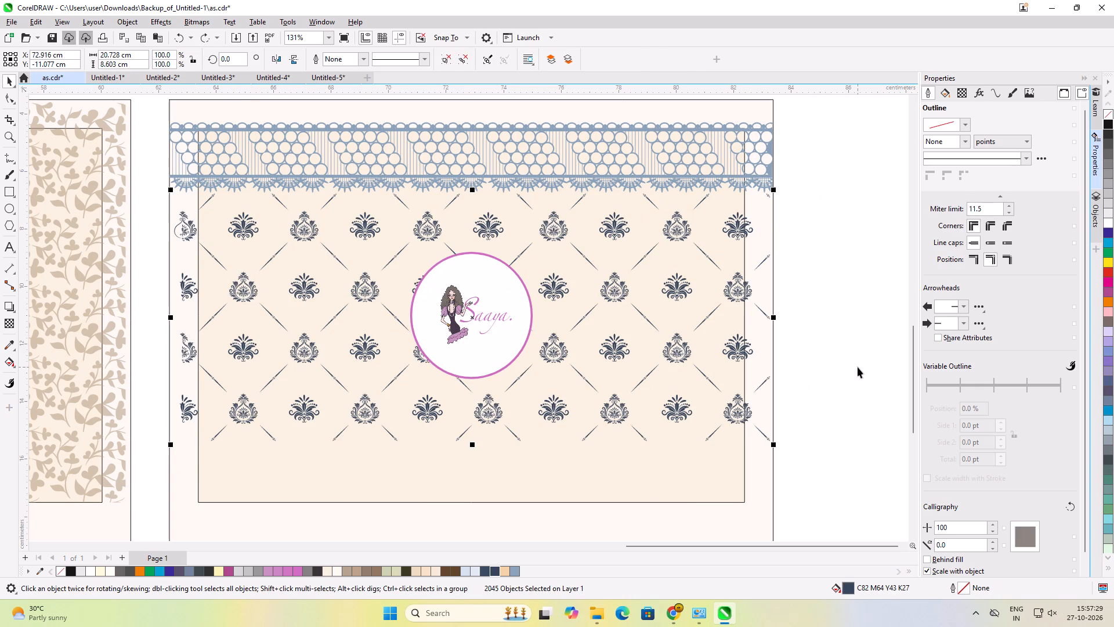
Nudge the grouped motif pattern about 0.15 cm to the right.
left_click(558, 357)
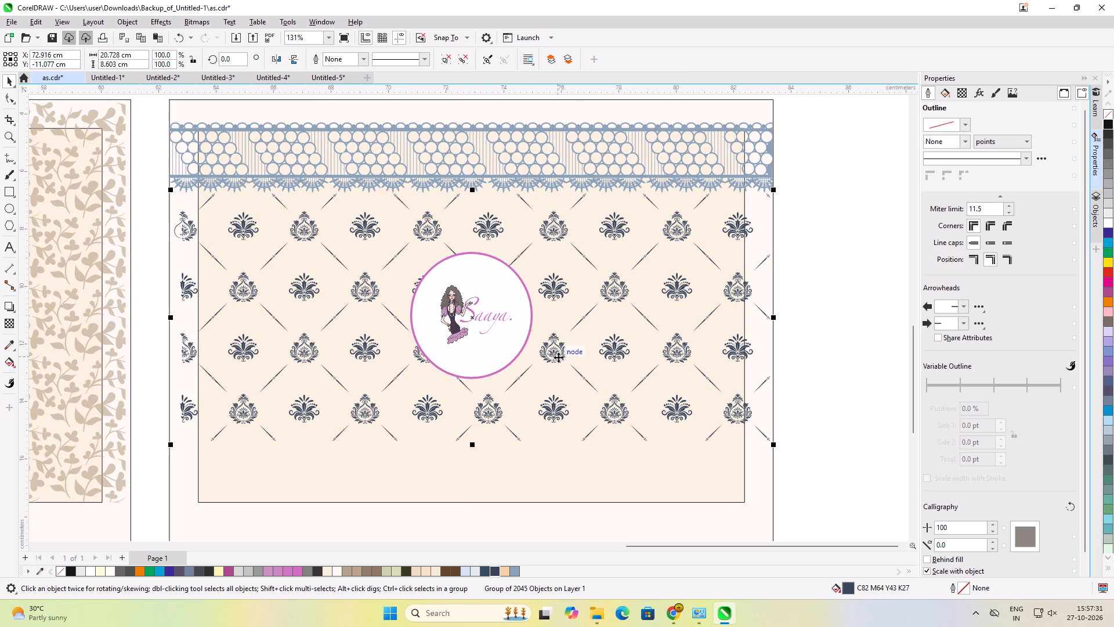
key("Right")
key("Right")
key("Right")
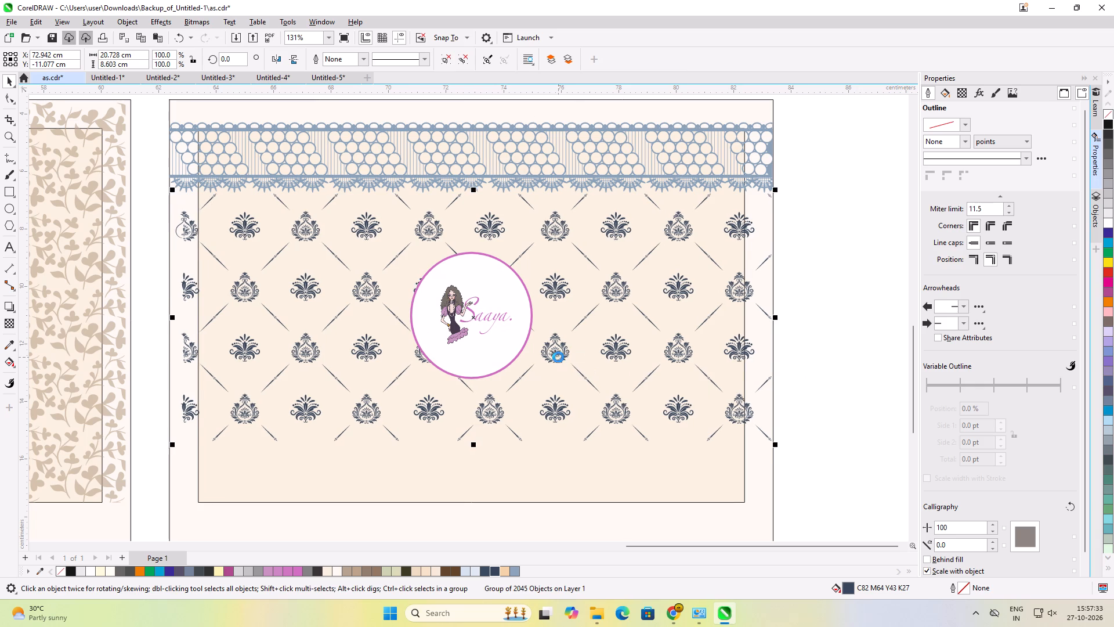
key("Right")
key("Right")
key("Right")
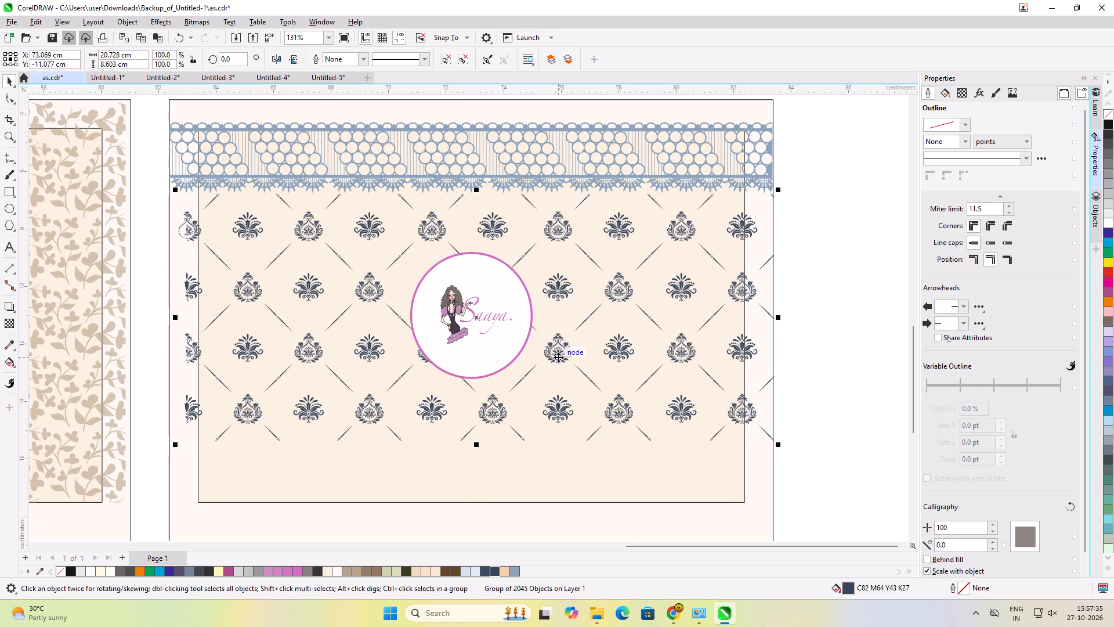
Nudge the grouped motif pattern to sit about 0.15 cm lower beneath the blue lace, at Y -11.23 cm.
key("Up")
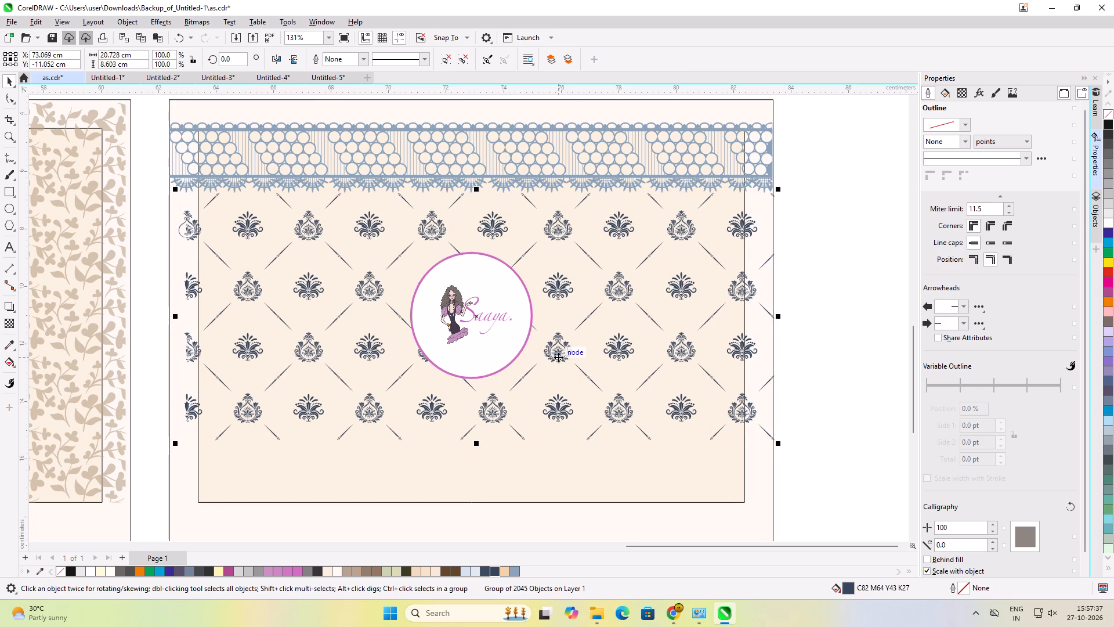
key("Up")
key("Up")
key("Up")
key("Up")
key("Up")
key("Up")
key("Down")
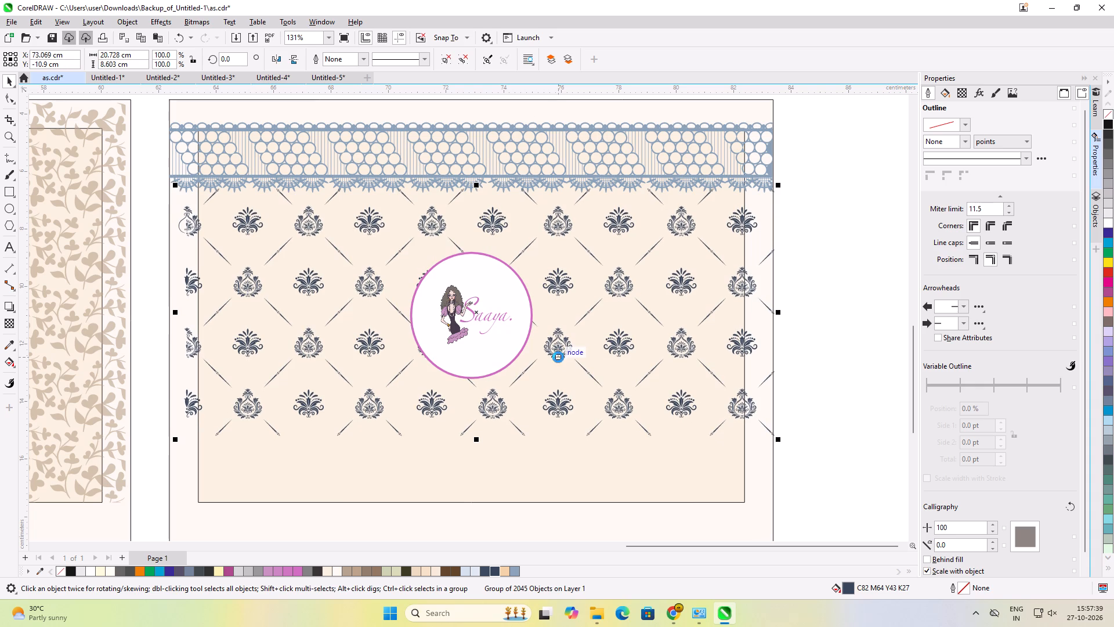
key("Down")
key("Down")
key("Down")
key("Down")
key("Down")
key("Down")
key("Down")
key("Down")
key("Down")
key("Down")
key("Down")
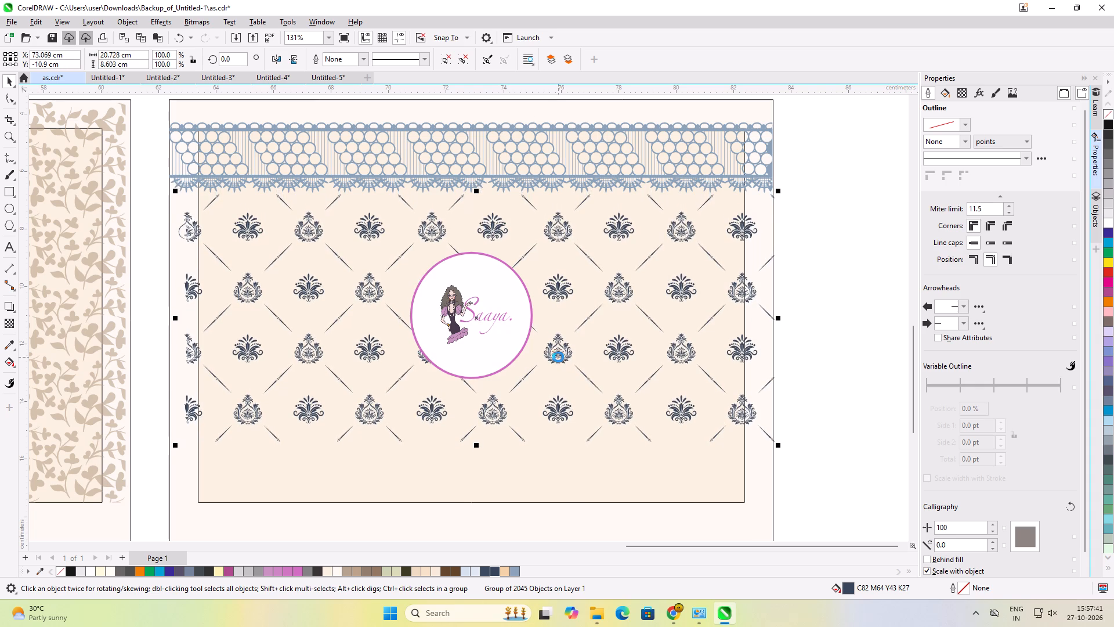
key("Down")
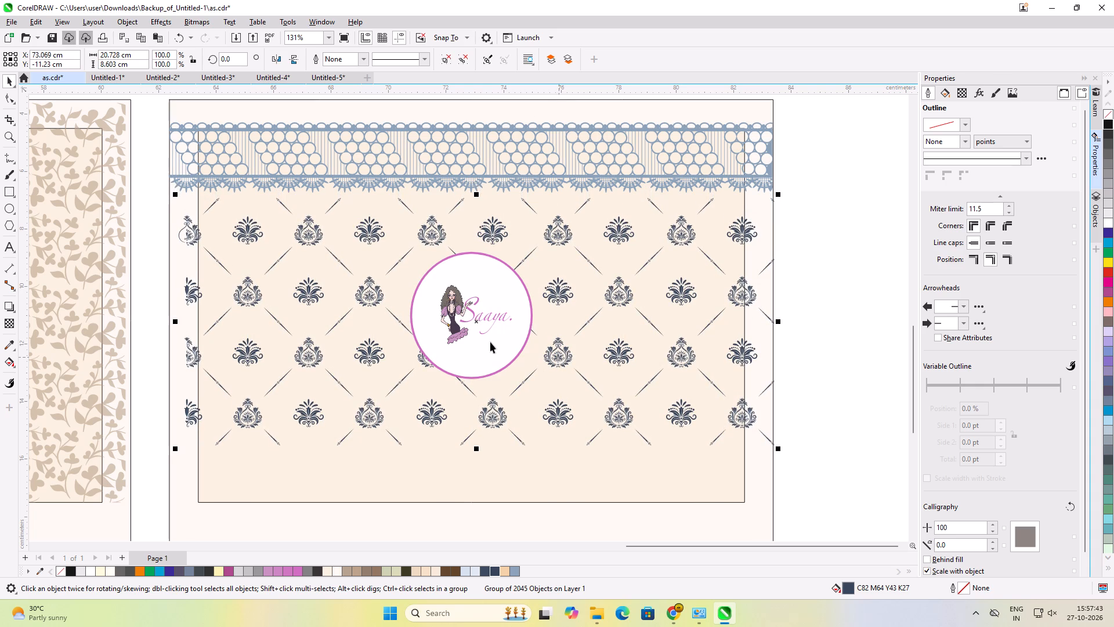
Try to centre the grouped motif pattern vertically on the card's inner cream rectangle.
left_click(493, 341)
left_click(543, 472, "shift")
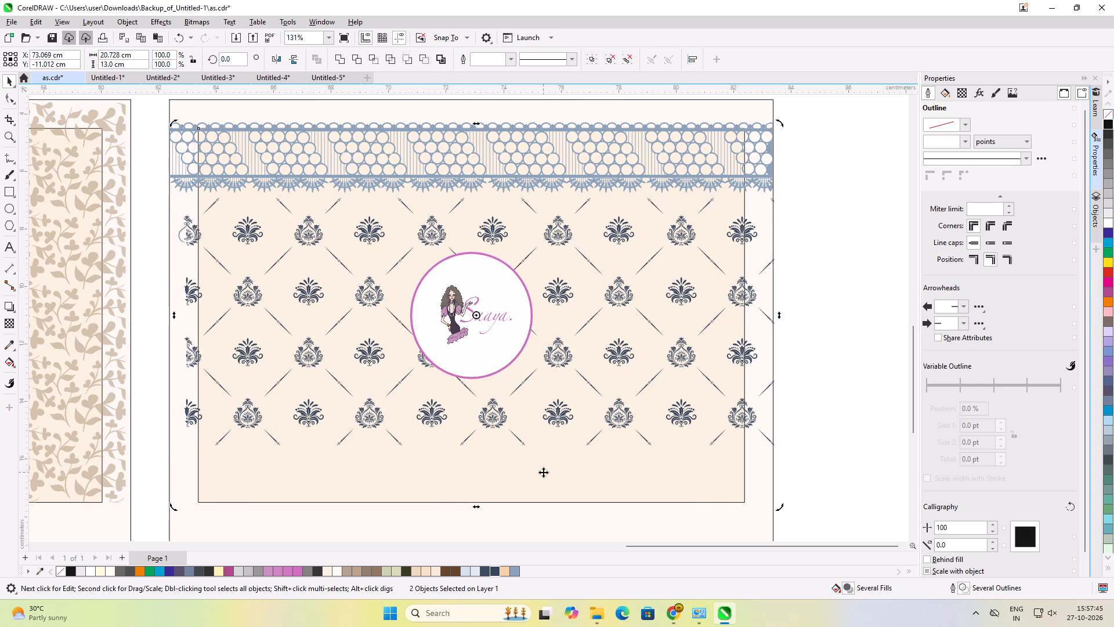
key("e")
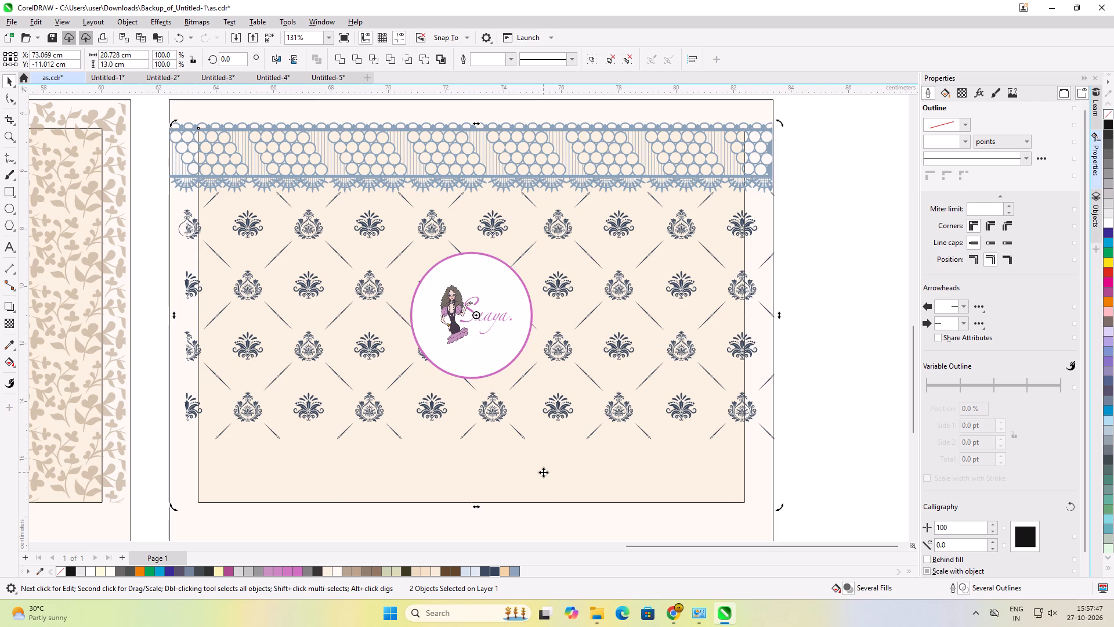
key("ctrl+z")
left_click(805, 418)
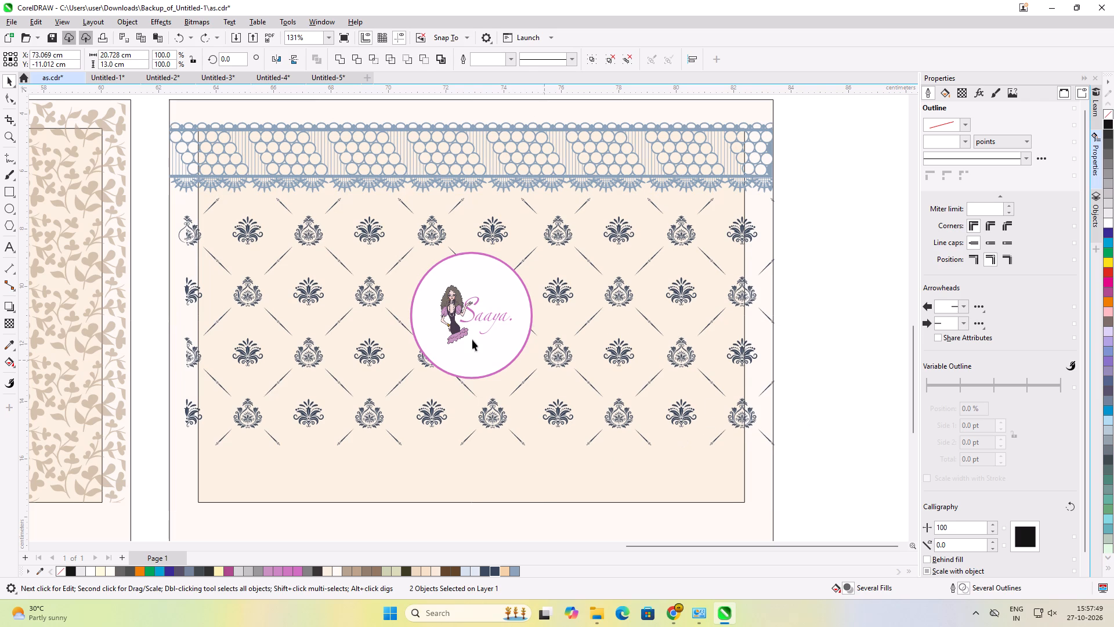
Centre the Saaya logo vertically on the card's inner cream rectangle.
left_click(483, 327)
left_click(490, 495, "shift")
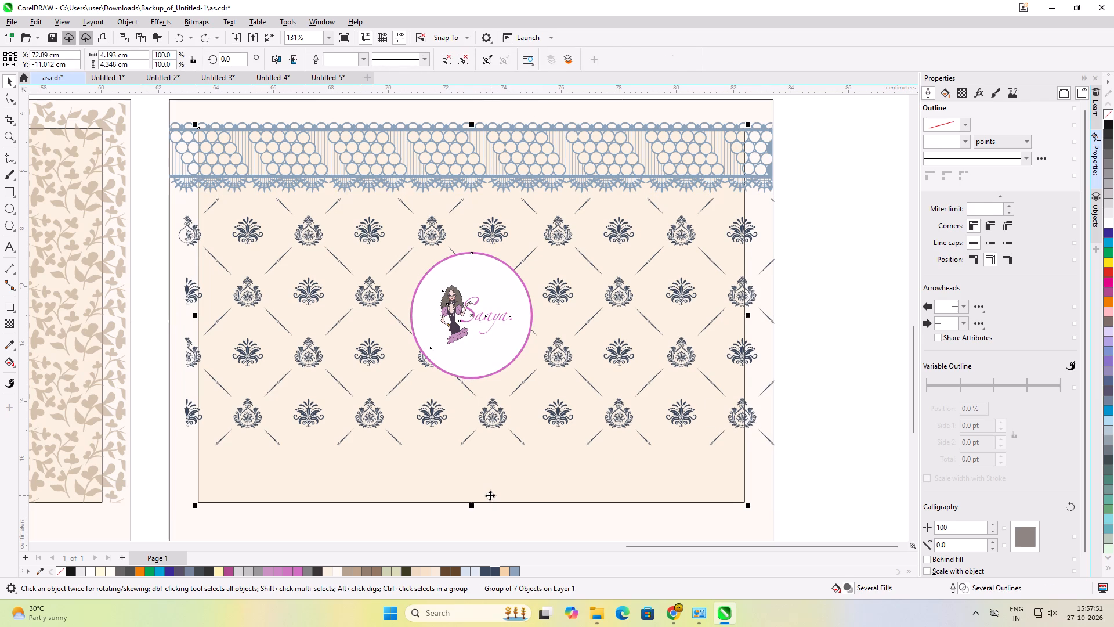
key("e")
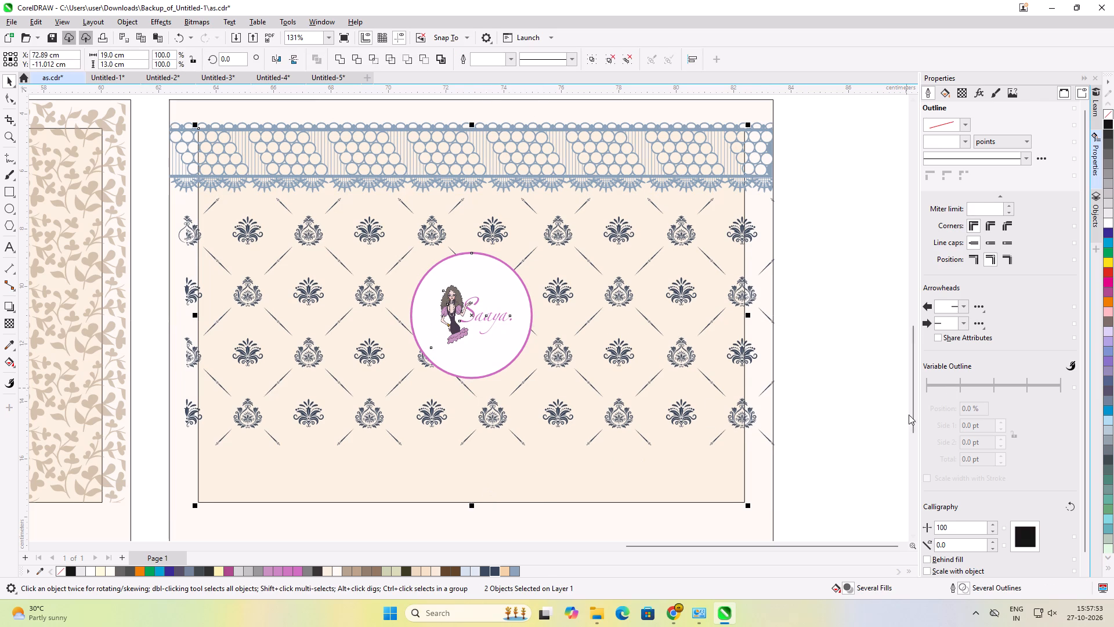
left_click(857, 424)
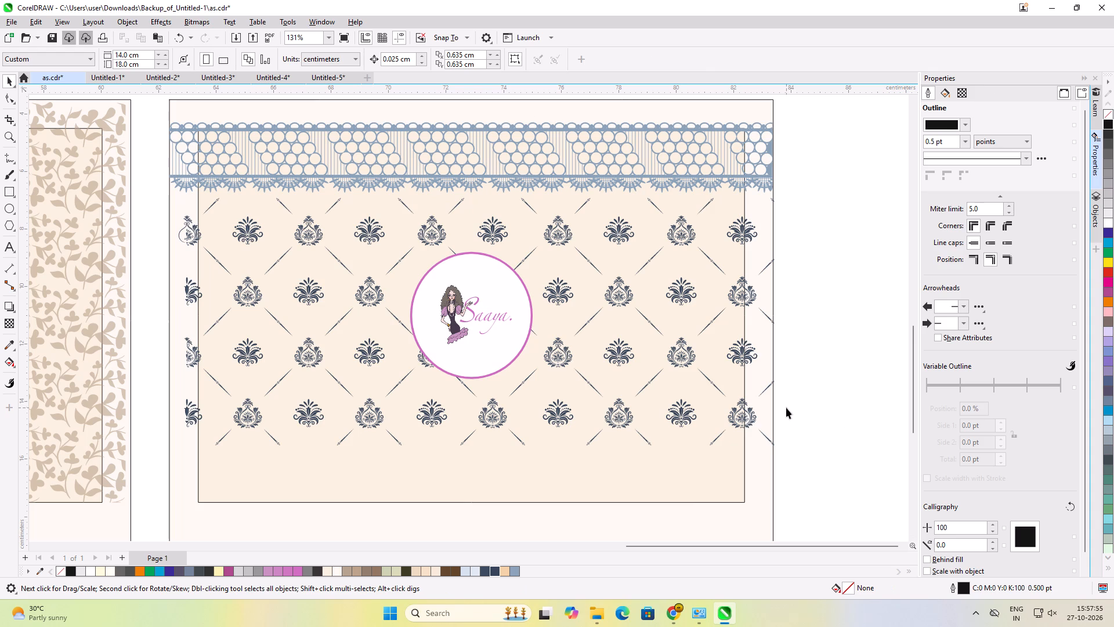
Nudge the Saaya logo about 0.3 cm down and 0.2 cm left over the motif pattern.
left_click(465, 332)
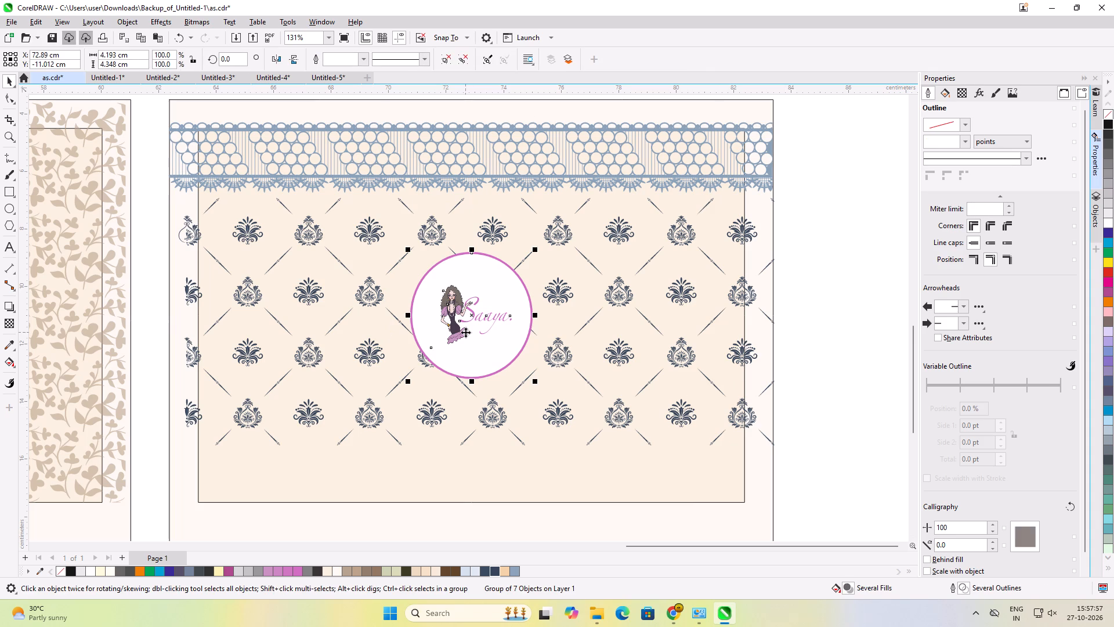
key("Down")
key("Down")
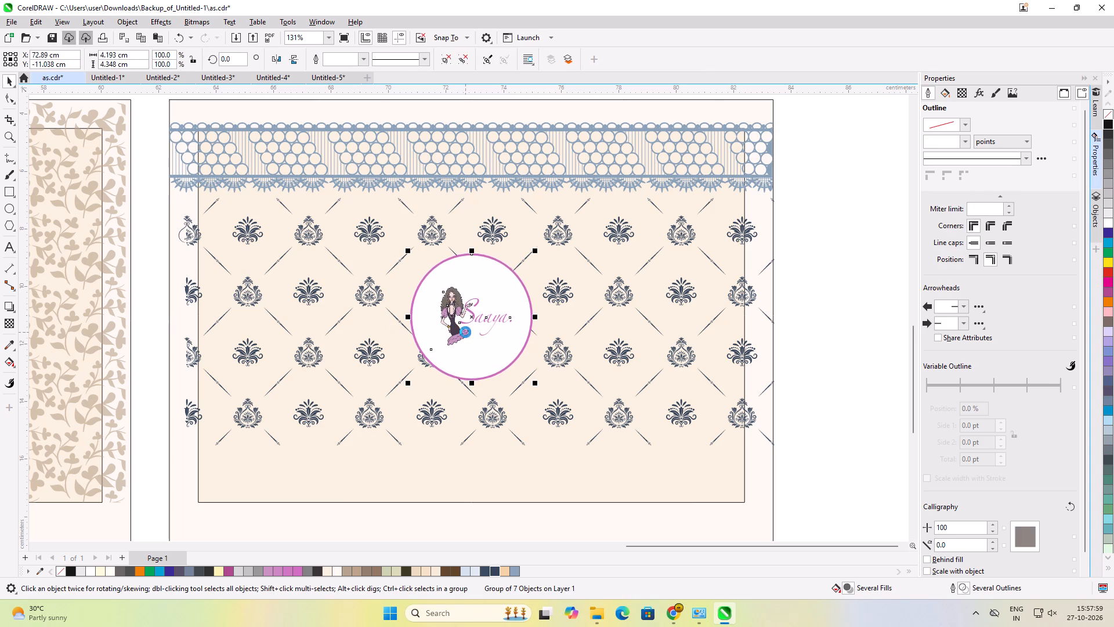
key("Down")
key("Down")
key("Down")
key("Down")
key("Down")
key("Down")
key("Down")
key("Down")
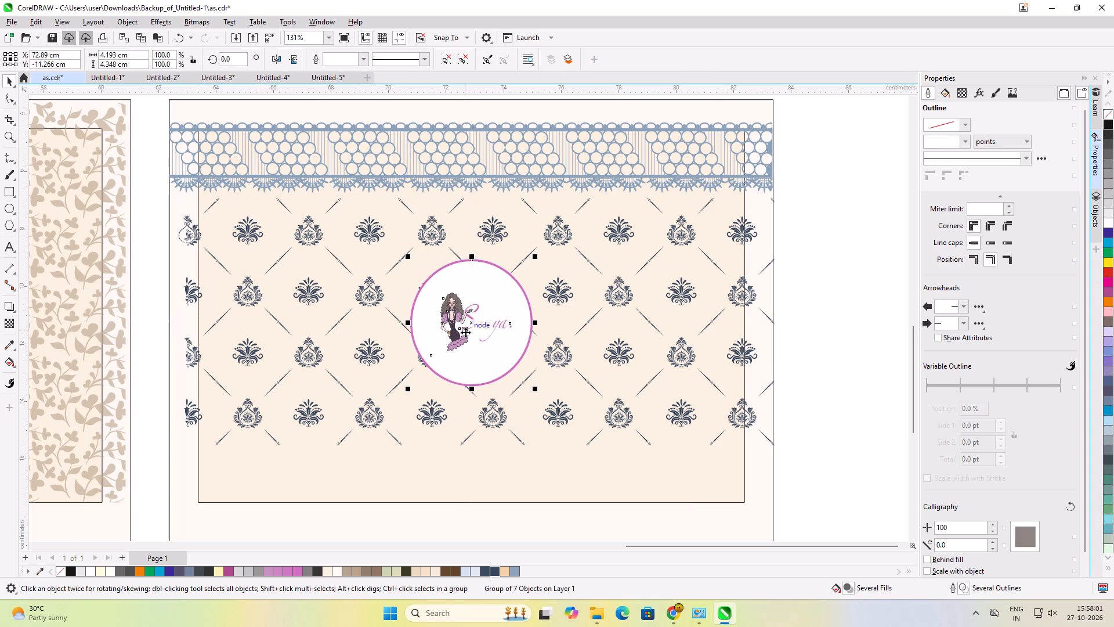
key("Left")
key("Left")
key("Left")
key("Left")
key("Left")
key("Left")
key("Left")
key("Left")
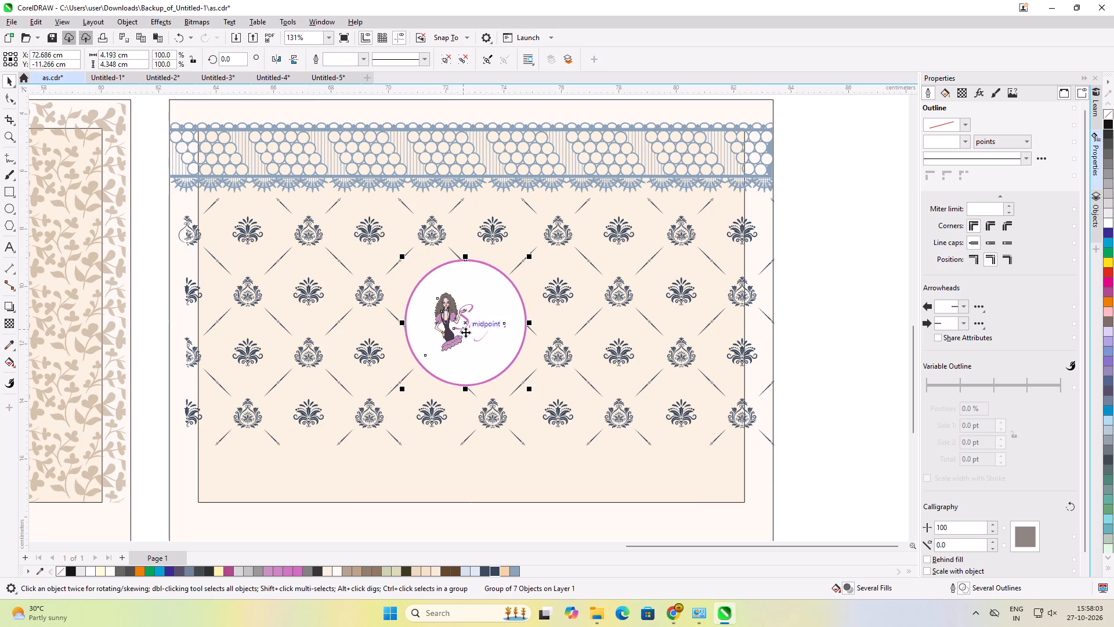
key("Down")
key("Down")
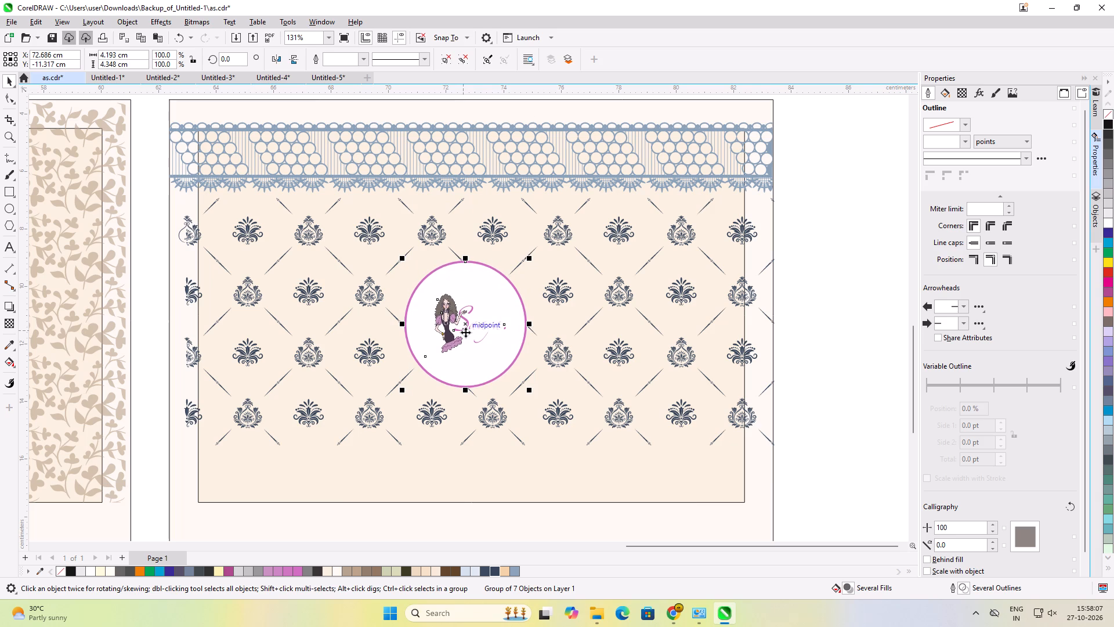
left_click(819, 377)
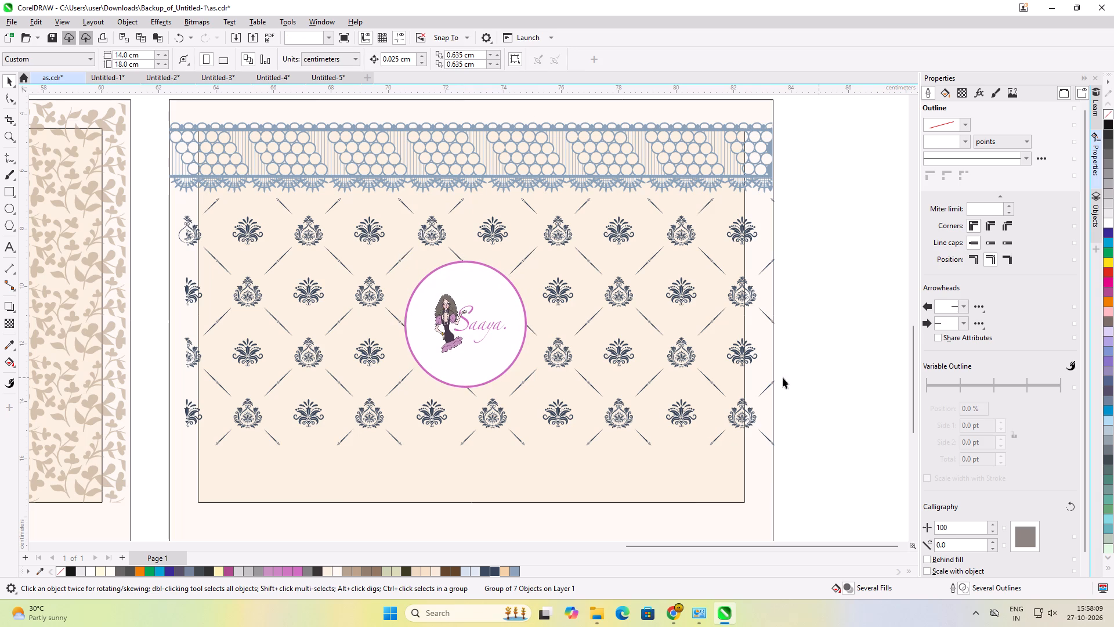
Enlarge the grouped motif pattern slightly and proportionally from its lower-left corner to reach the card's left edge.
left_click(809, 268)
left_click(768, 264)
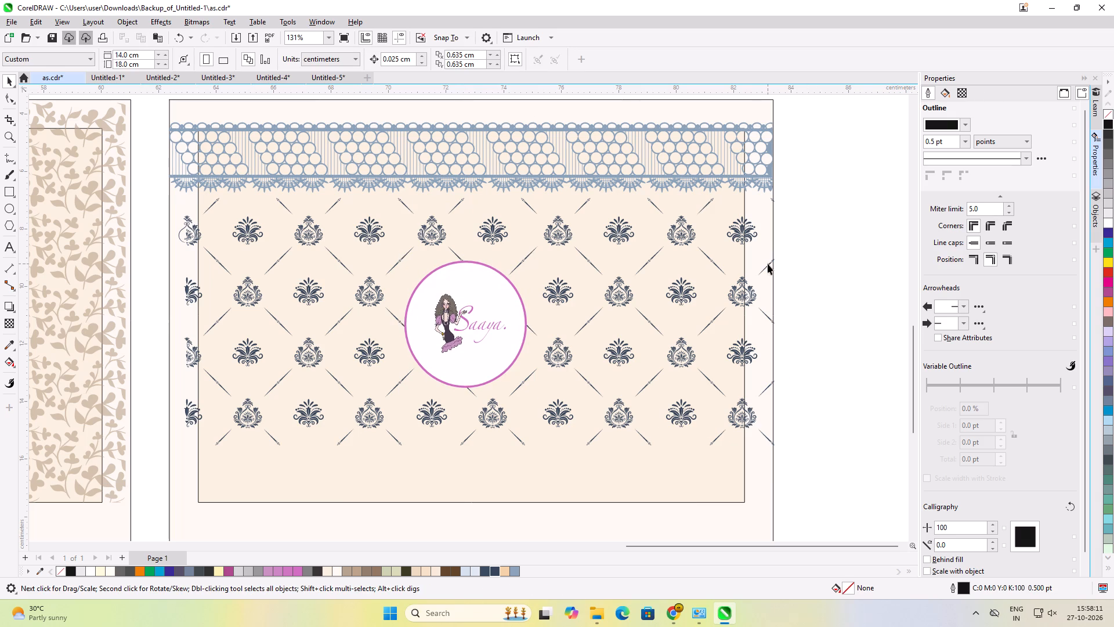
scroll(784, 260, "up", 6)
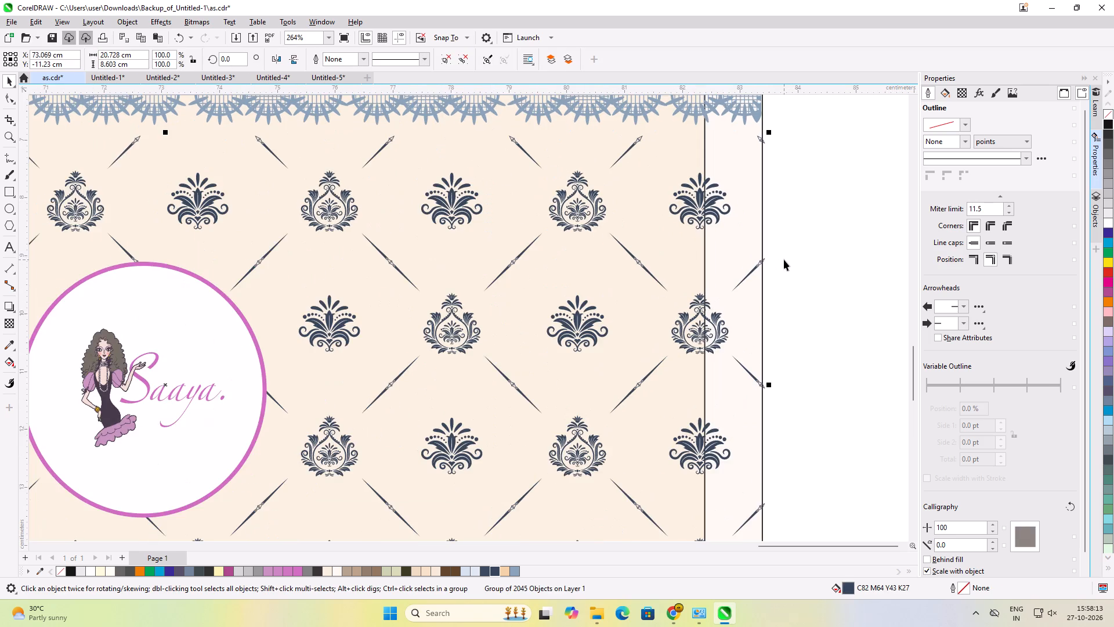
scroll(784, 260, "up", 1)
scroll(784, 260, "down", 5)
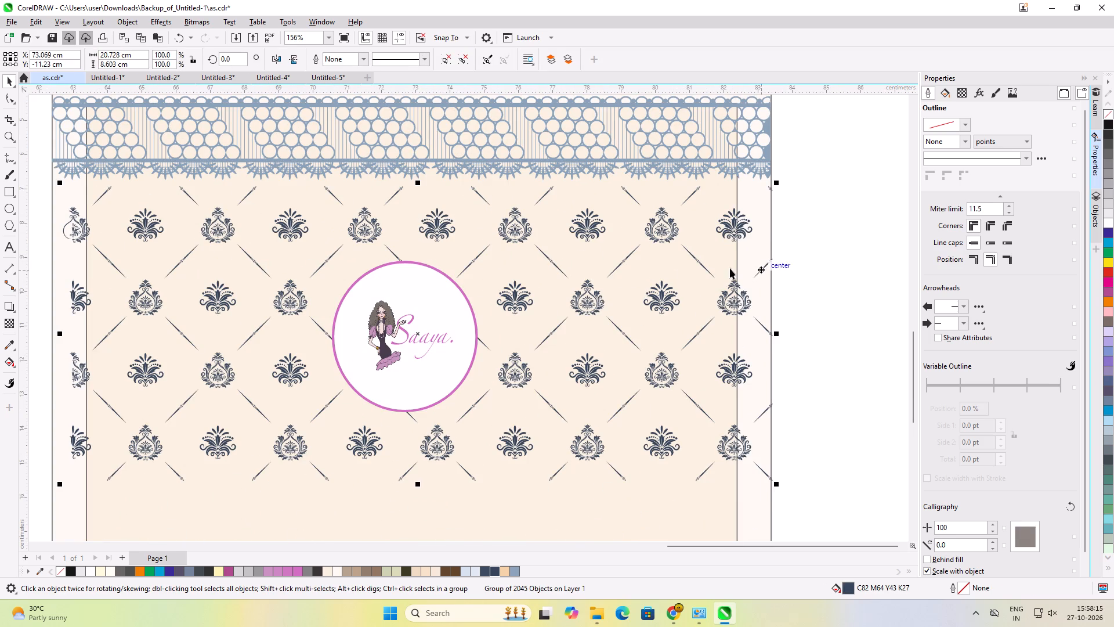
left_click(730, 304)
scroll(799, 259, "down", 3)
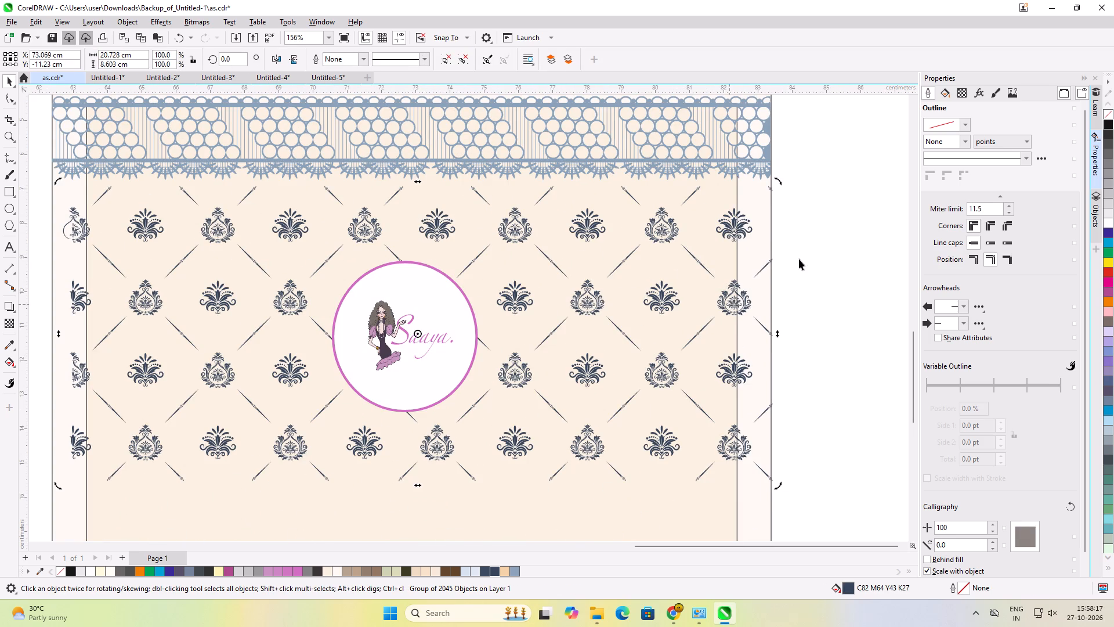
scroll(799, 259, "down", 1)
scroll(389, 414, "up", 4)
left_click(450, 341)
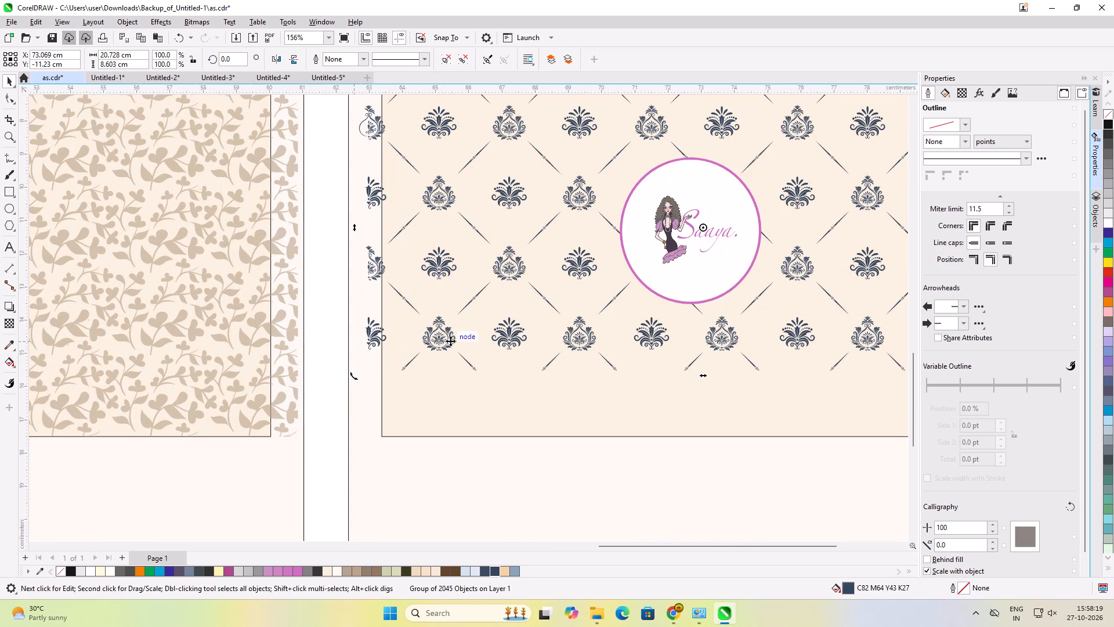
left_click_drag(355, 376, 344, 385)
left_click(332, 388)
scroll(421, 326, "down", 2)
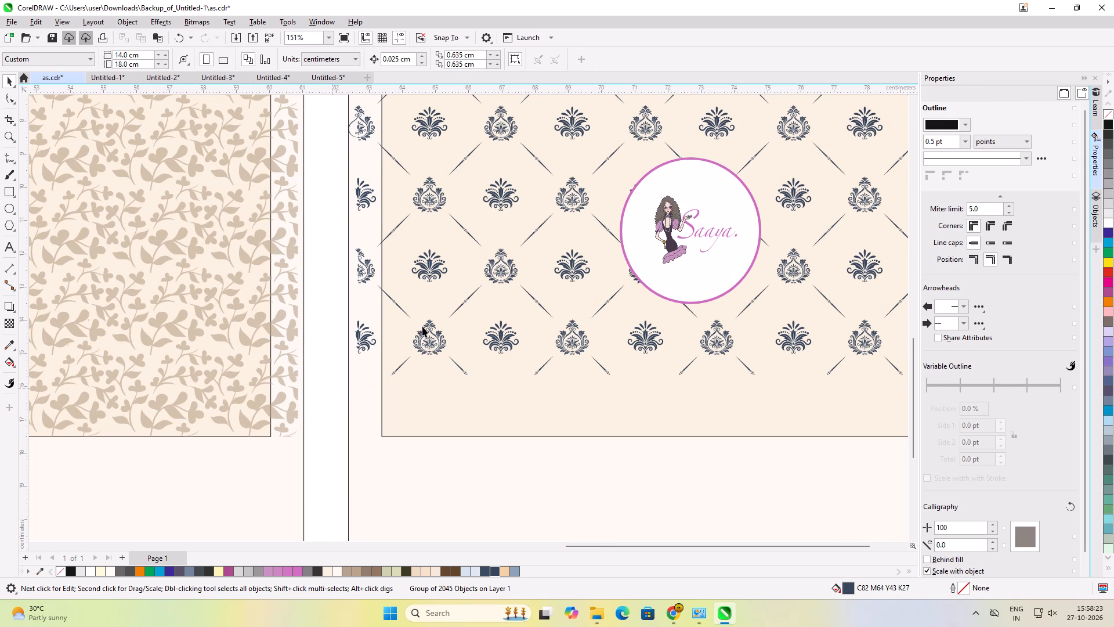
Shrink the grouped motif pattern from its lower-right corner to the card's right edge, about 20.95 cm wide.
scroll(483, 309, "down", 2)
scroll(804, 303, "up", 1)
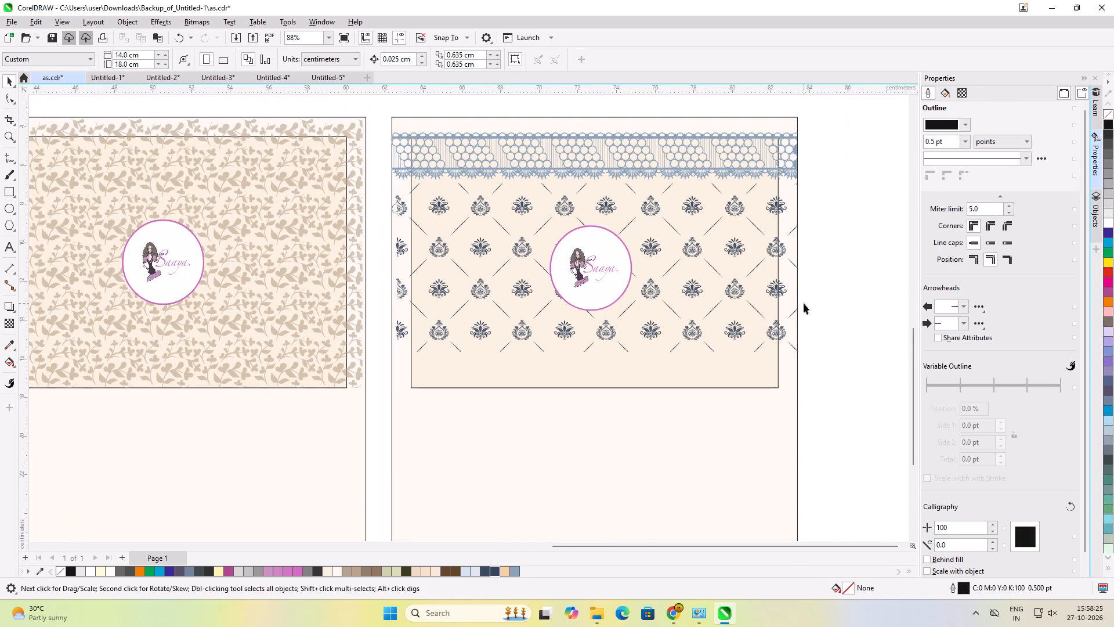
scroll(804, 303, "up", 3)
left_click(785, 376)
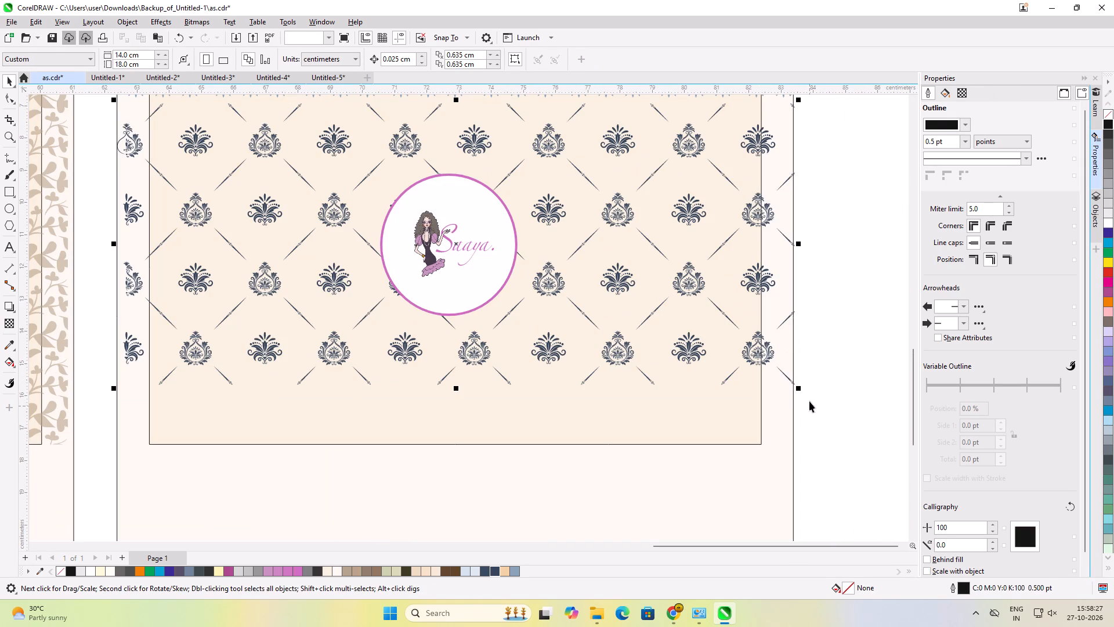
left_click(797, 388)
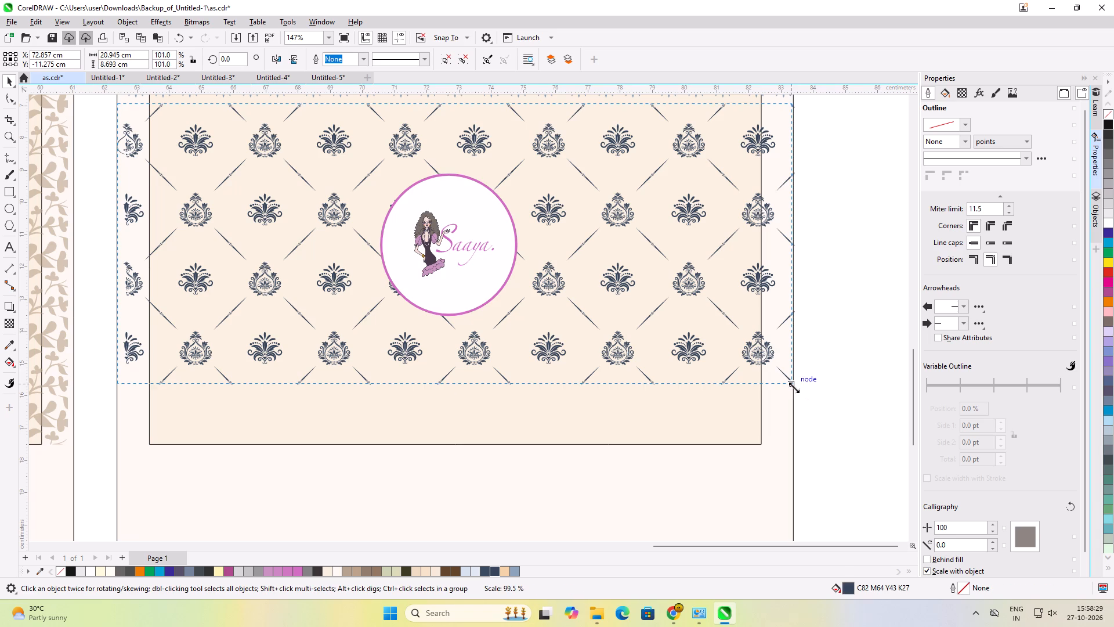
left_click(813, 391)
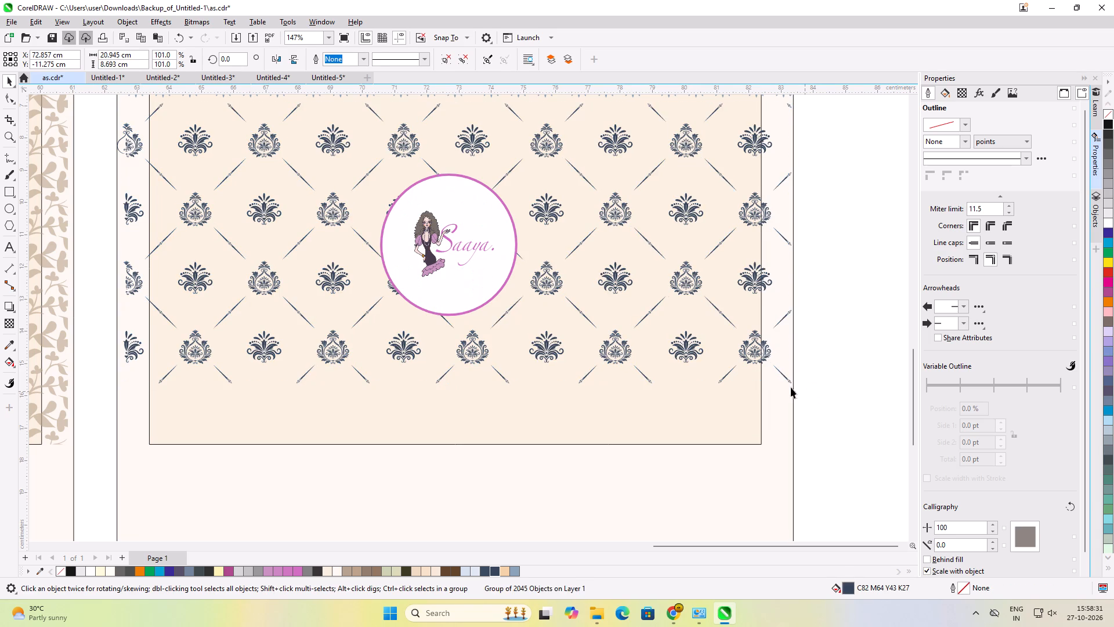
Nudge the Saaya logo about 0.2 cm further left, to X 72.483 cm.
left_click(460, 279)
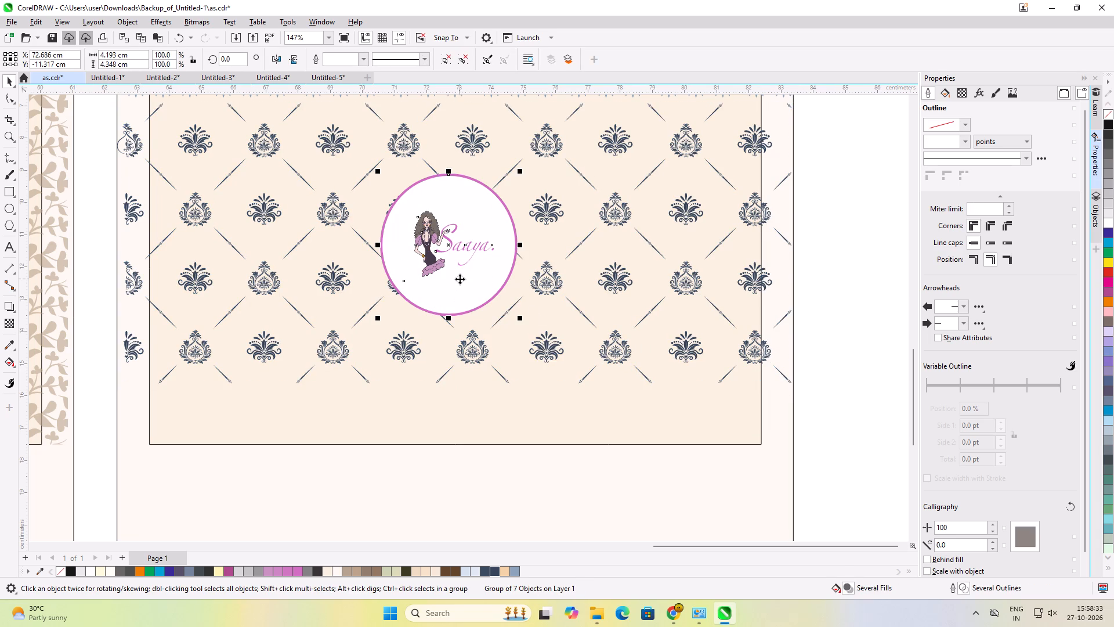
key("Left")
key("Left")
key("Left")
key("Left")
key("Left")
key("Left")
key("Left")
key("Left")
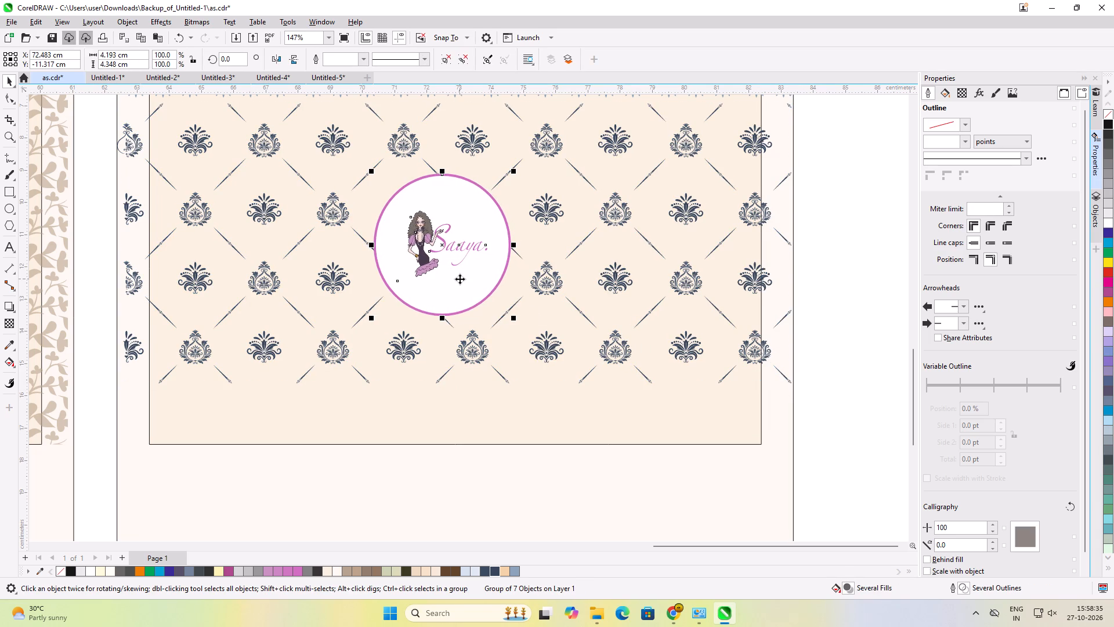
left_click(840, 327)
Examine the blue-lace card's layout and compare it with the other cards in the drawing.
scroll(823, 318, "down", 3)
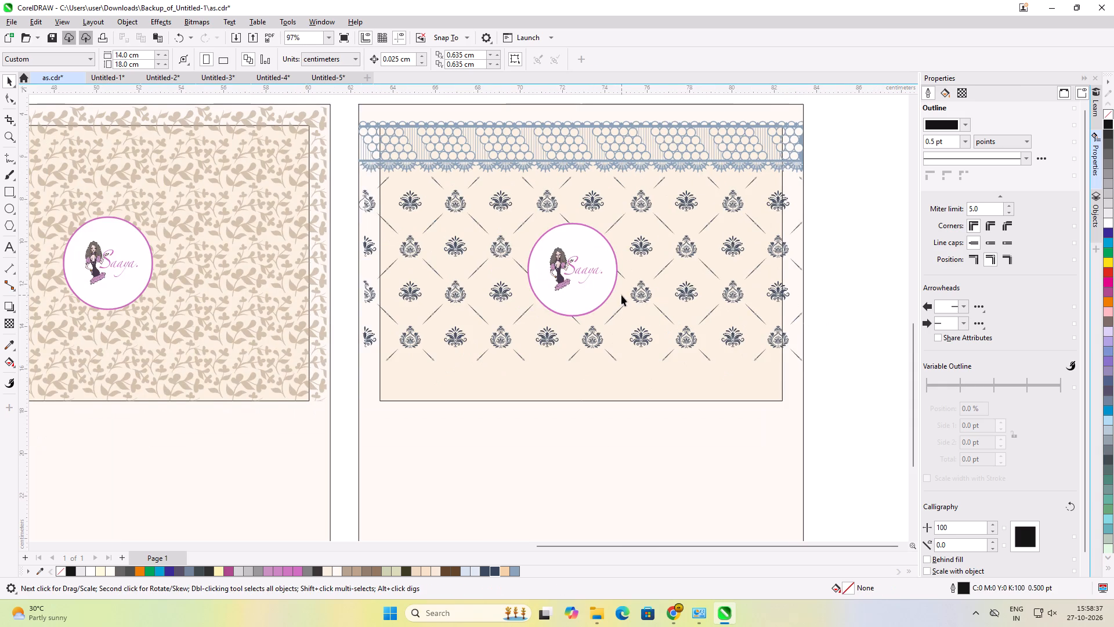
scroll(621, 295, "down", 1)
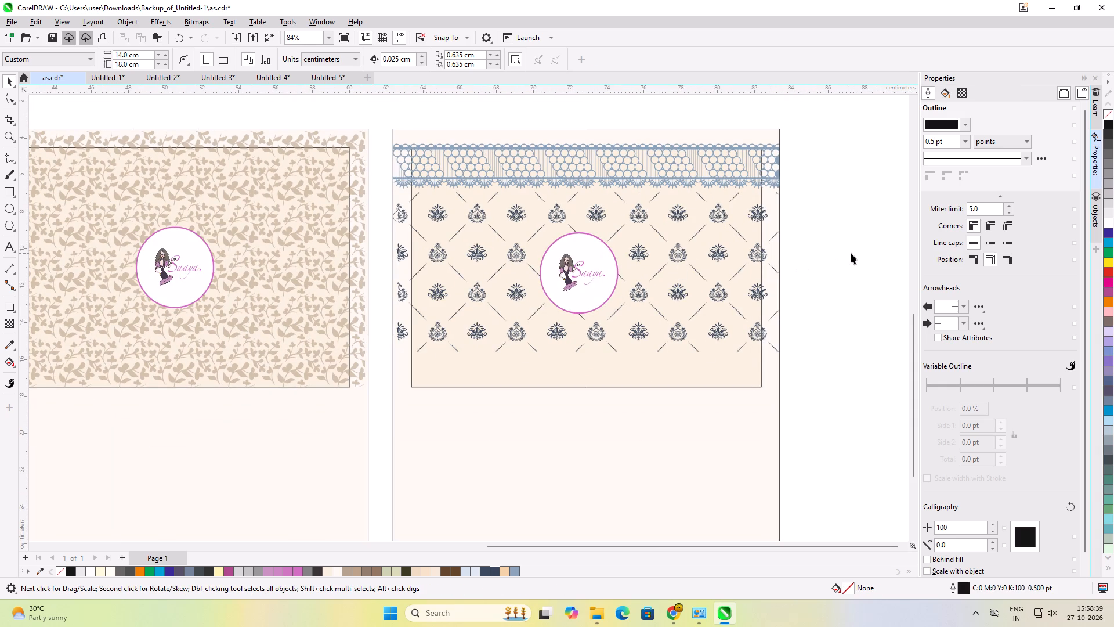
left_click(851, 253)
scroll(712, 289, "down", 3)
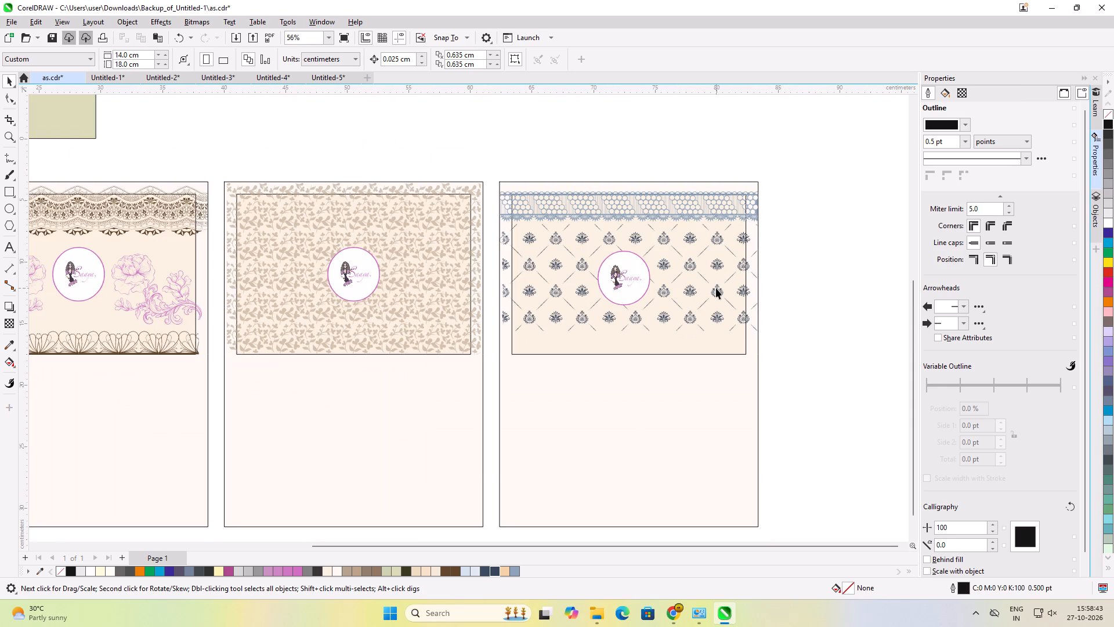
scroll(713, 288, "down", 2)
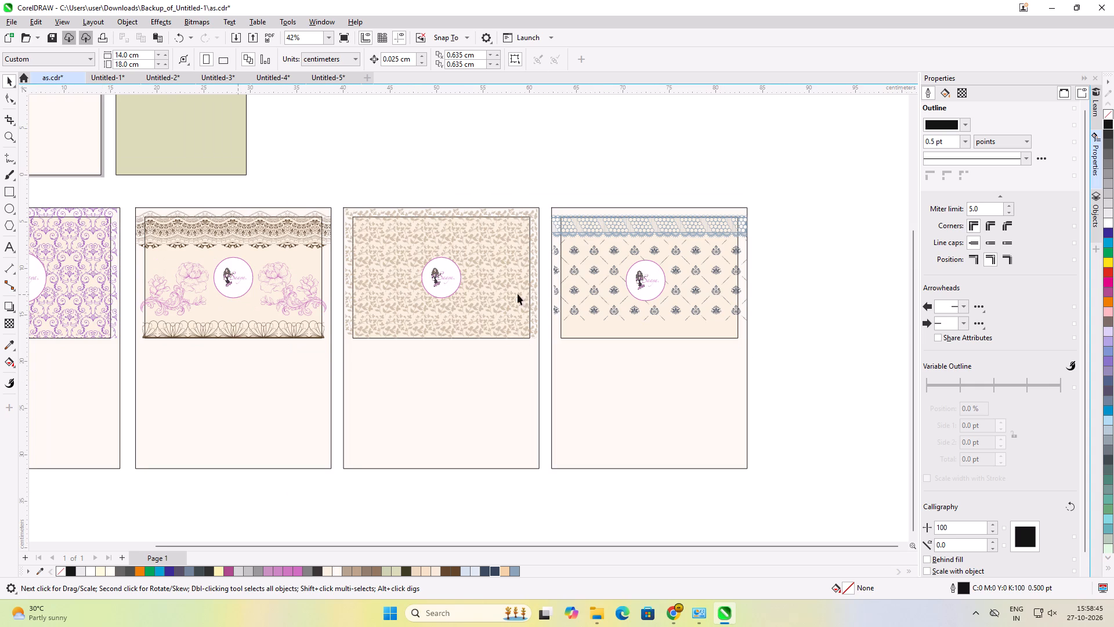
scroll(527, 294, "down", 5)
scroll(222, 279, "up", 6)
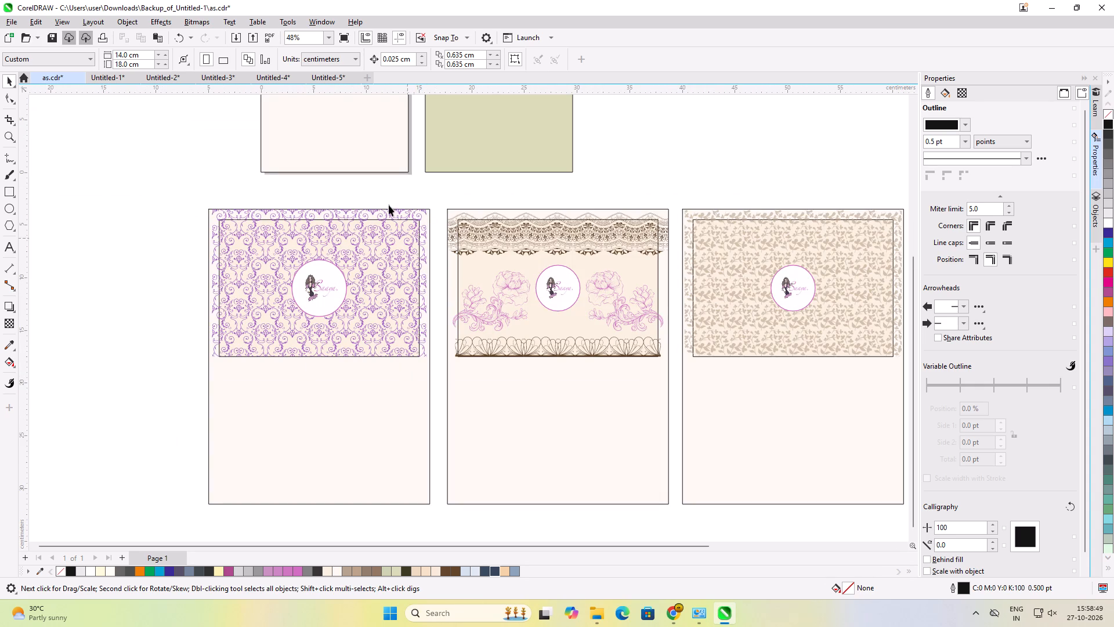
scroll(369, 199, "down", 4)
scroll(351, 142, "down", 3)
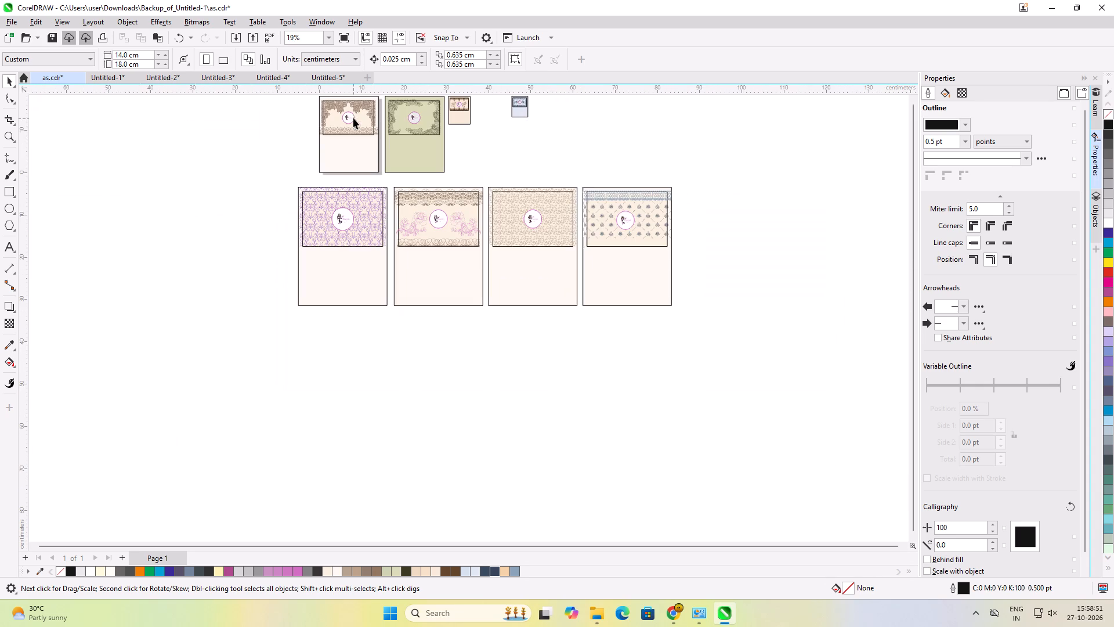
Delete the two pink floral vectors flanking the Saaya logo on the brown-lace card.
scroll(407, 113, "up", 4)
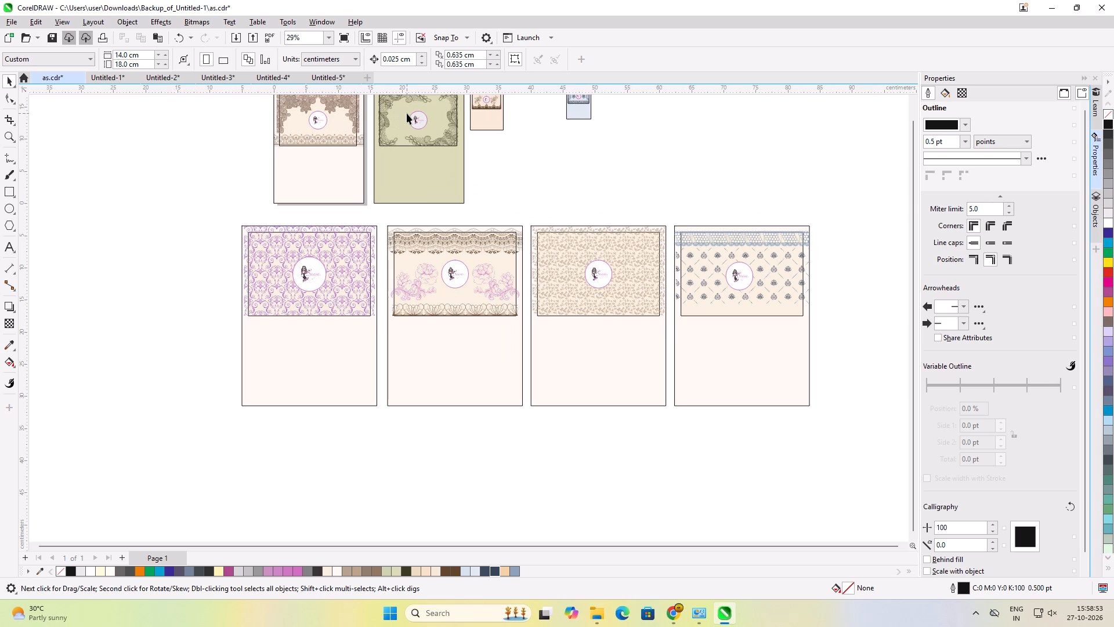
scroll(407, 113, "up", 1)
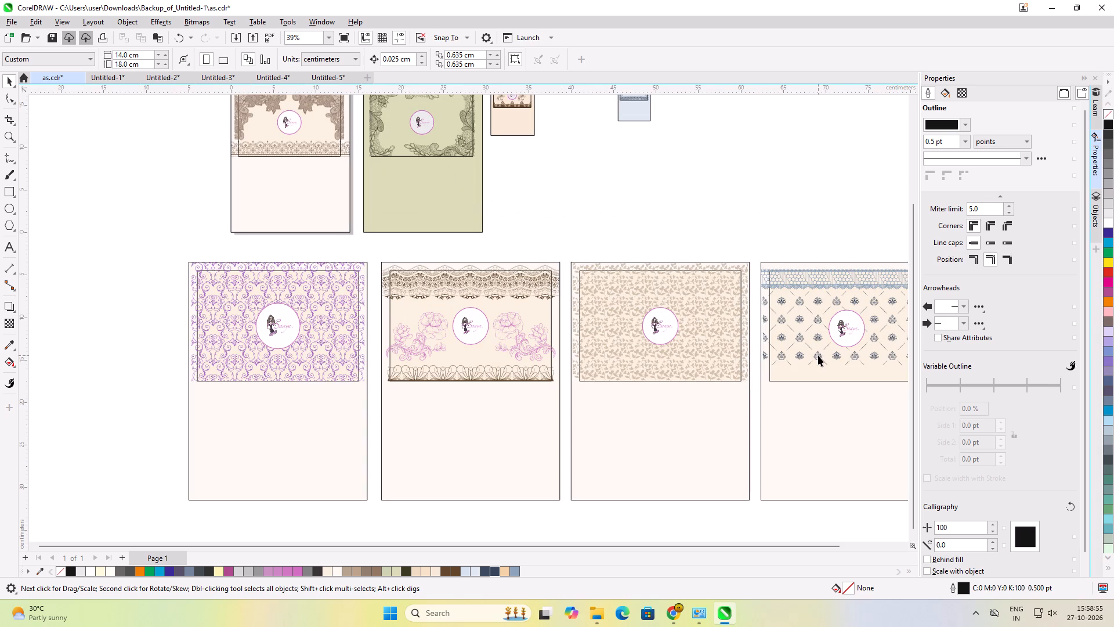
scroll(666, 352, "up", 5)
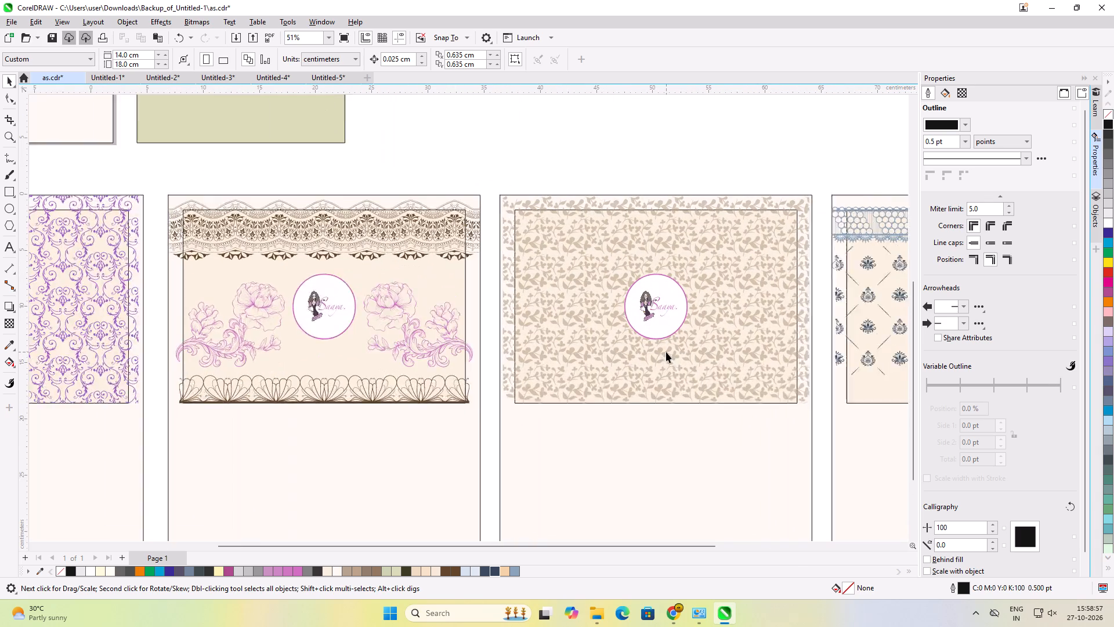
scroll(588, 314, "up", 1)
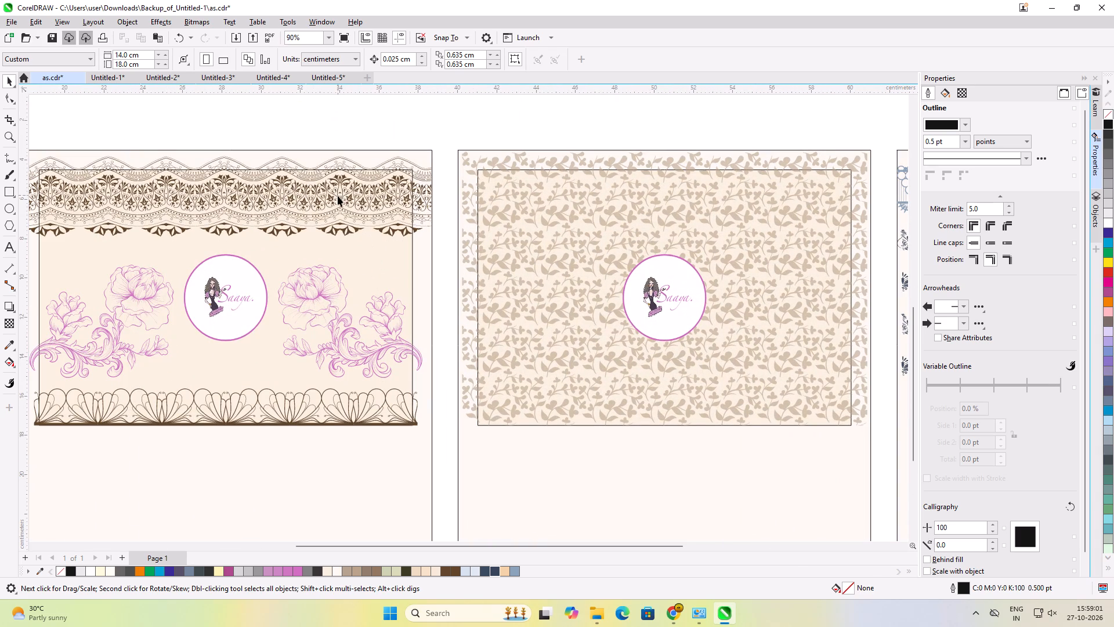
left_click(514, 314)
left_click(330, 301)
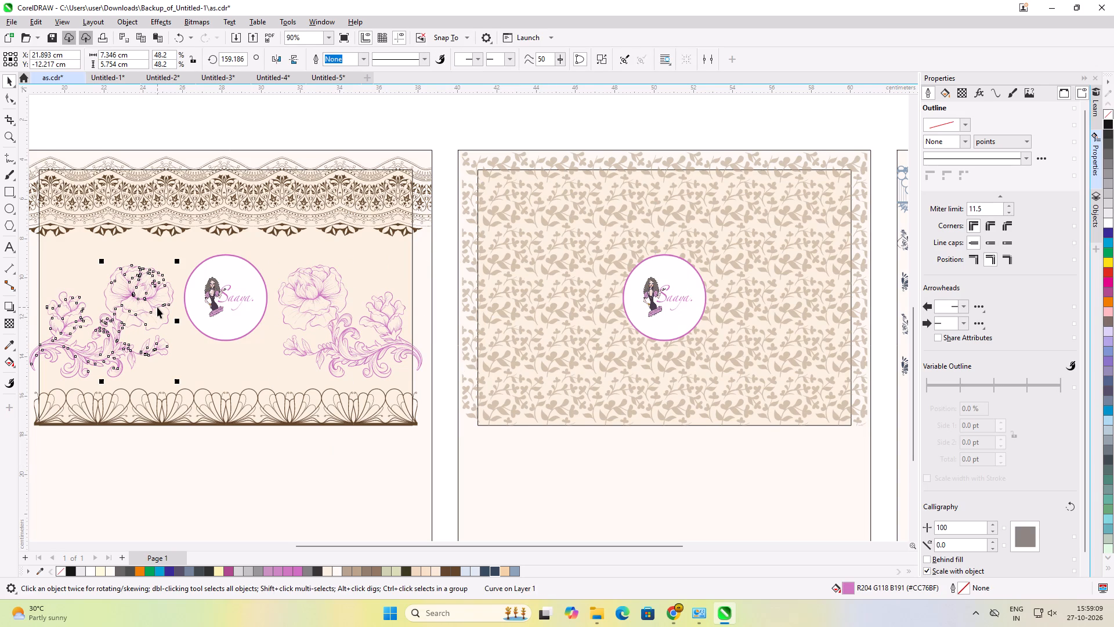
key("Delete")
left_click(316, 333)
left_click(316, 320)
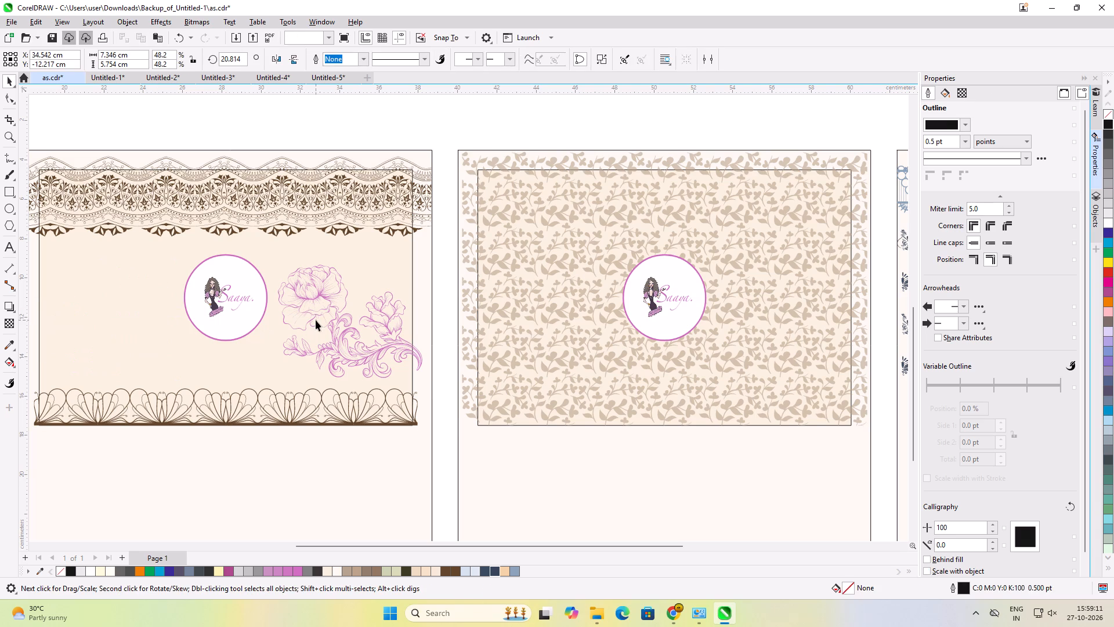
key("Delete")
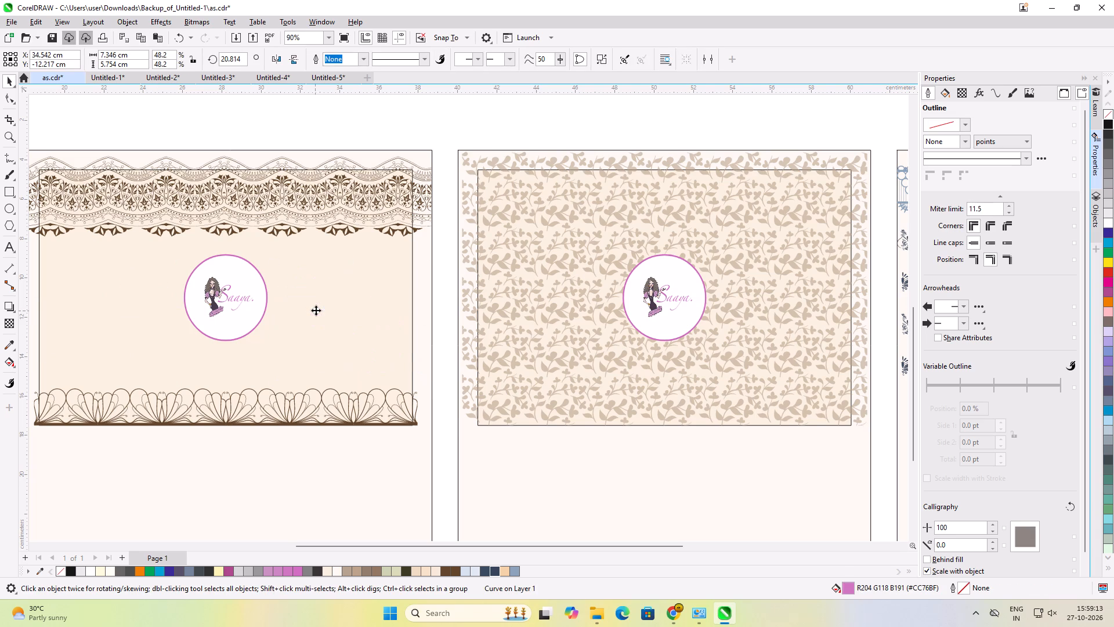
left_click(450, 462)
Delete the beige leaf pattern from the card between the brown-lace and blue-lace cards.
scroll(555, 403, "down", 1)
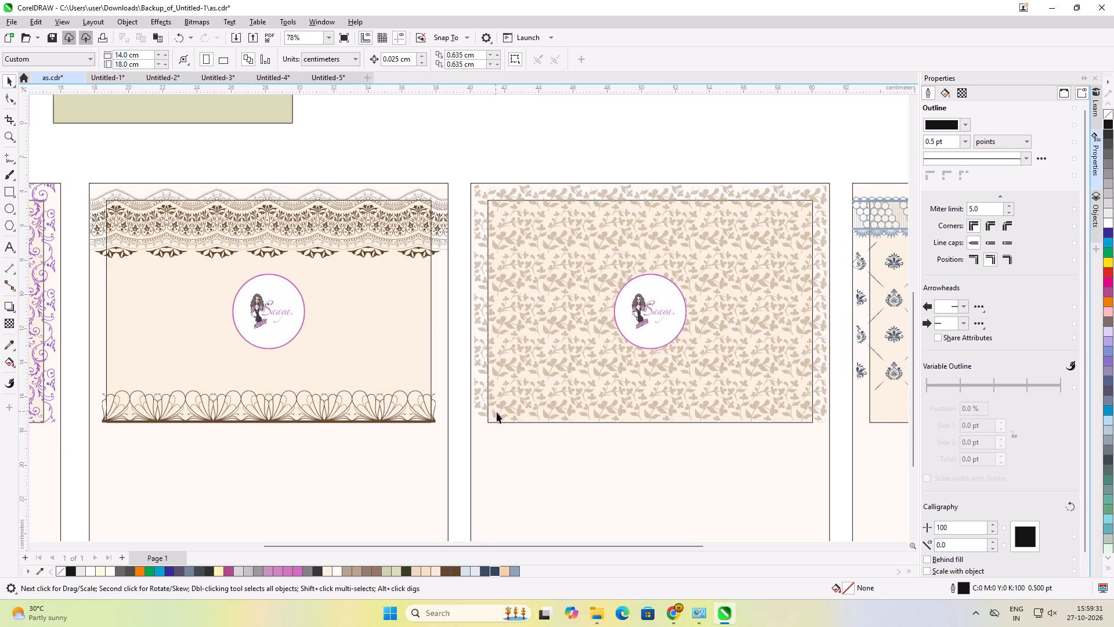
left_click(517, 436)
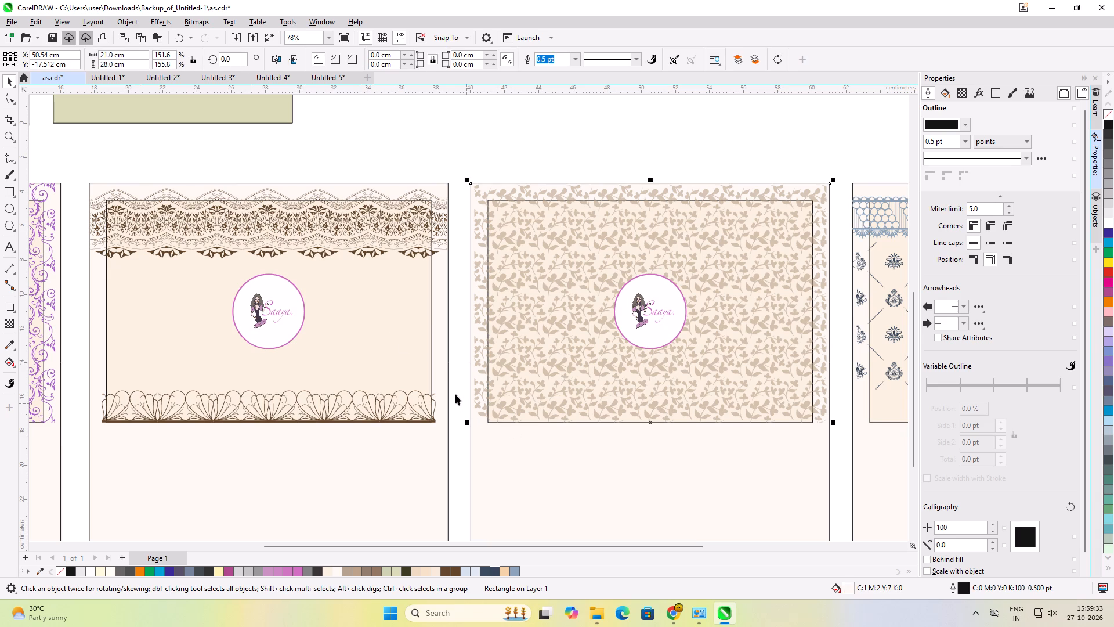
left_click(455, 394)
left_click(673, 408)
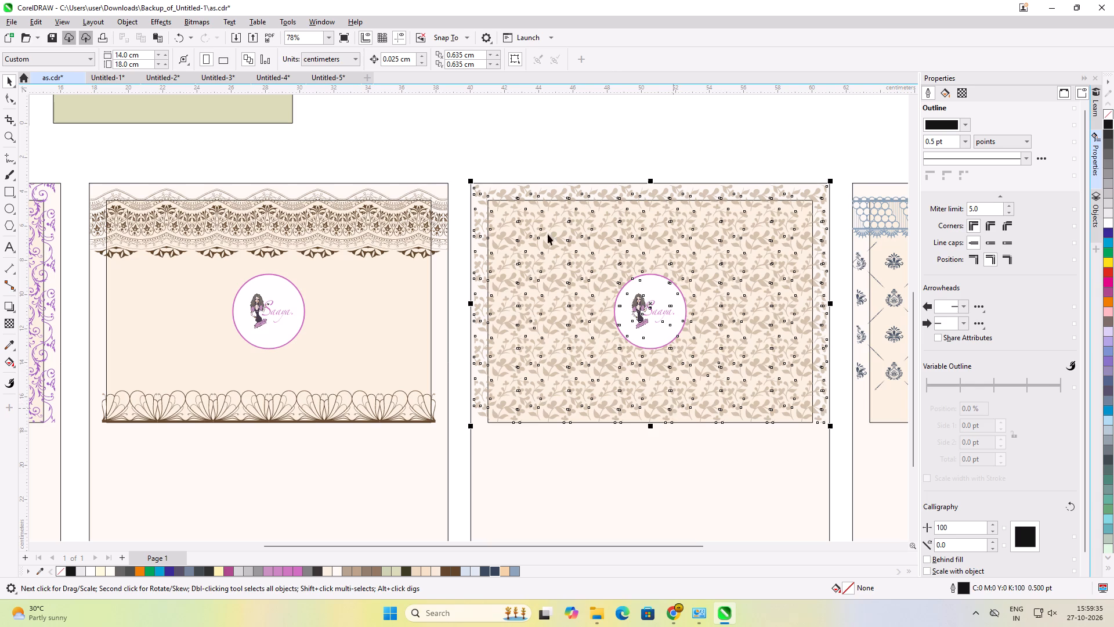
scroll(536, 197, "down", 3)
key("Delete")
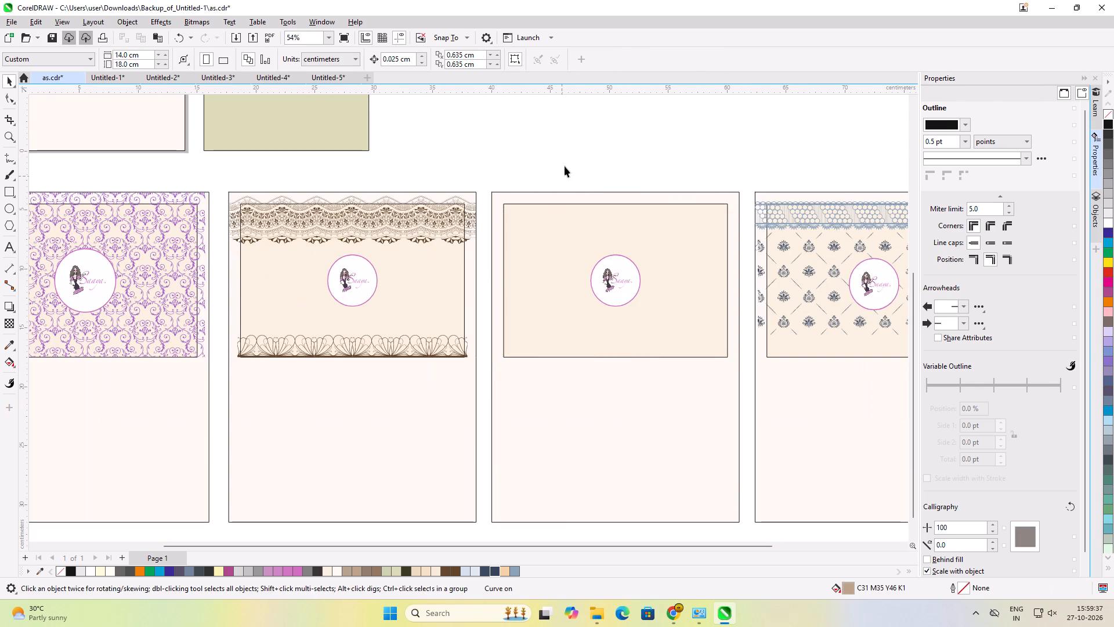
left_click(565, 165)
Delete the grouped baroque motif pattern from the blue-lace card, keeping its lace band and logo.
scroll(378, 219, "down", 2)
scroll(818, 271, "up", 2)
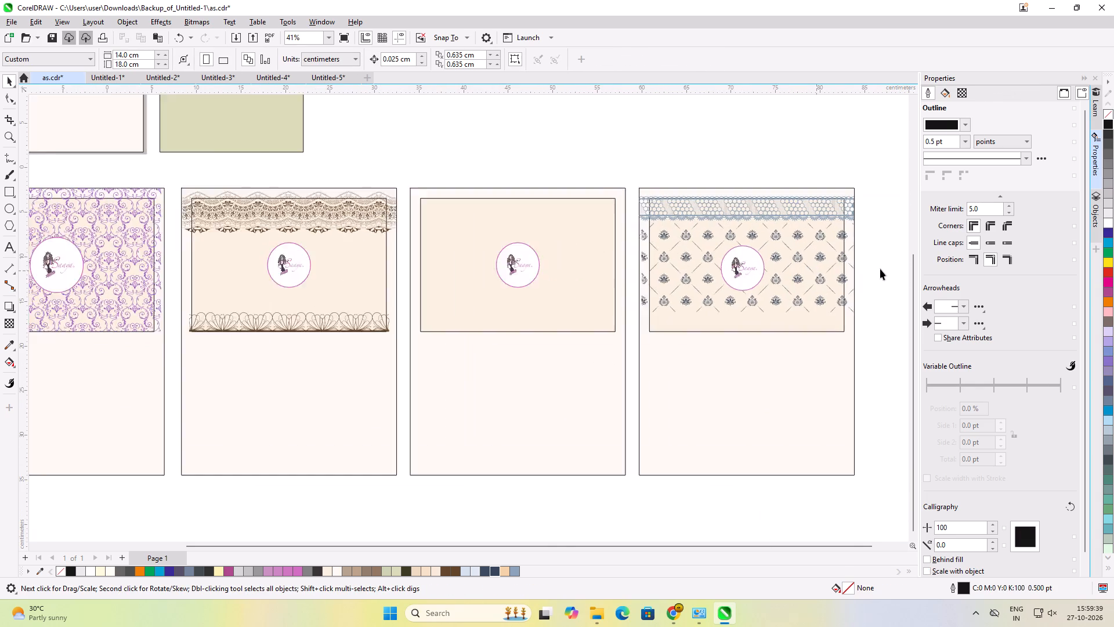
scroll(880, 269, "up", 4)
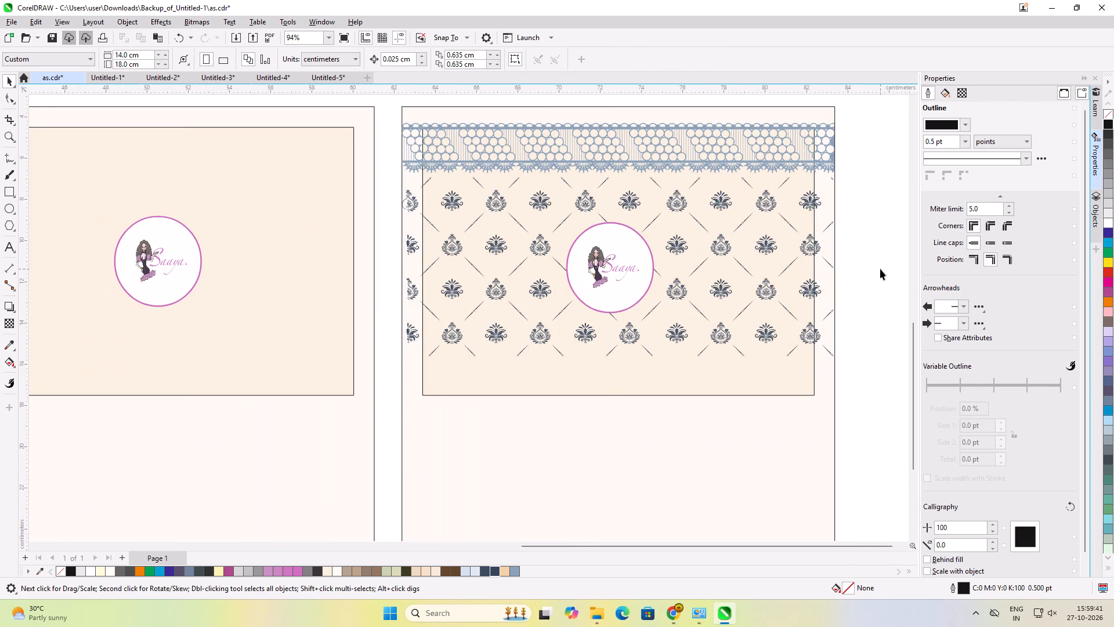
left_click(632, 203)
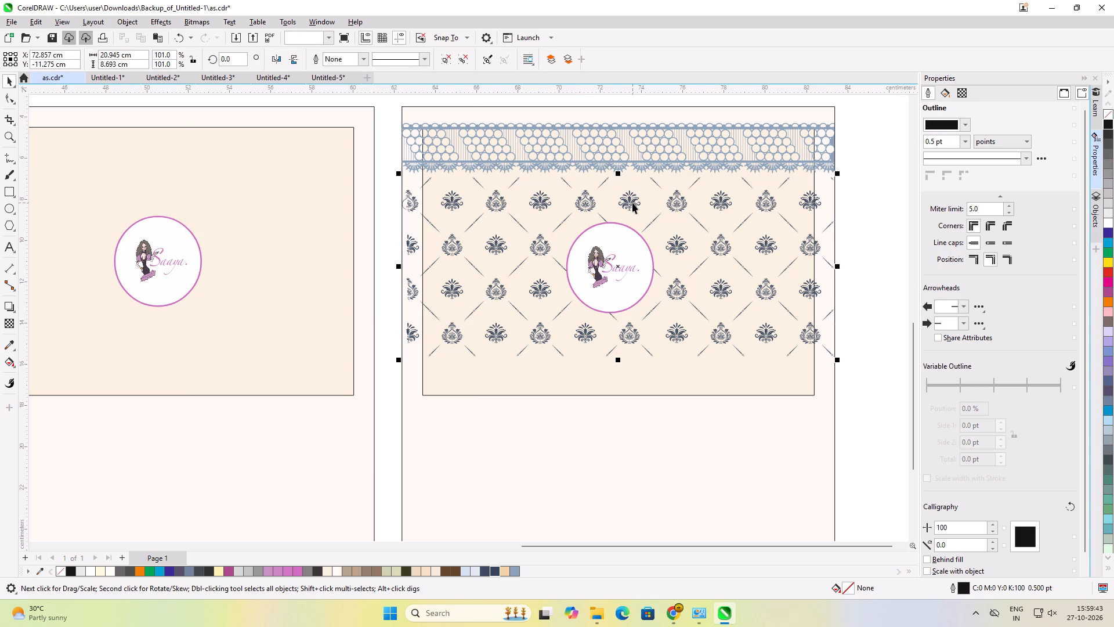
key("Delete")
left_click(649, 164)
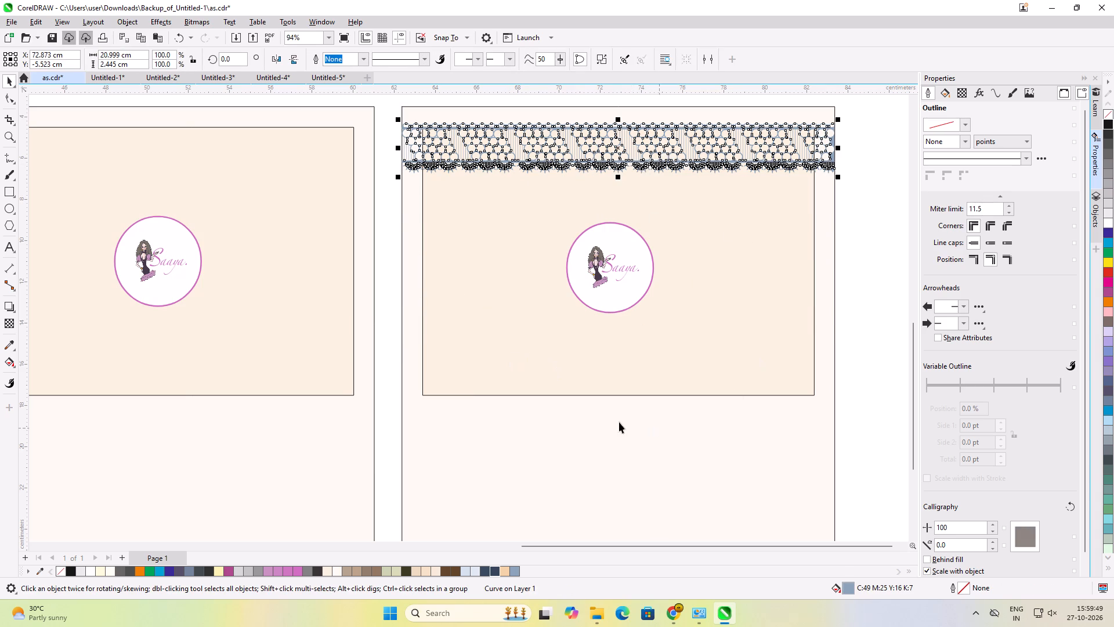
left_click(870, 315)
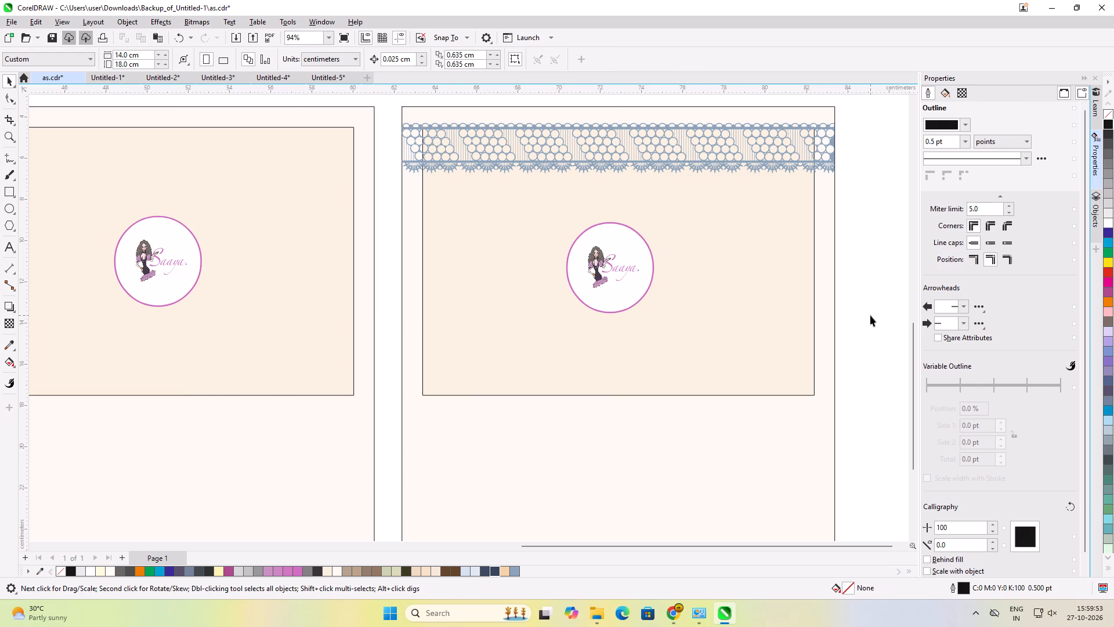
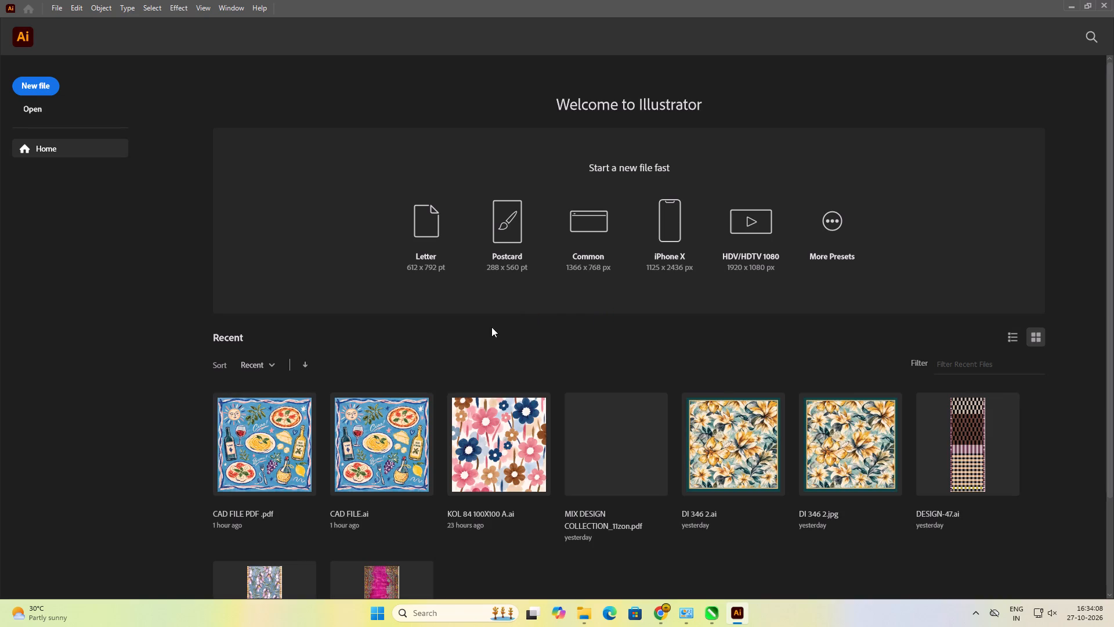
Create a new Letter document, 612 x 792 pt, in Illustrator.
left_click(448, 230)
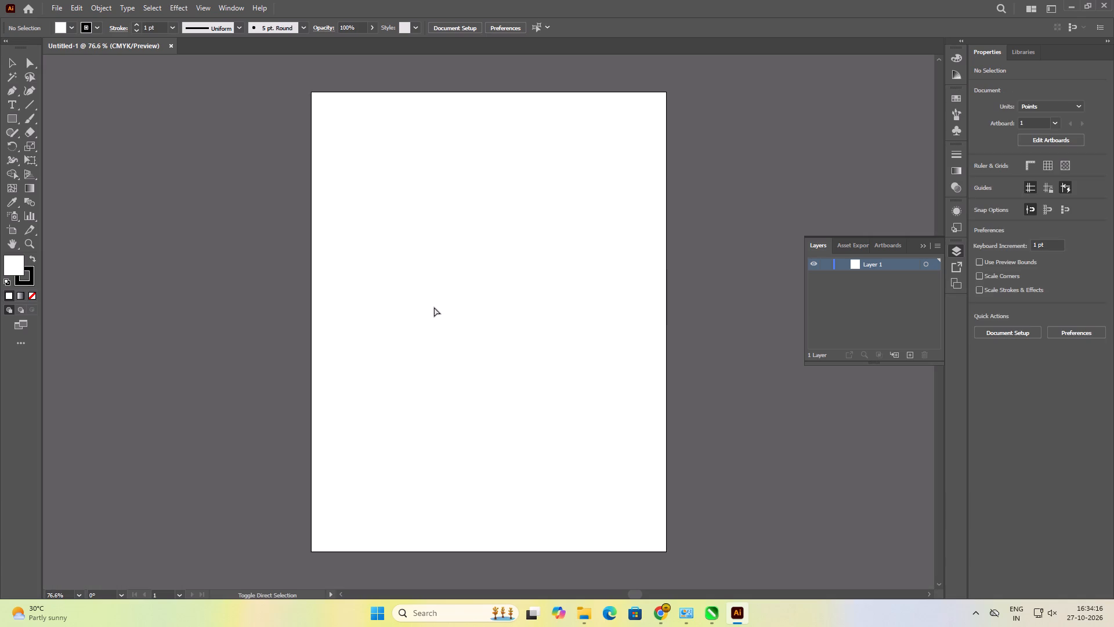
Place the Intricate Cream Lace Embroidery Pattern image from Downloads inside the artboard, about 520 x 520 pt.
key("ctrl+shift+p")
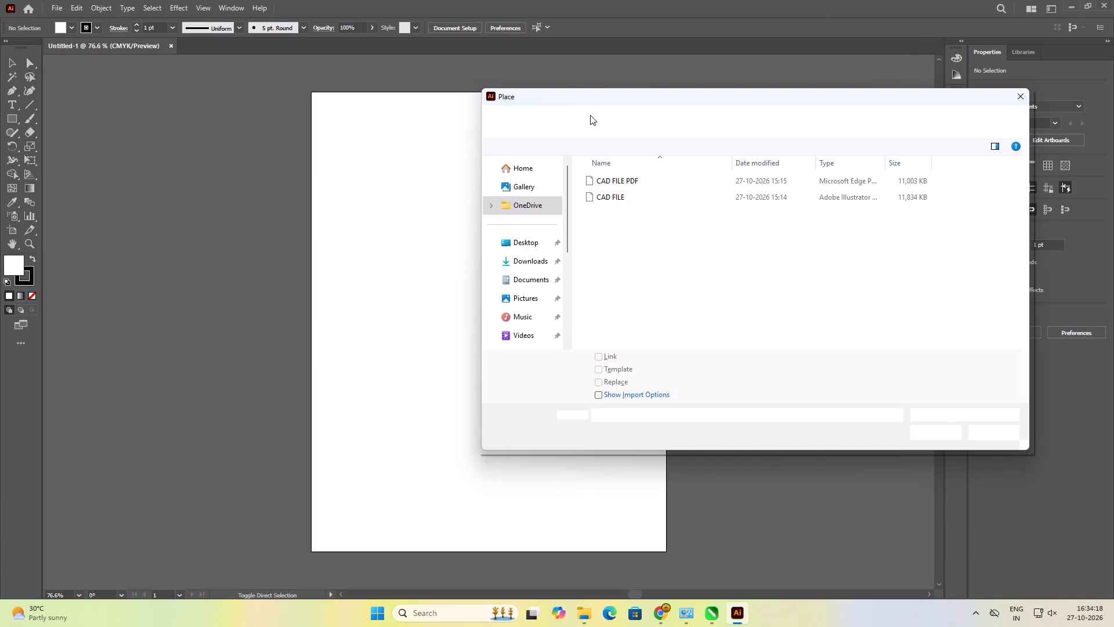
left_click(530, 257)
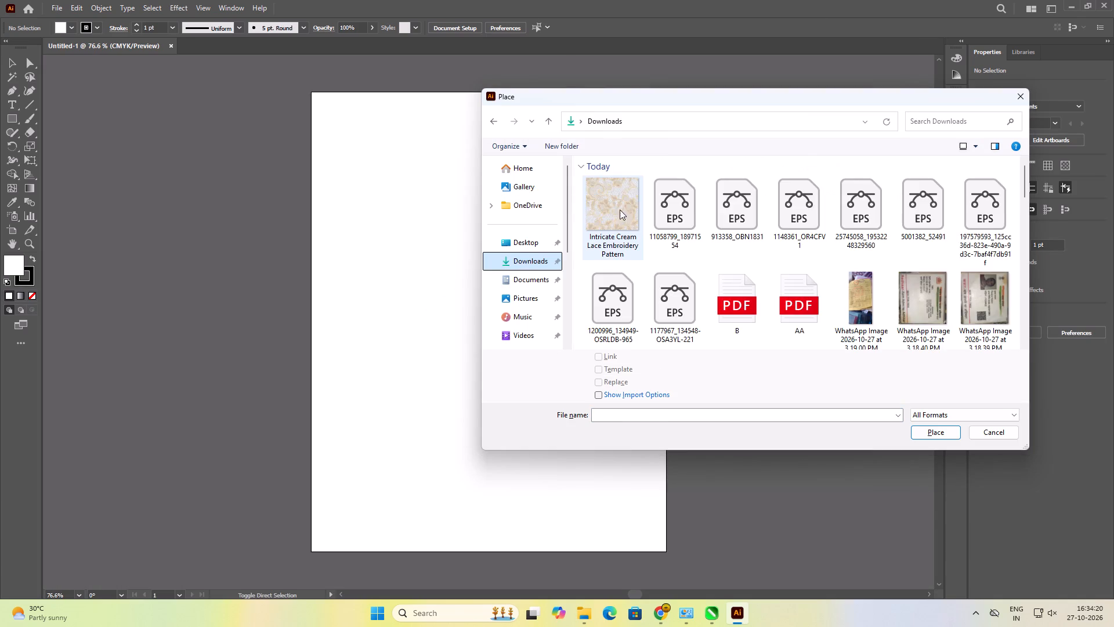
double_click(614, 208)
left_click(340, 127)
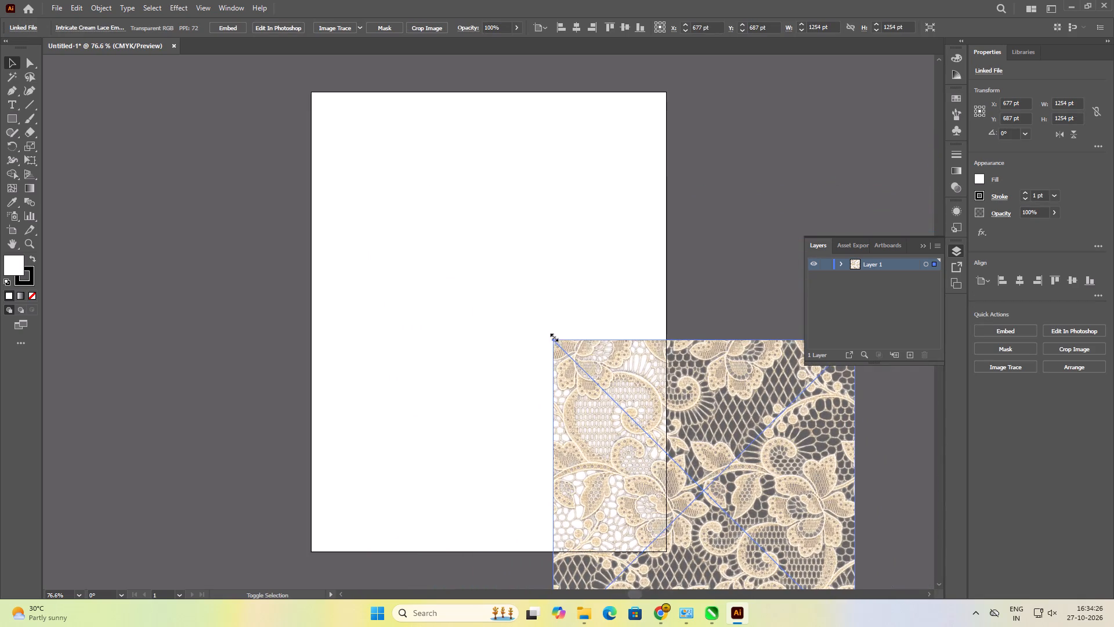
left_click_drag(660, 421, 447, 229)
left_click(715, 389)
left_click(544, 313)
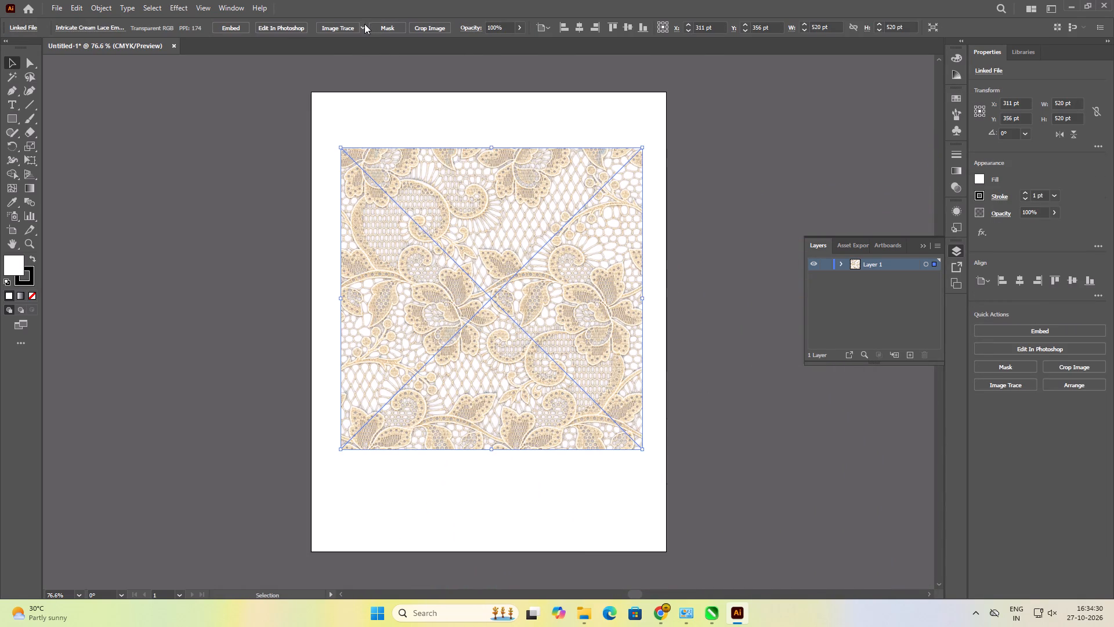
Image Trace the placed lace image with the High Fidelity Photo preset.
left_click(364, 26)
left_click(393, 71)
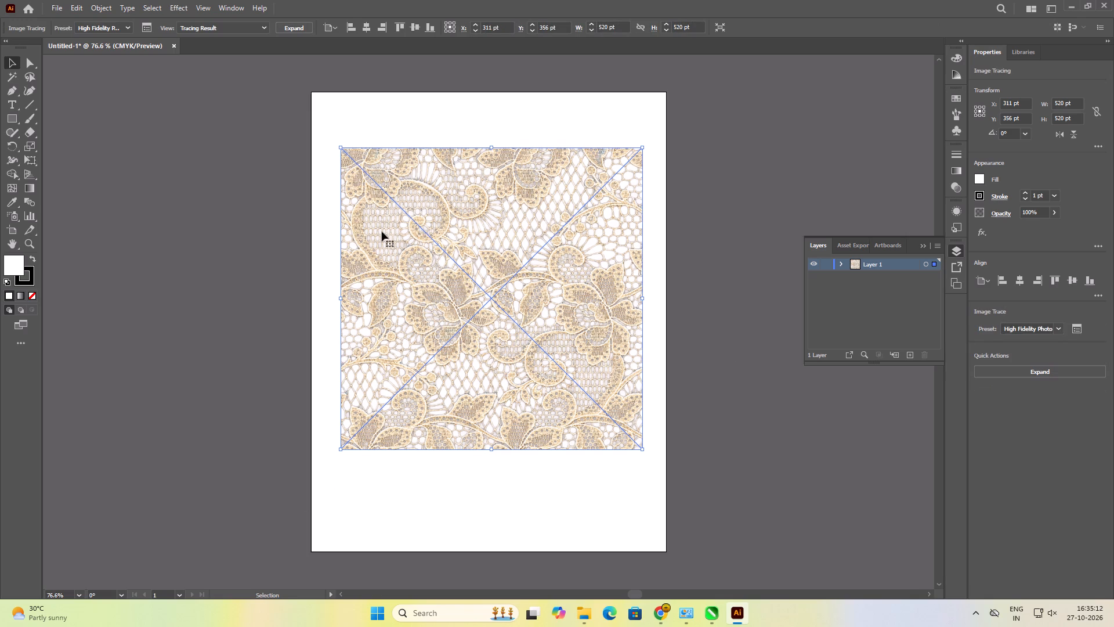
Switch to as.cdr in CorelDRAW and review the Saaya cards, including the one still without lace.
left_click(710, 616)
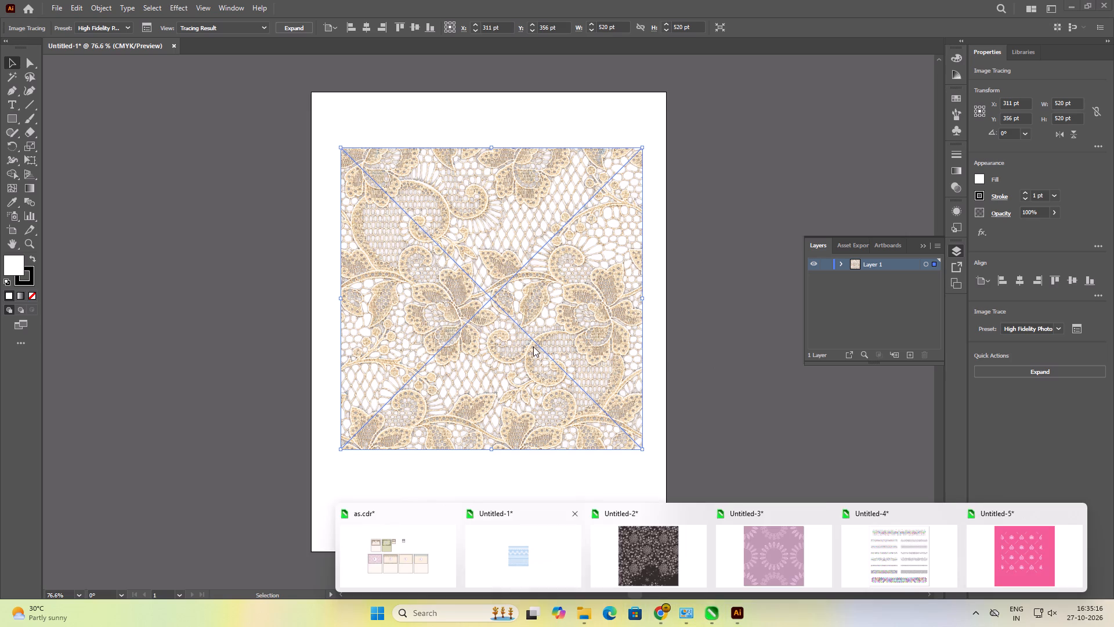
left_click(432, 570)
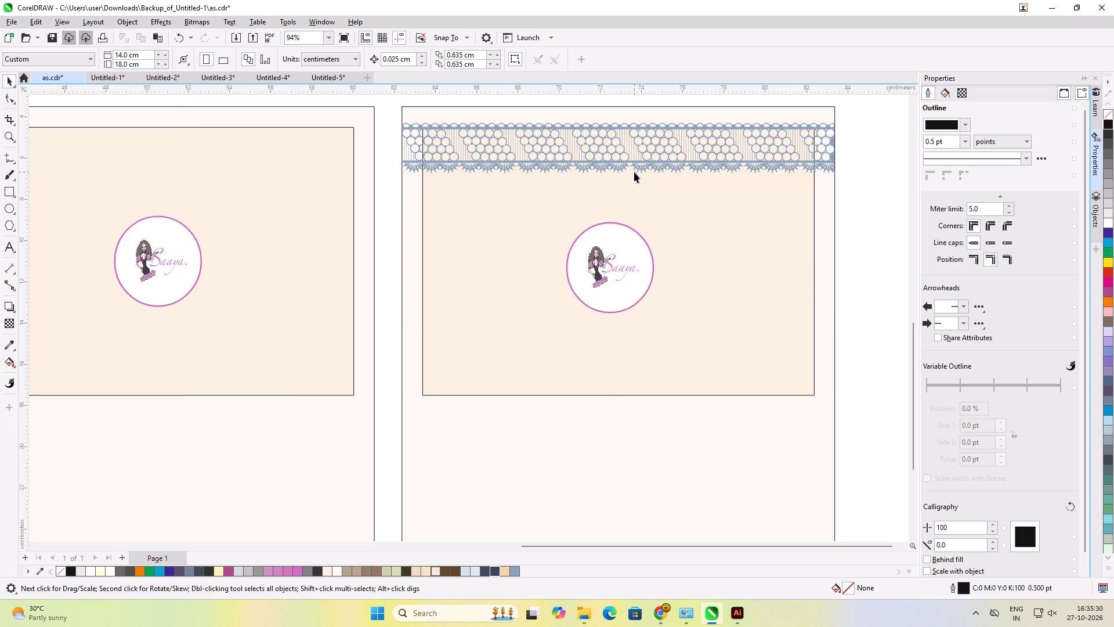
scroll(634, 172, "down", 9)
scroll(248, 243, "down", 2)
scroll(280, 183, "down", 4)
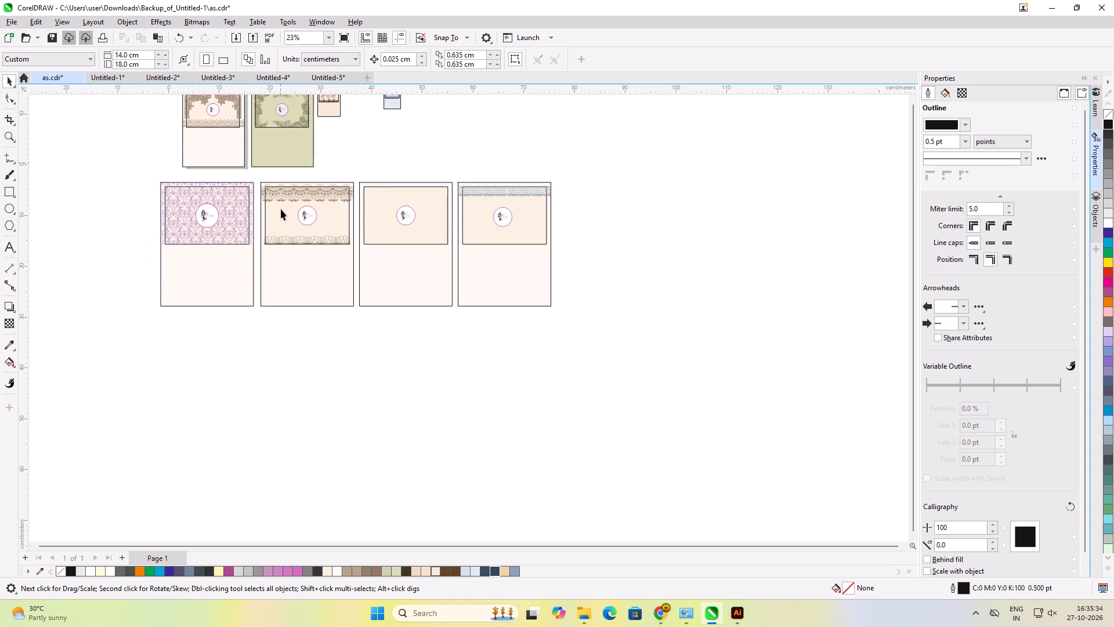
scroll(290, 132, "up", 4)
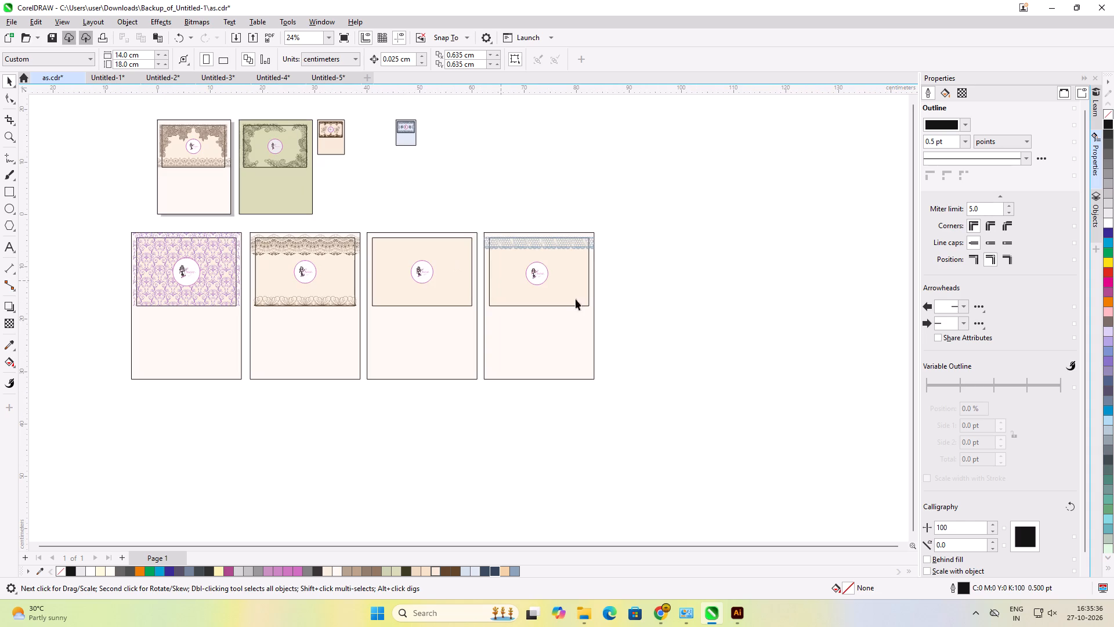
left_click(719, 312)
left_click(738, 341)
scroll(397, 276, "up", 5)
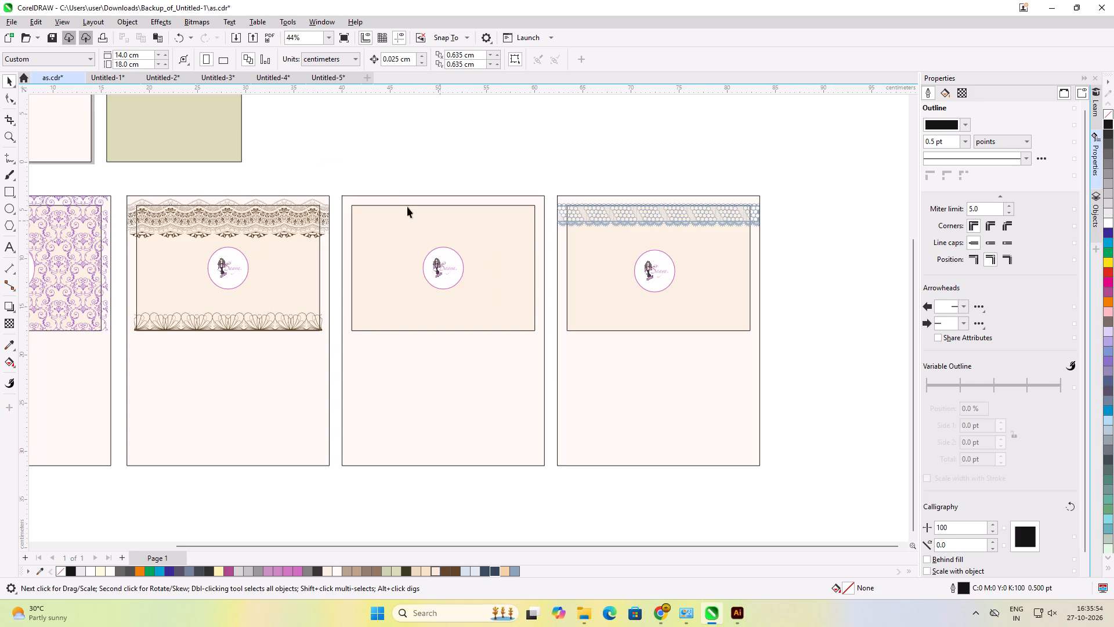
left_click(382, 162)
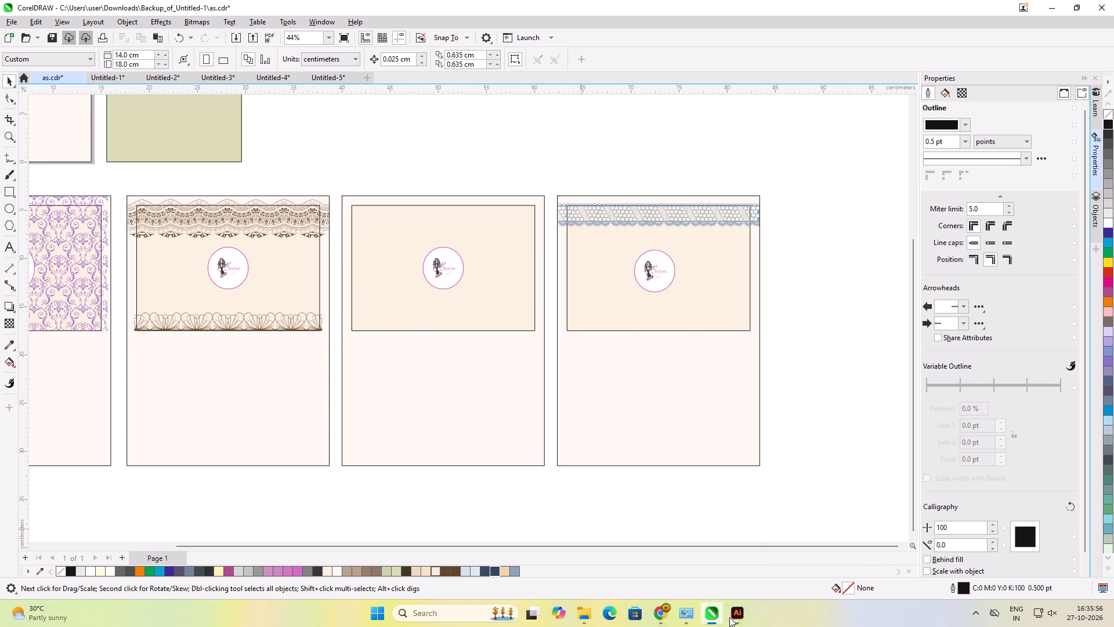
Switch back to Illustrator and expand the traced lace into vector paths.
left_click(730, 617)
left_click(442, 350)
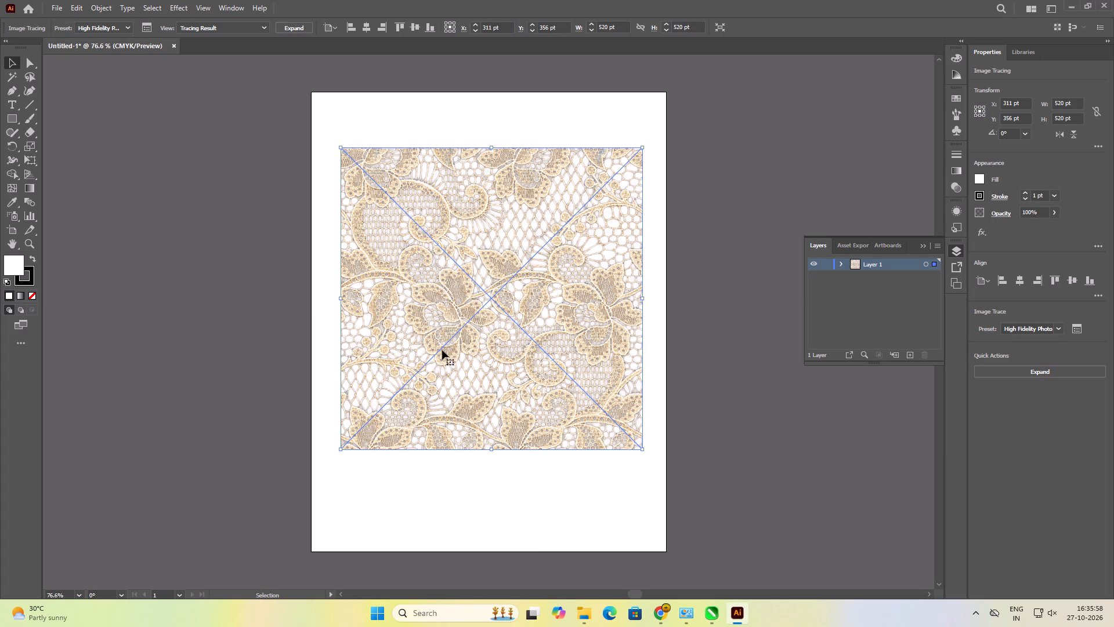
left_click(287, 32)
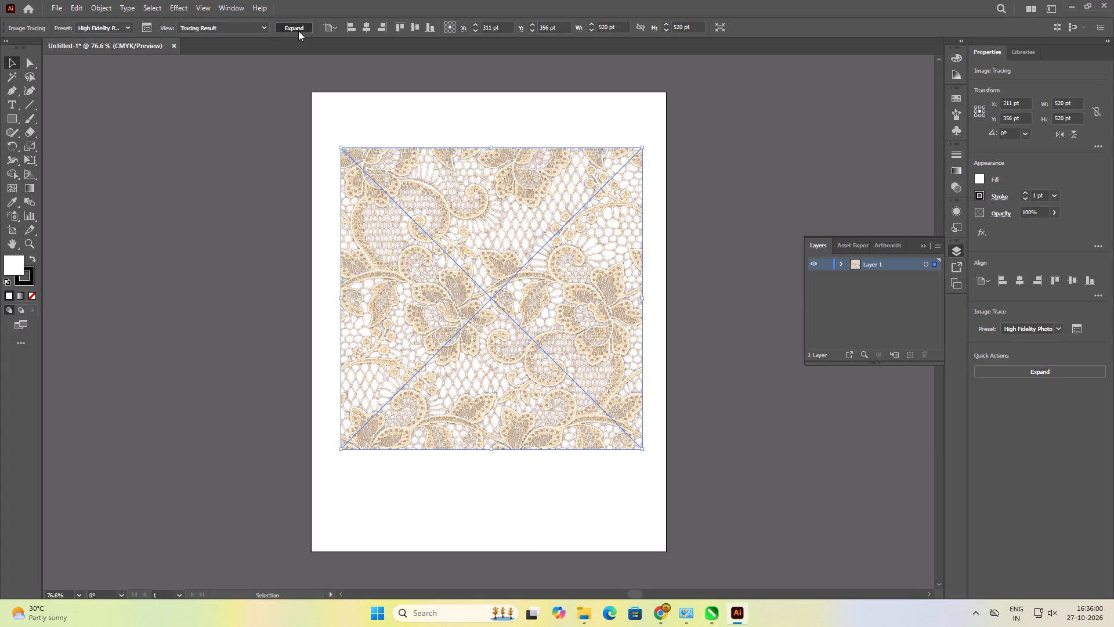
left_click(298, 31)
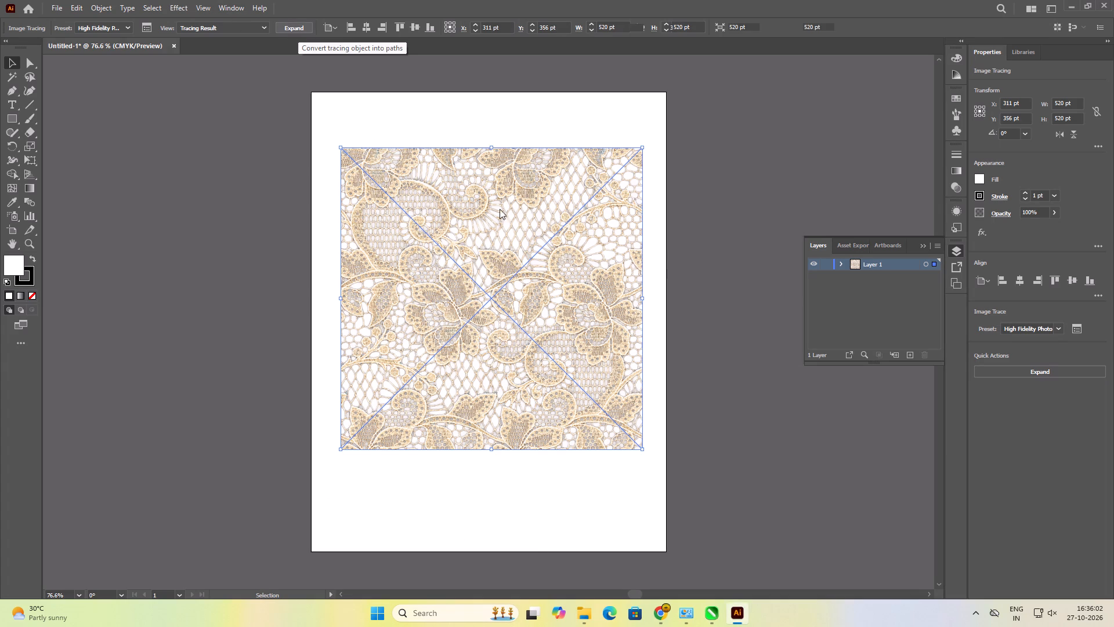
left_click(706, 247)
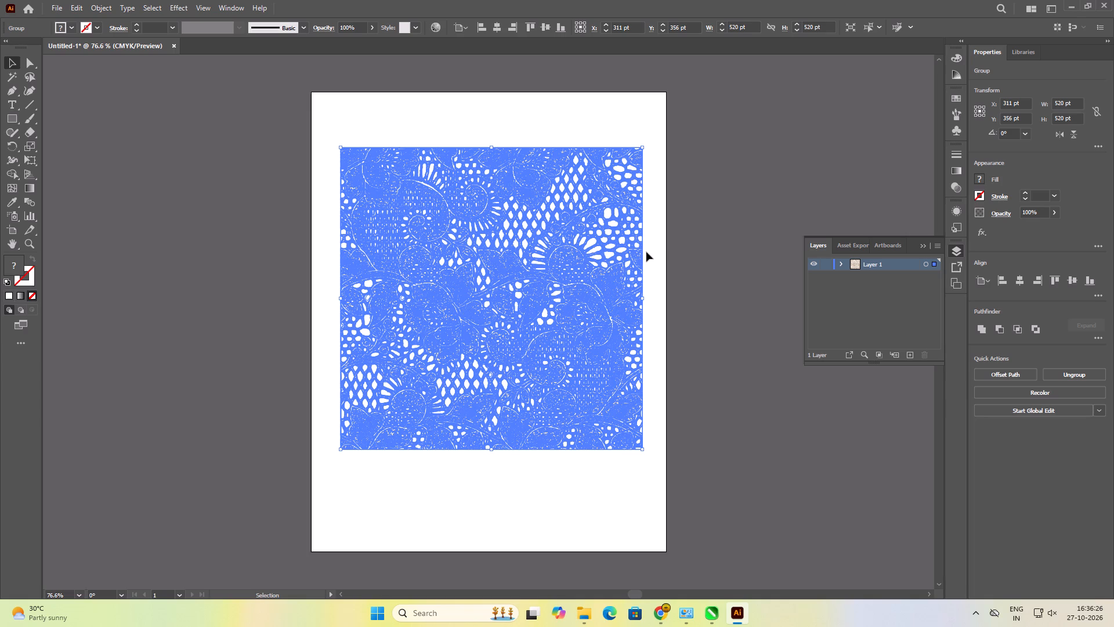
left_click(279, 333)
Ungroup the expanded lace artwork and deselect it.
left_click(356, 242)
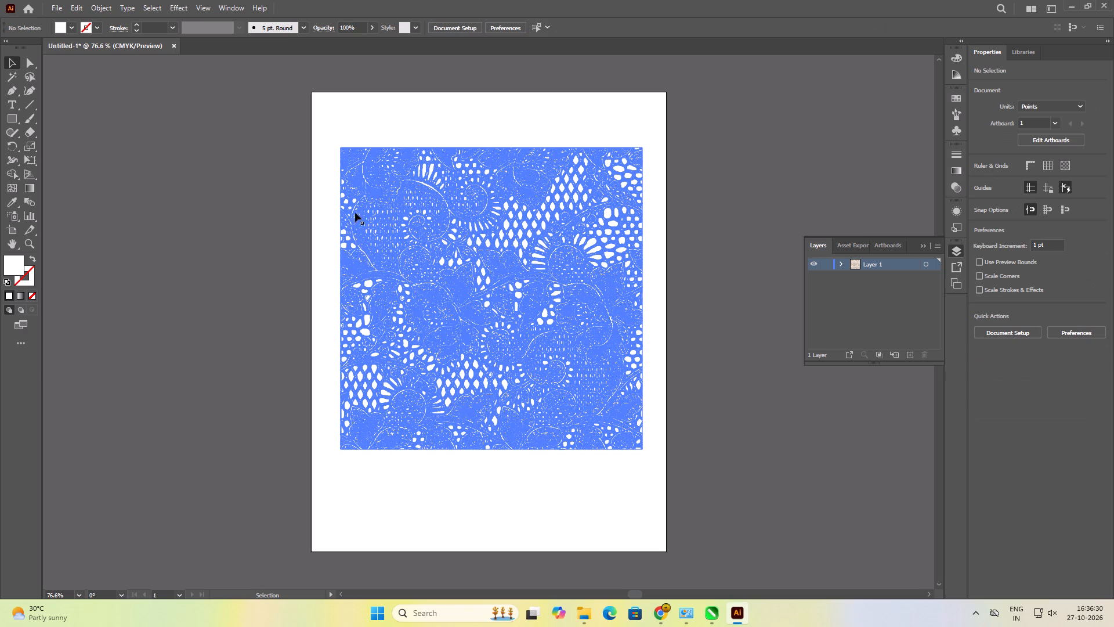
right_click(356, 197)
left_click(425, 357)
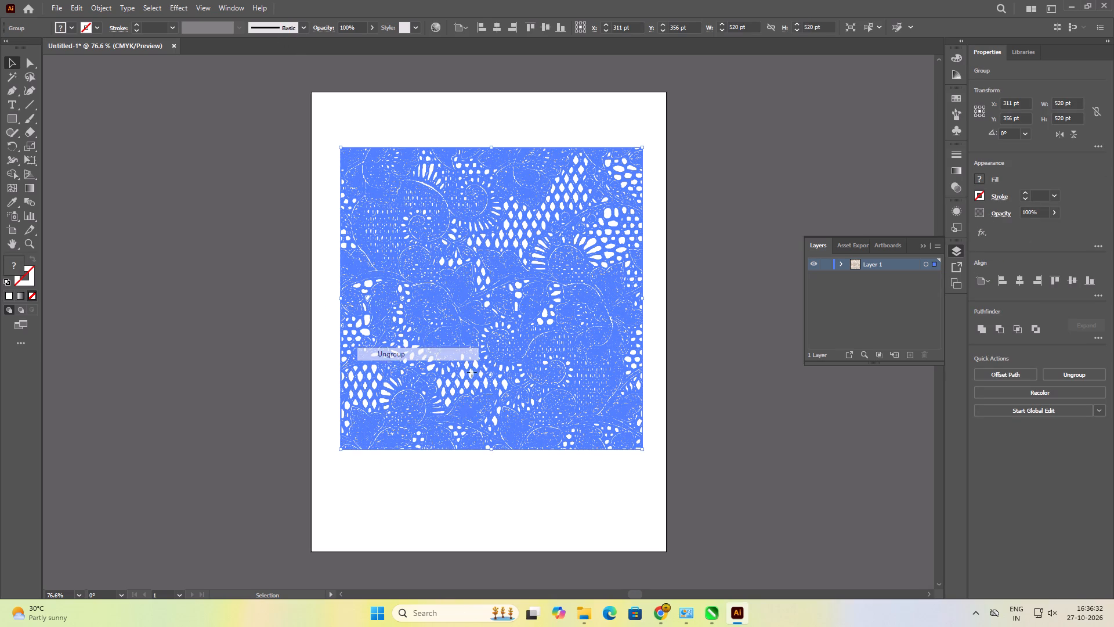
left_click(748, 438)
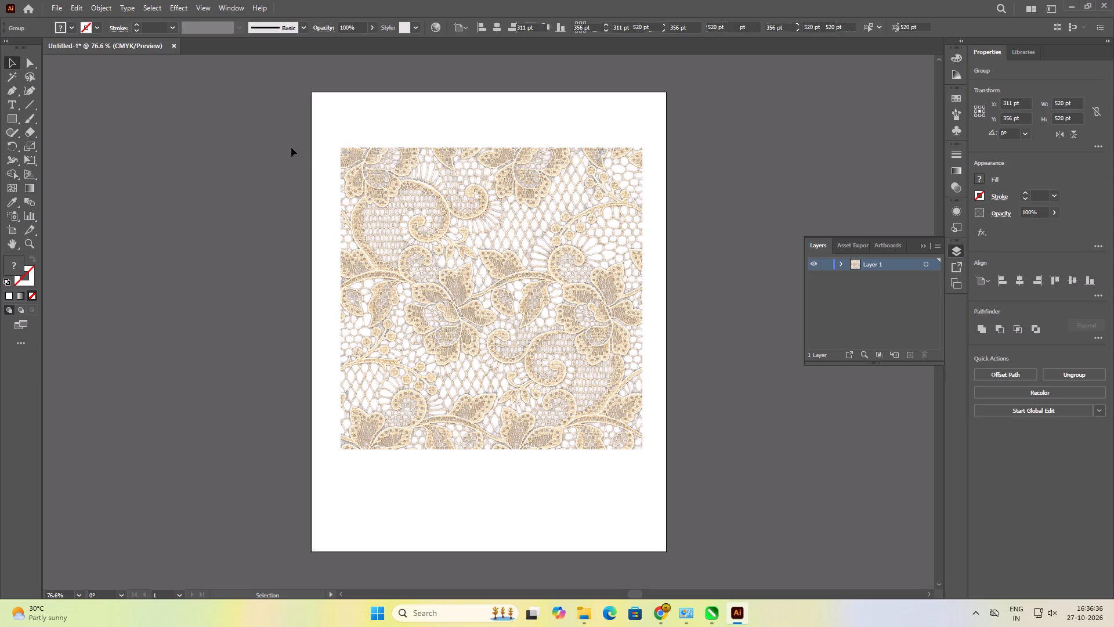
Delete four light grey fill shapes inside one of the mesh holes near the lace's upper-left corner.
scroll(366, 134, "up", 5)
scroll(366, 152, "down", 4)
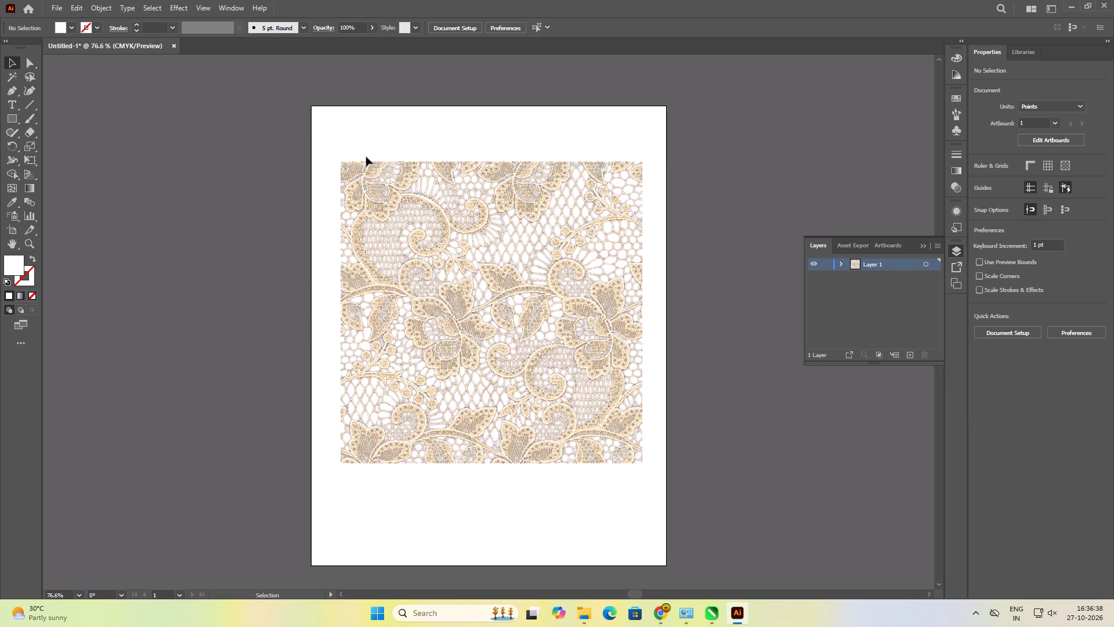
scroll(371, 194, "up", 11, "alt")
left_click(265, 122)
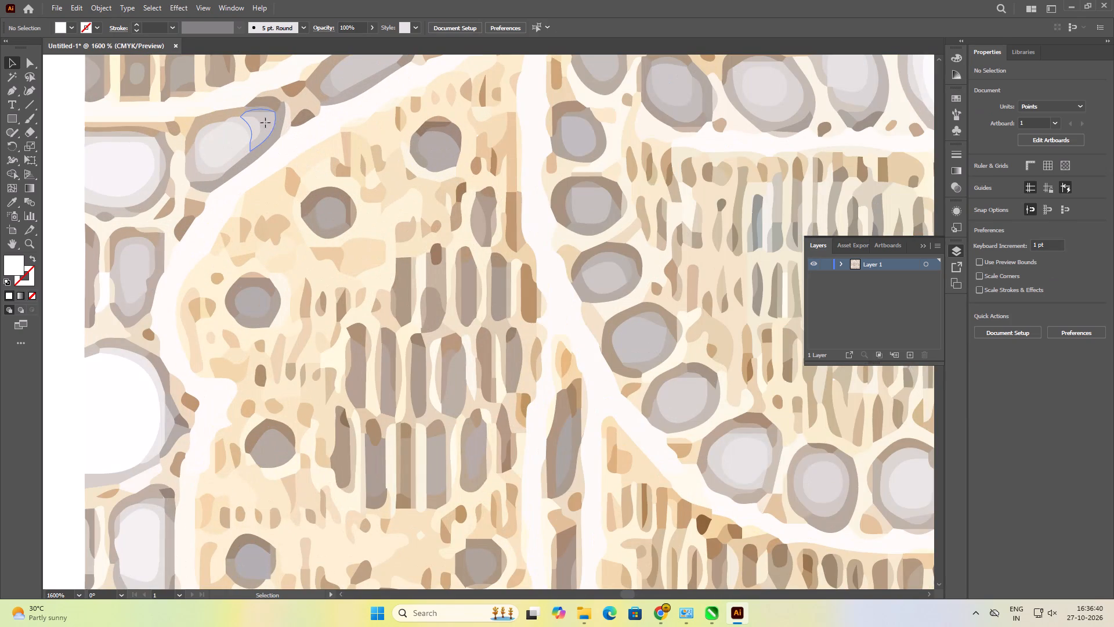
left_click(212, 135)
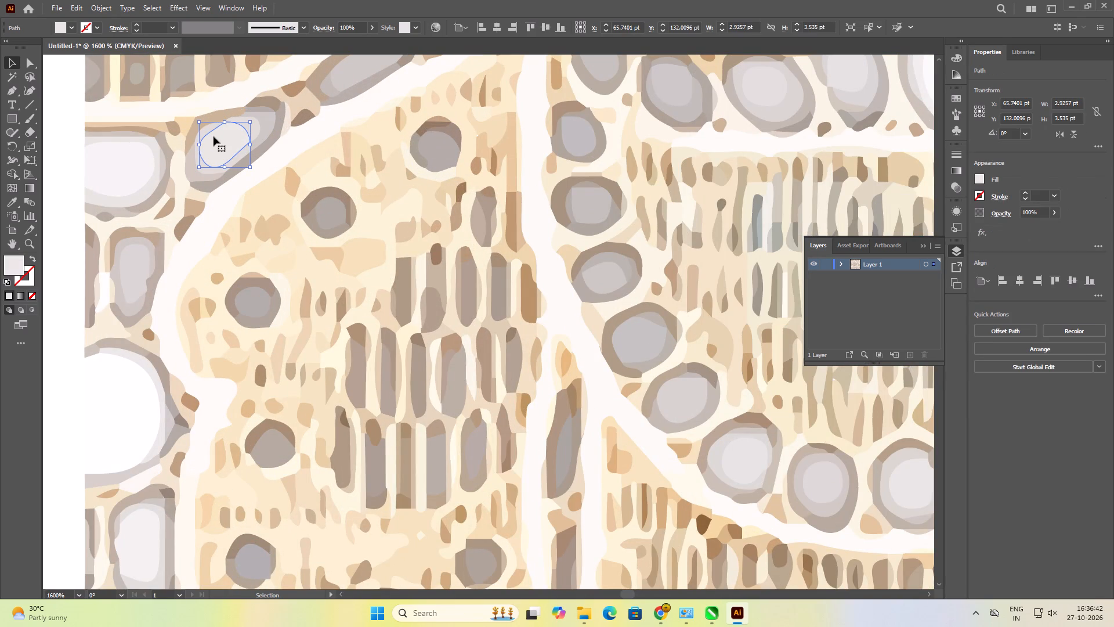
key("Delete")
left_click(214, 136)
key("Delete")
left_click(222, 139)
key("Delete")
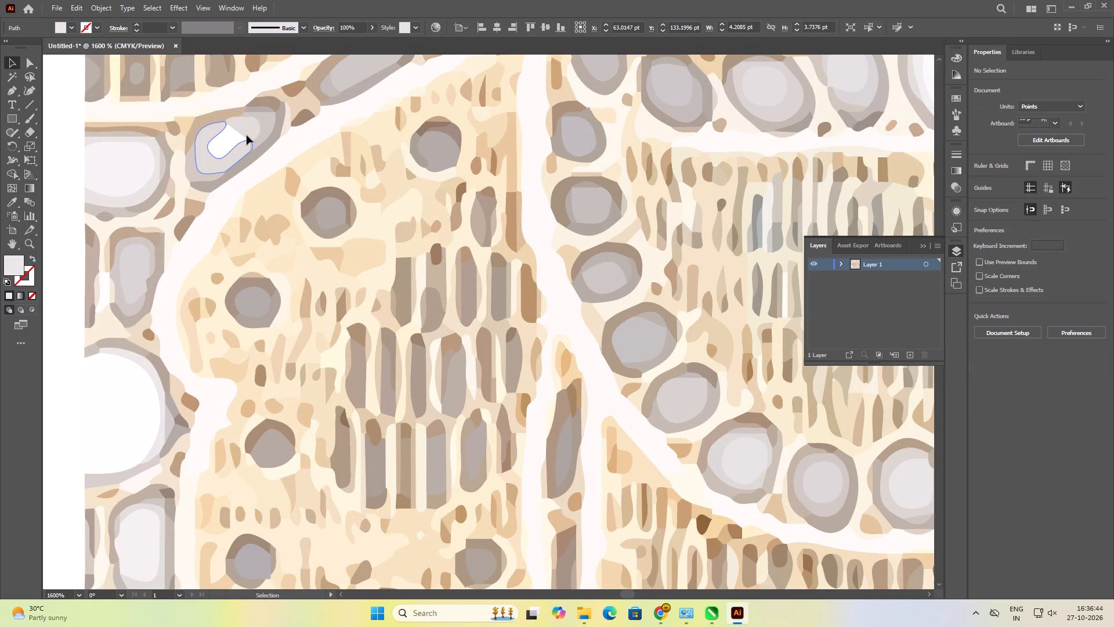
left_click(247, 135)
key("Delete")
scroll(247, 135, "down", 6)
Switch to Chrome, search for PHOTOROOM BG in a new tab and open Photoroom's Instant Background Remover page.
left_click(664, 610)
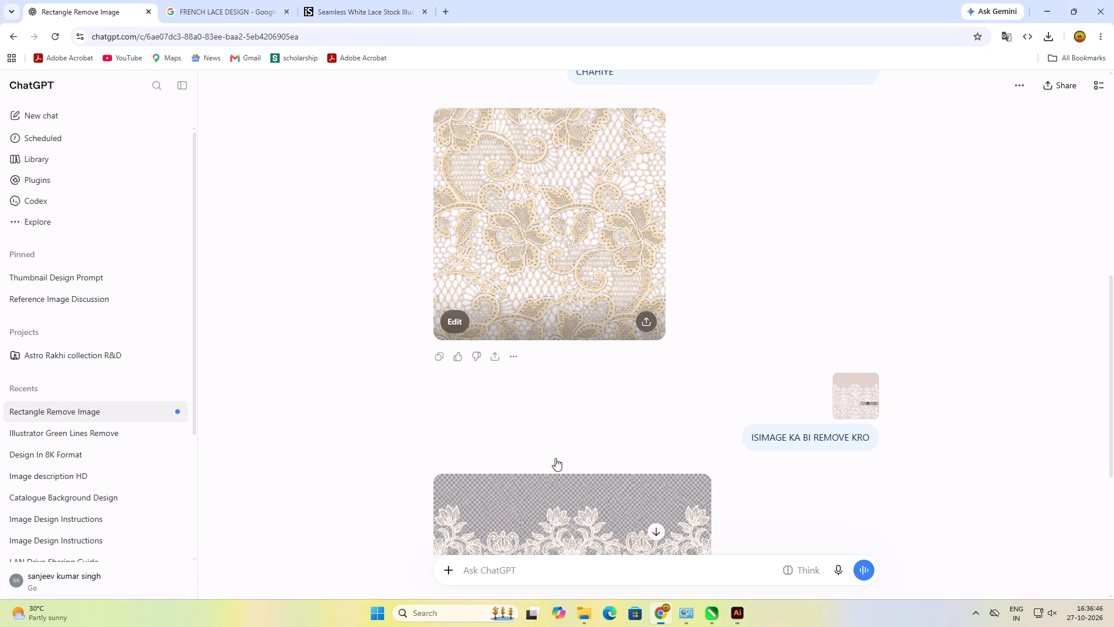
left_click(445, 10)
left_click(533, 42)
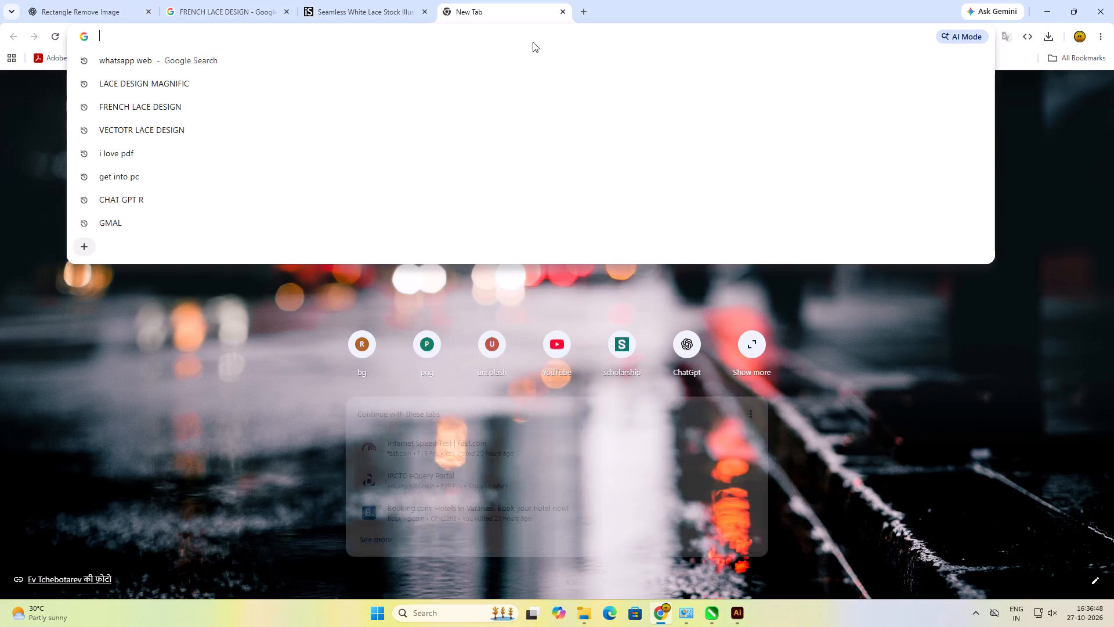
type("PHOTO")
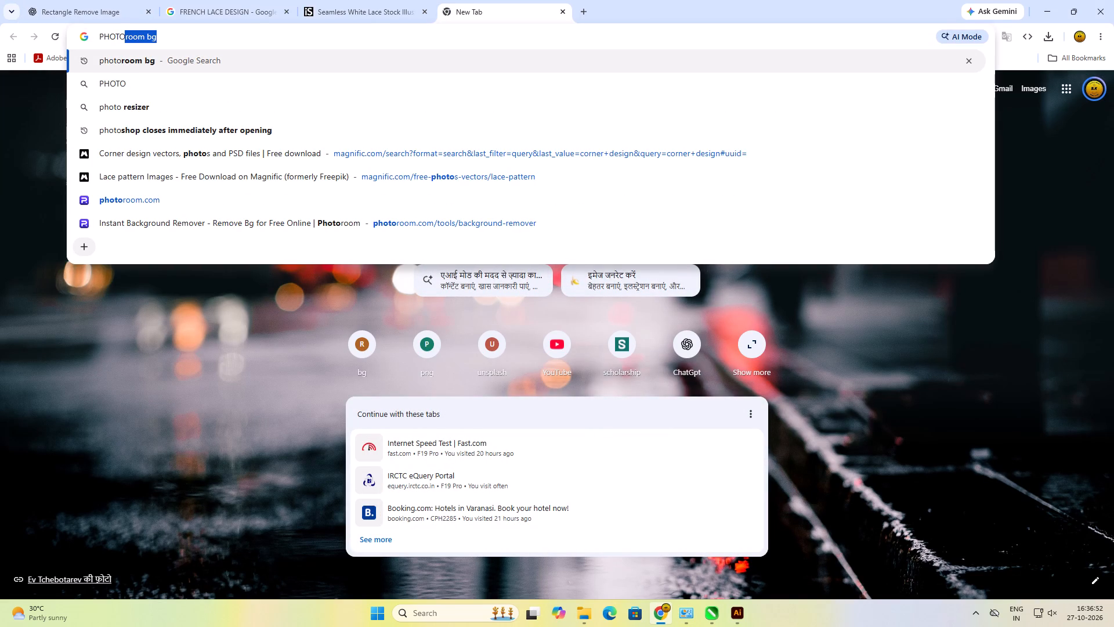
type("ROO")
type("M")
key("space")
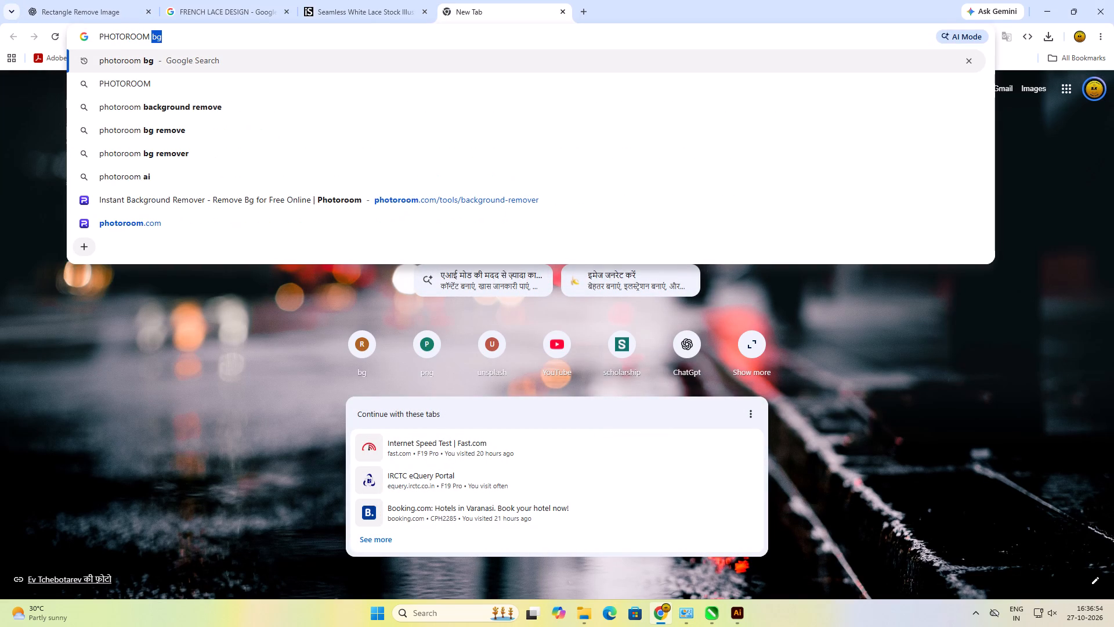
type("BG")
key("space")
key("Return")
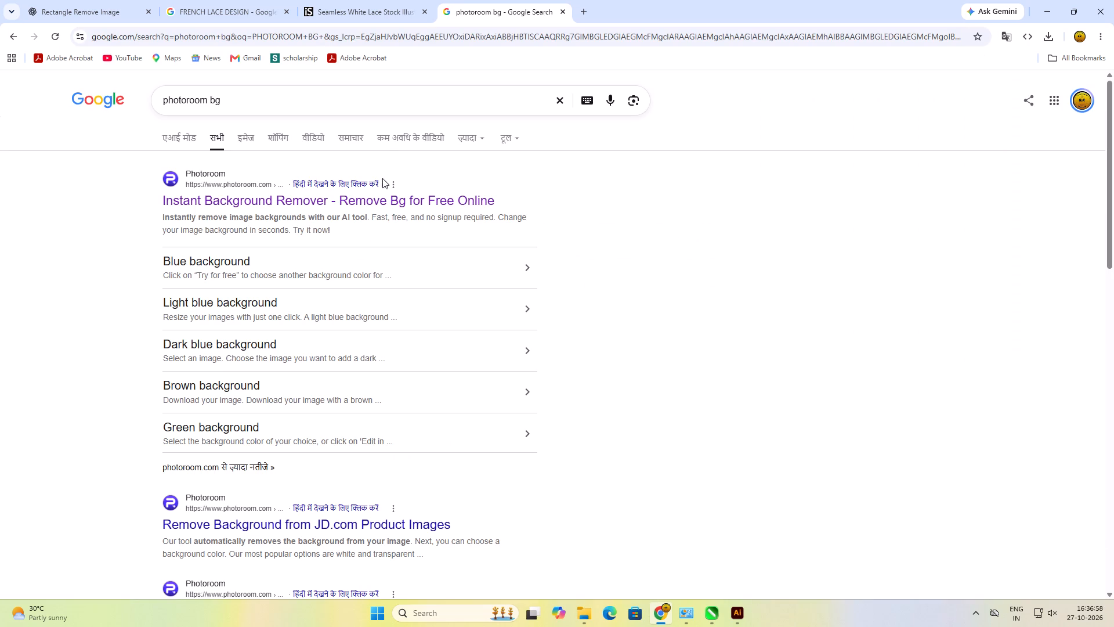
left_click(352, 197)
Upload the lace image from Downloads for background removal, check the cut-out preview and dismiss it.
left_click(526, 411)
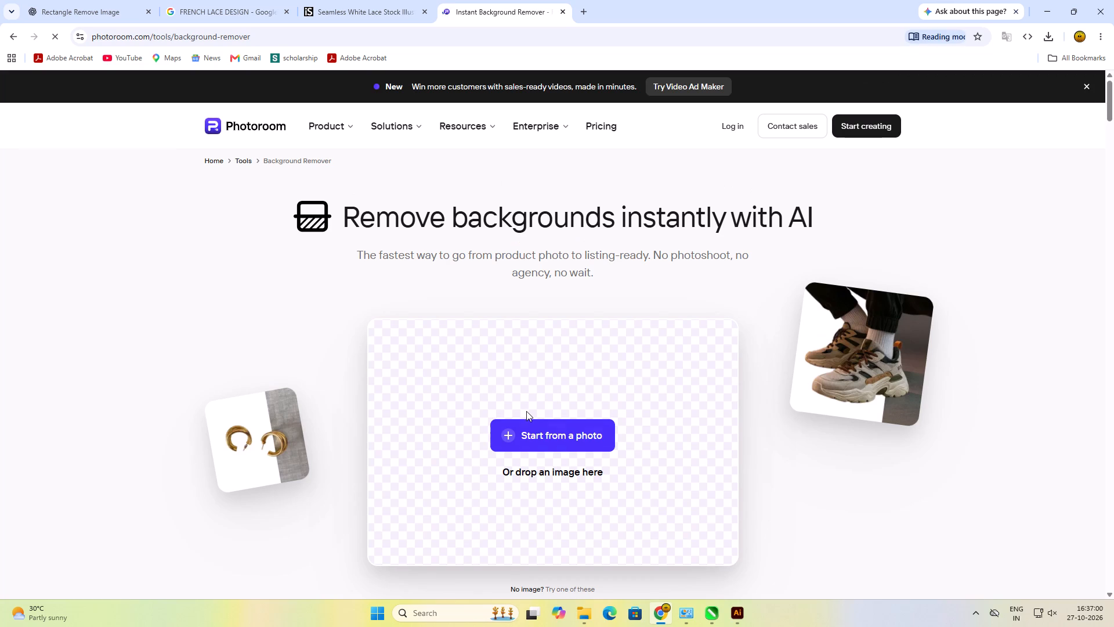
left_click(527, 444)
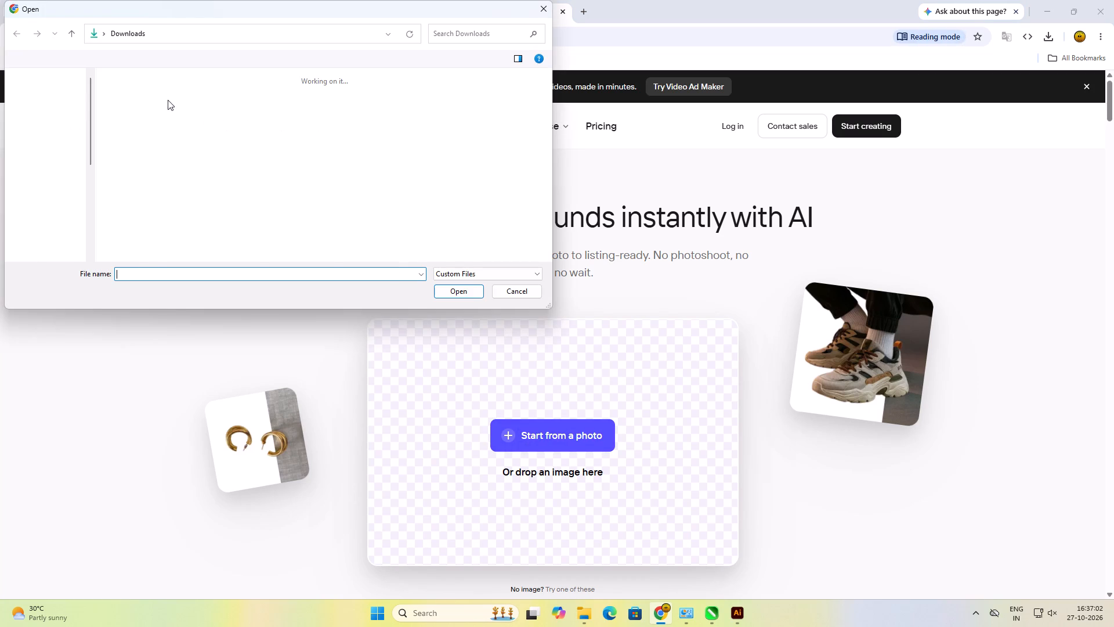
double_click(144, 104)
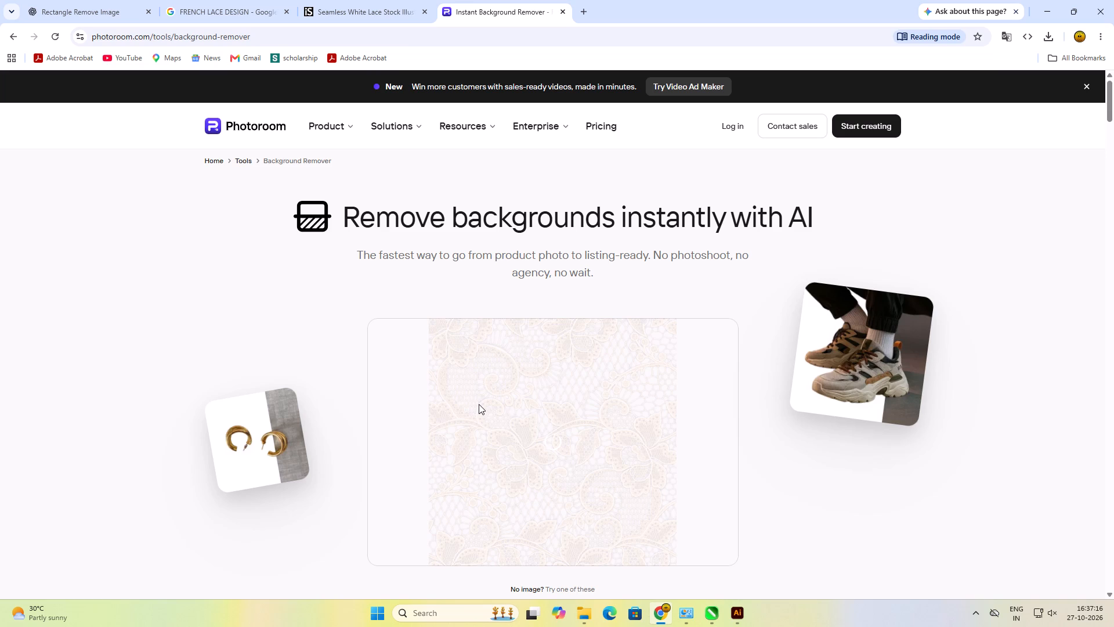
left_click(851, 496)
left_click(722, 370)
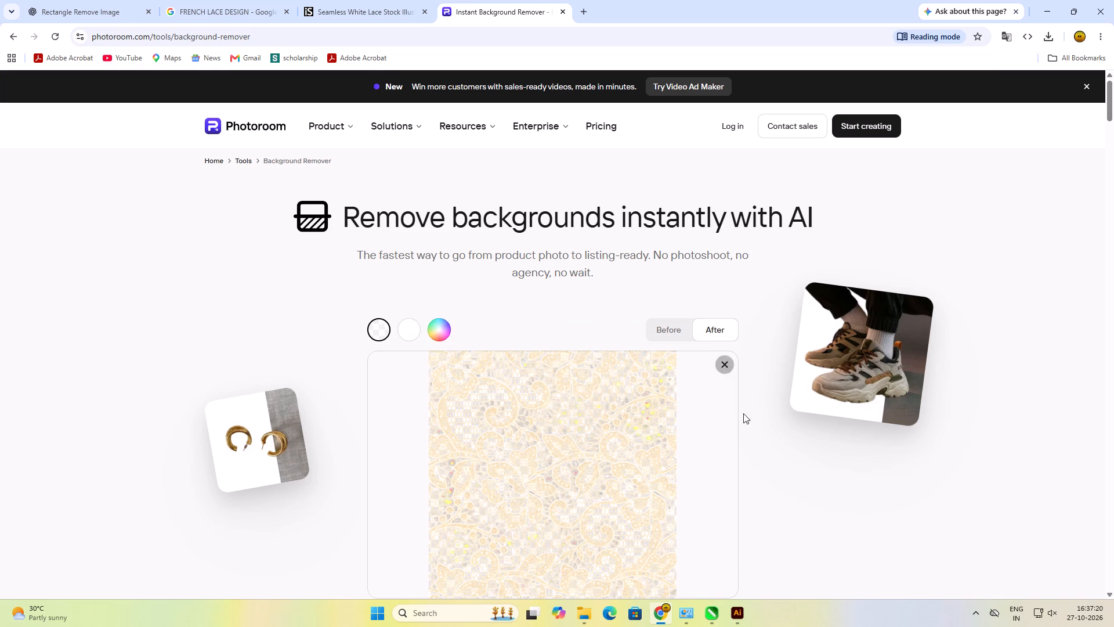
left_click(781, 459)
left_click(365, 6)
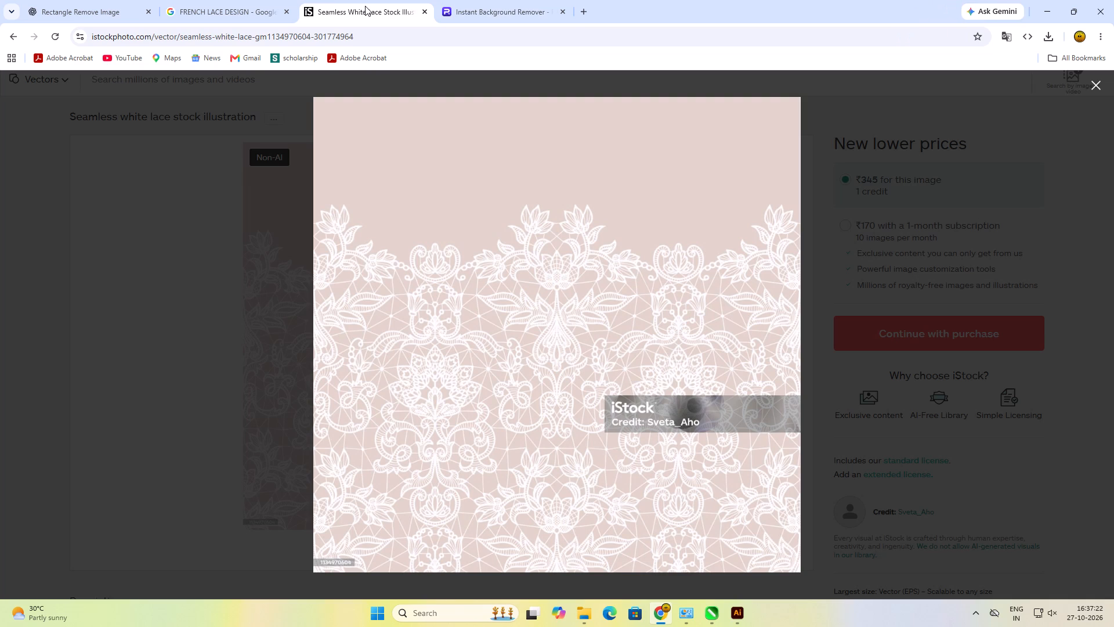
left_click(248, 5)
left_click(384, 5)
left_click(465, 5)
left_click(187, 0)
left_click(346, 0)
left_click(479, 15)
left_click(585, 11)
left_click(563, 31)
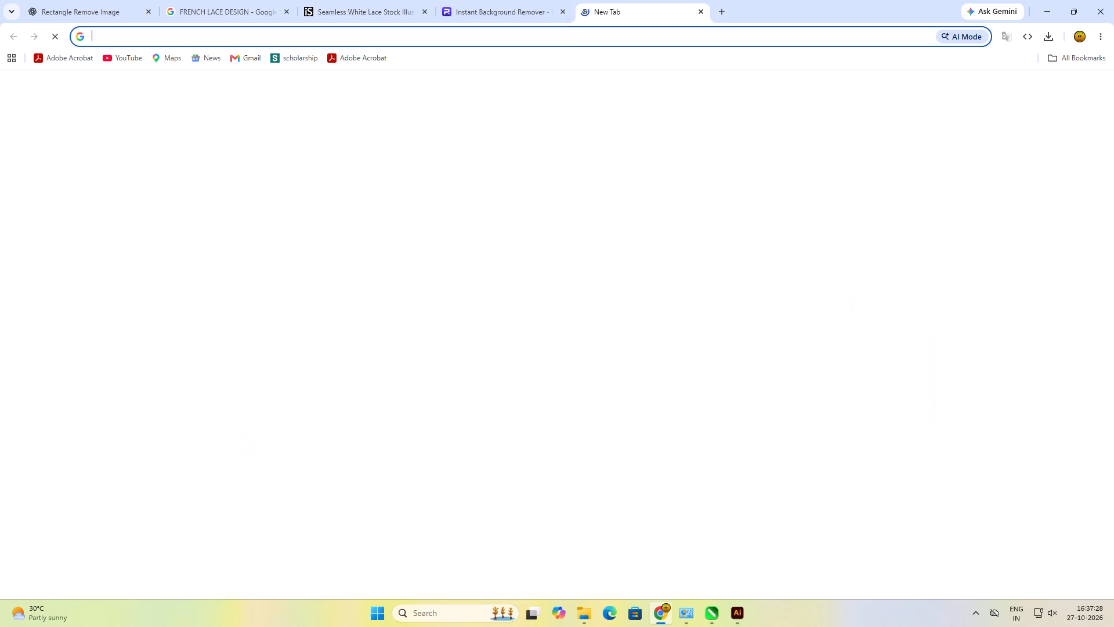
type("VECT")
type("OR")
key("space")
type("LACE DESIGH")
key("space")
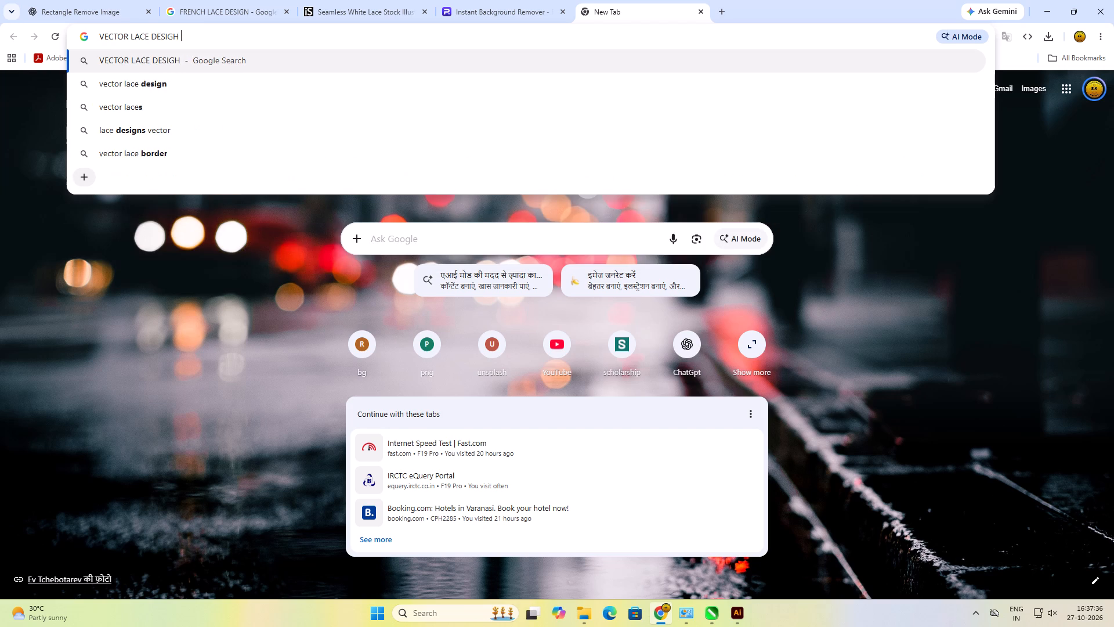
key("BackSpace")
key("BackSpace")
key("n")
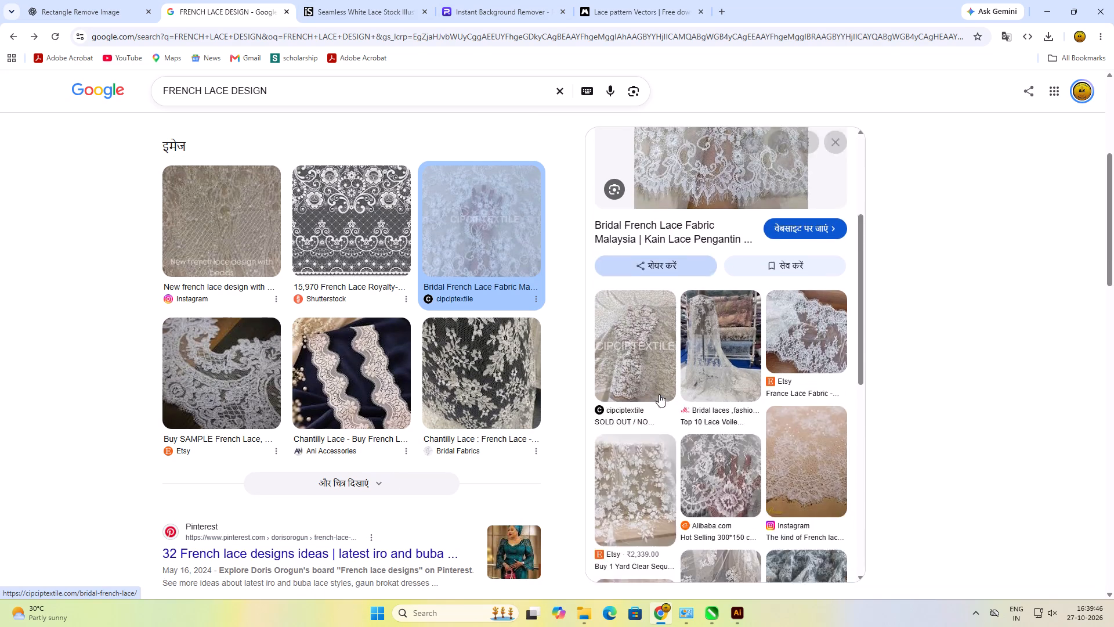
scroll(659, 394, "down", 8)
left_click(720, 326)
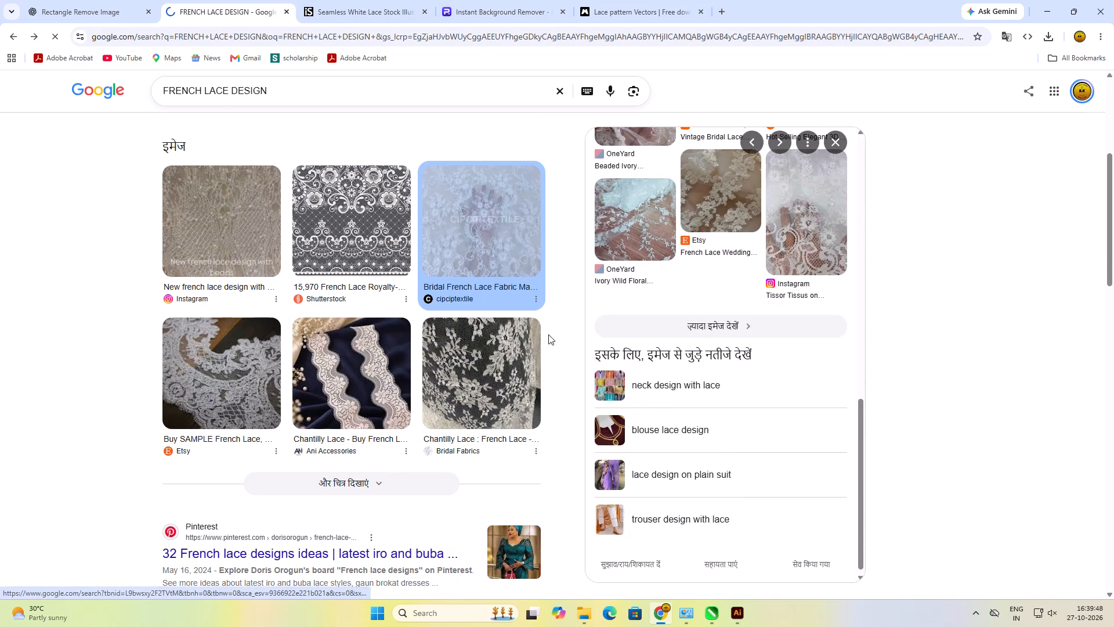
Browse the related French lace images, preview the Solstiss Lace picture of white floral lace on dark fabric, and examine its similar images.
scroll(348, 357, "down", 4)
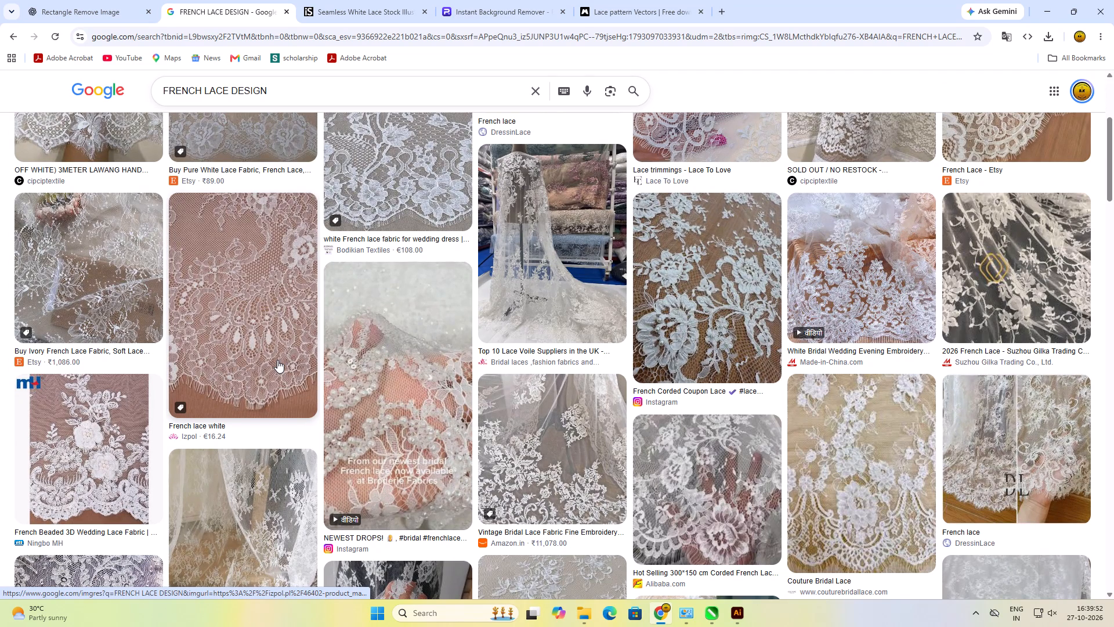
scroll(355, 359, "down", 3)
scroll(231, 368, "down", 2)
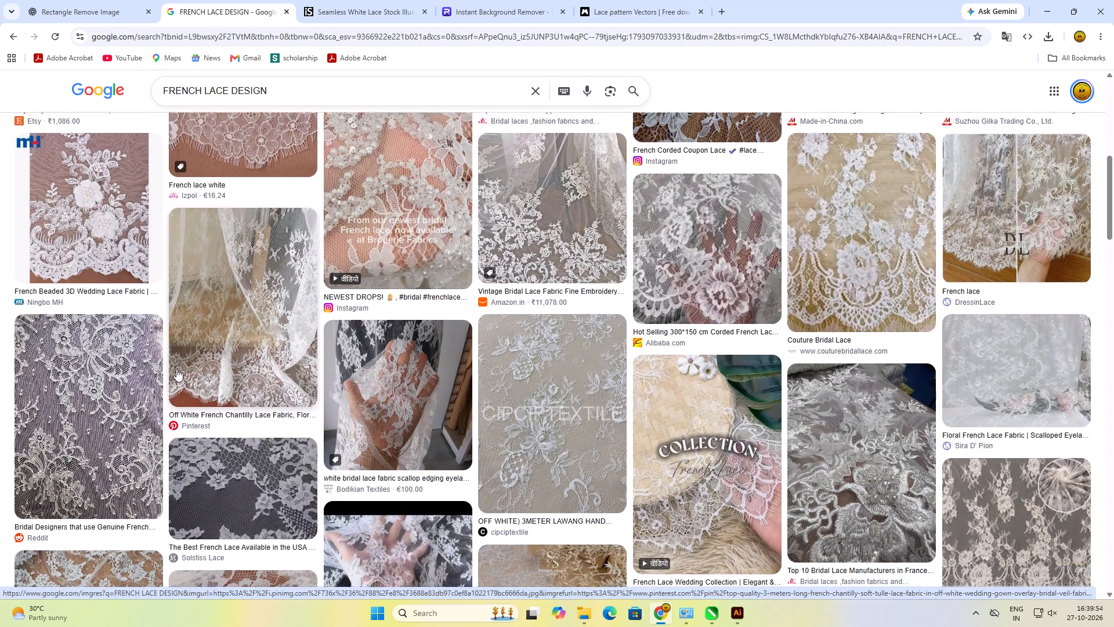
scroll(209, 373, "down", 3)
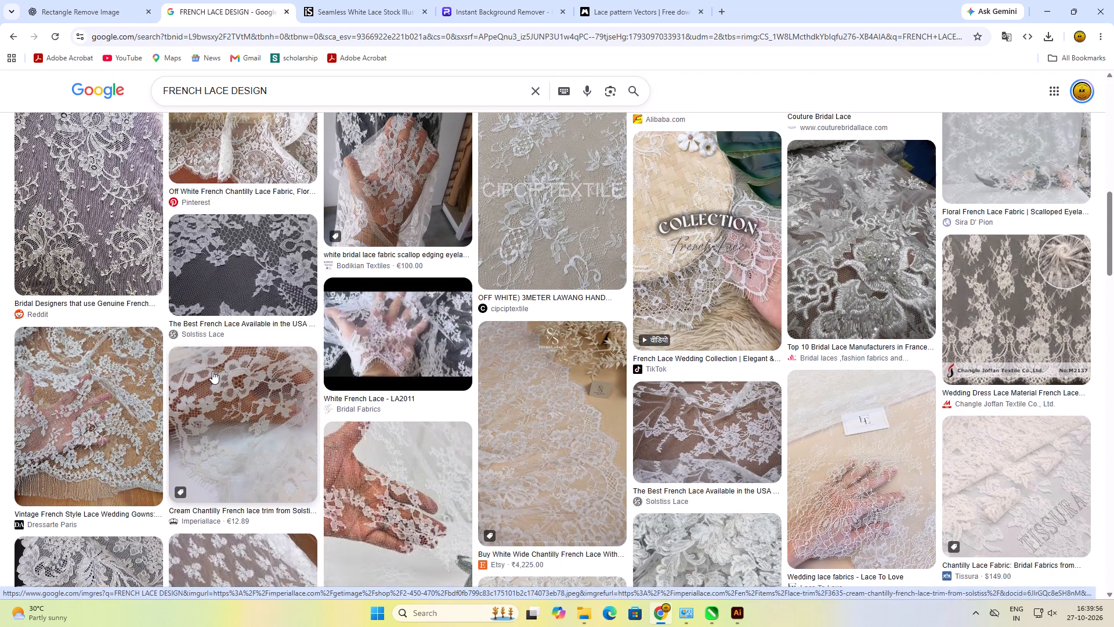
left_click(240, 265)
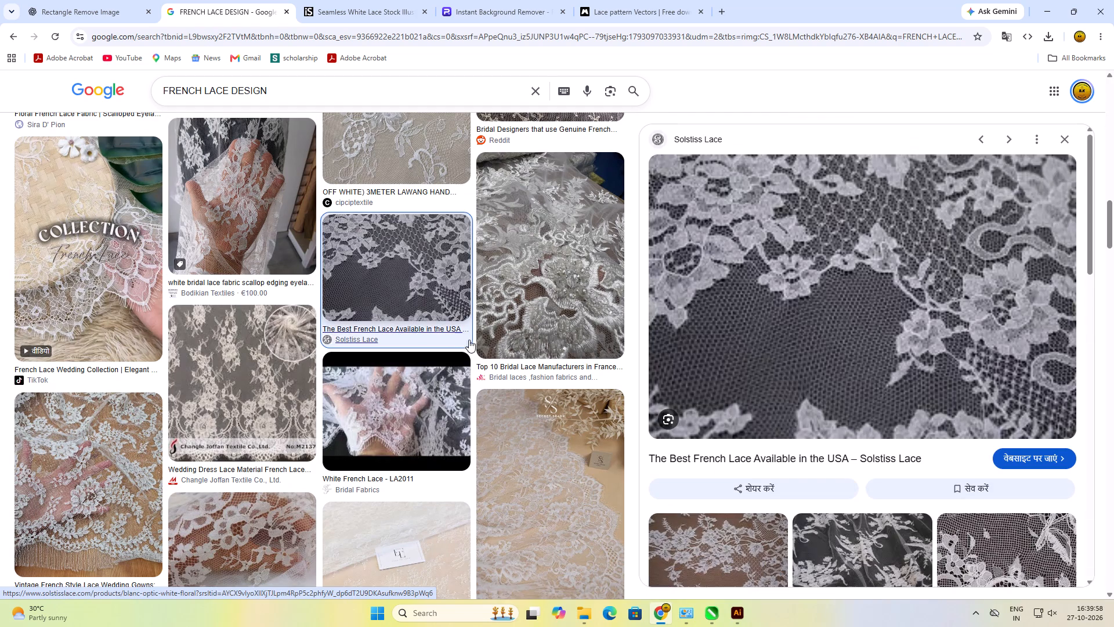
scroll(793, 341, "down", 5)
scroll(669, 382, "down", 3)
scroll(495, 396, "down", 4)
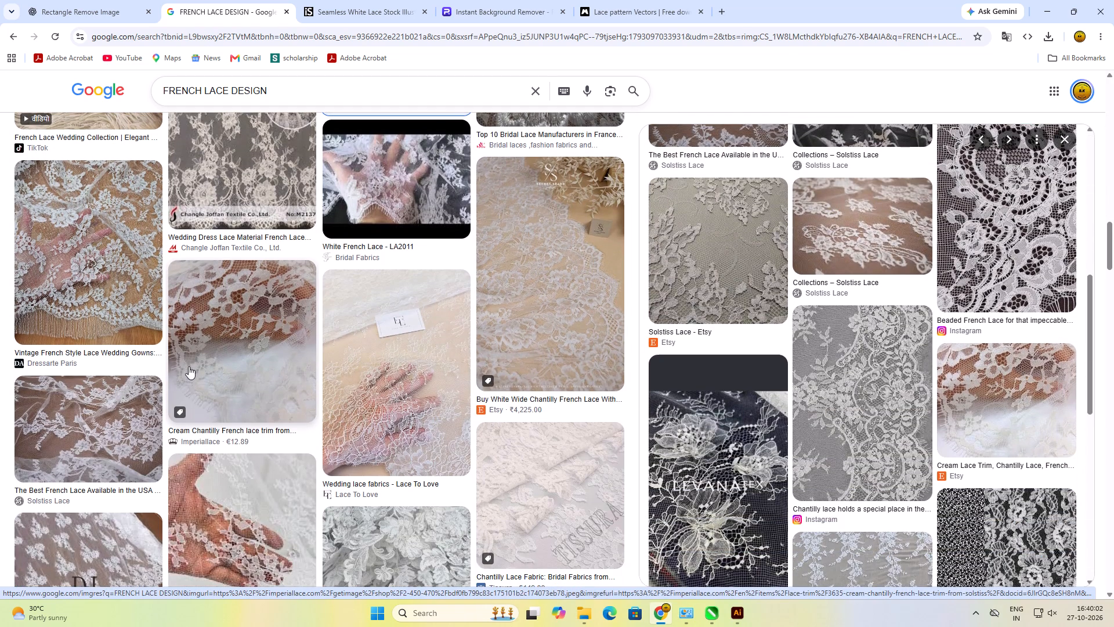
Examine the remaining French lace image results through to the end of the list for a usable lace design.
scroll(247, 370, "down", 2)
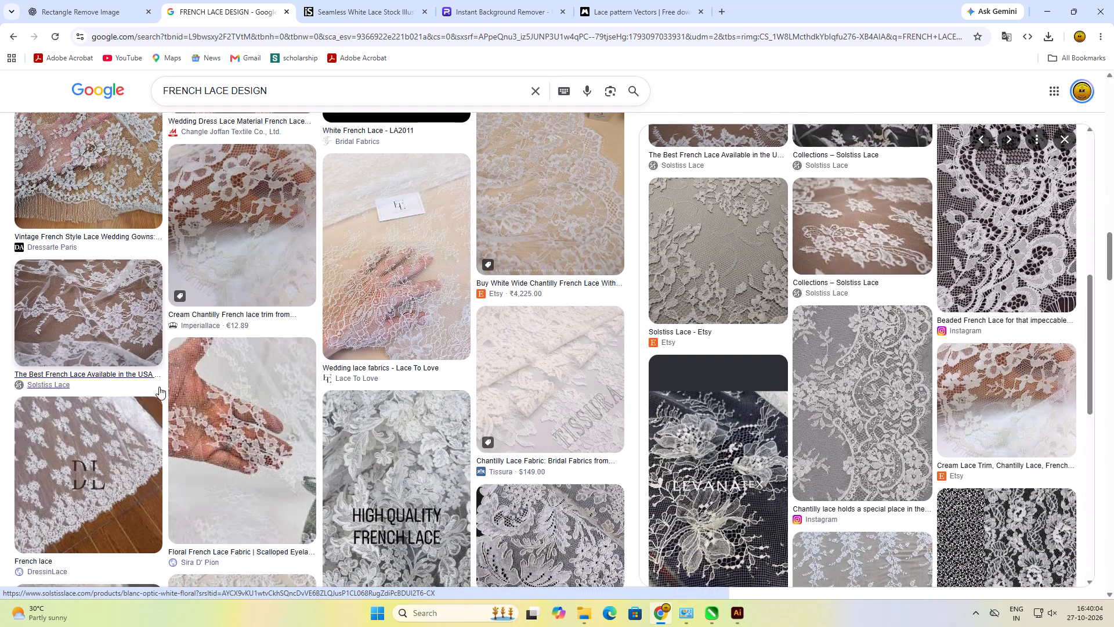
scroll(164, 386, "down", 5)
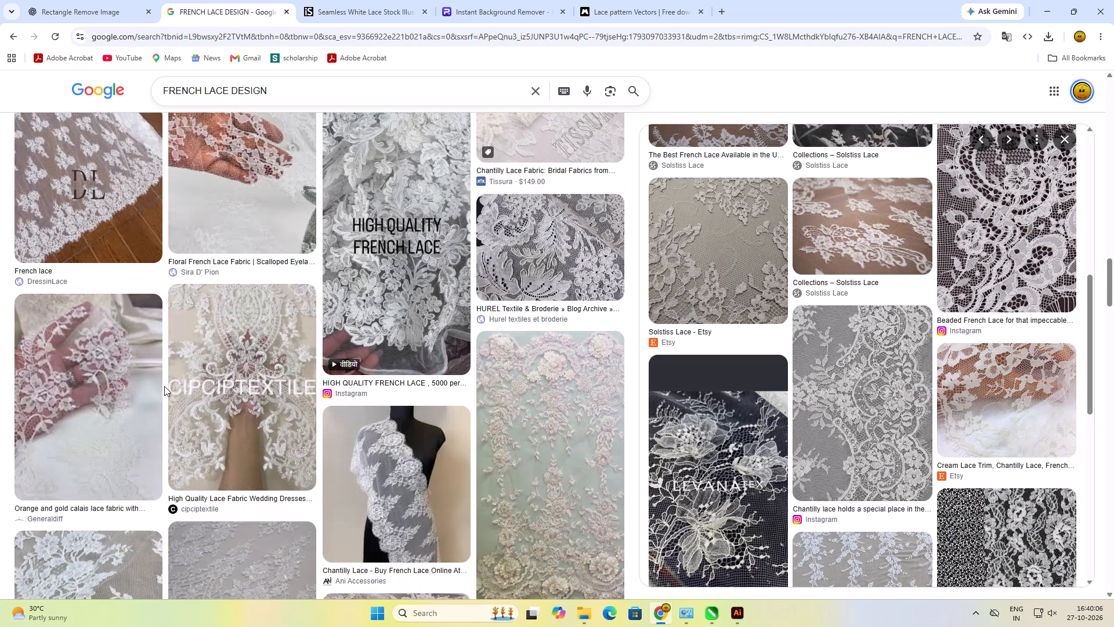
scroll(164, 386, "down", 5)
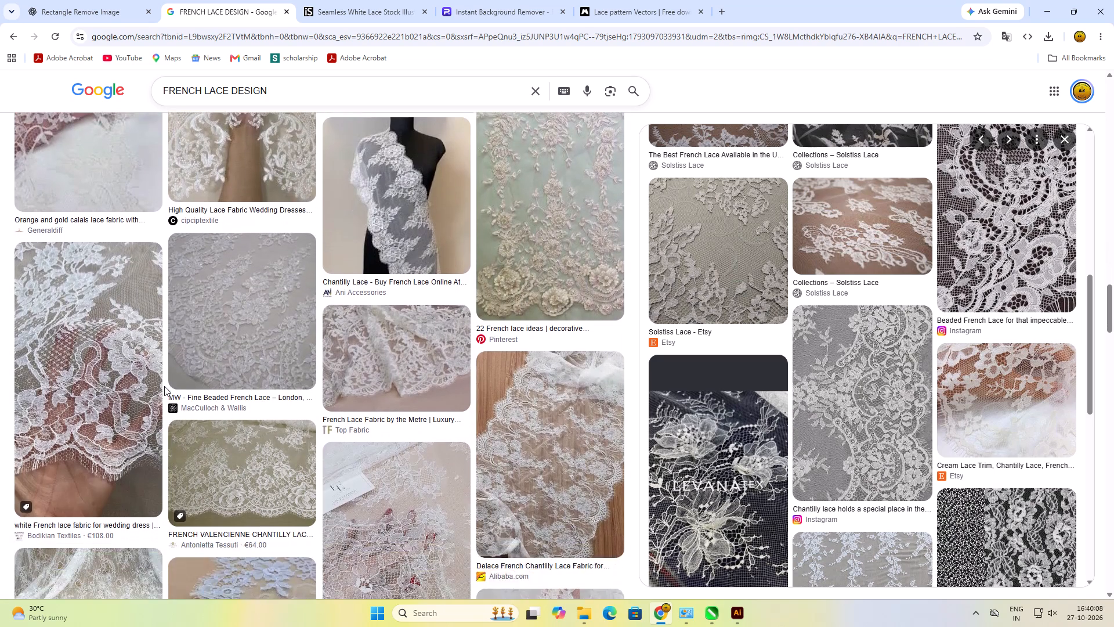
scroll(164, 386, "down", 6)
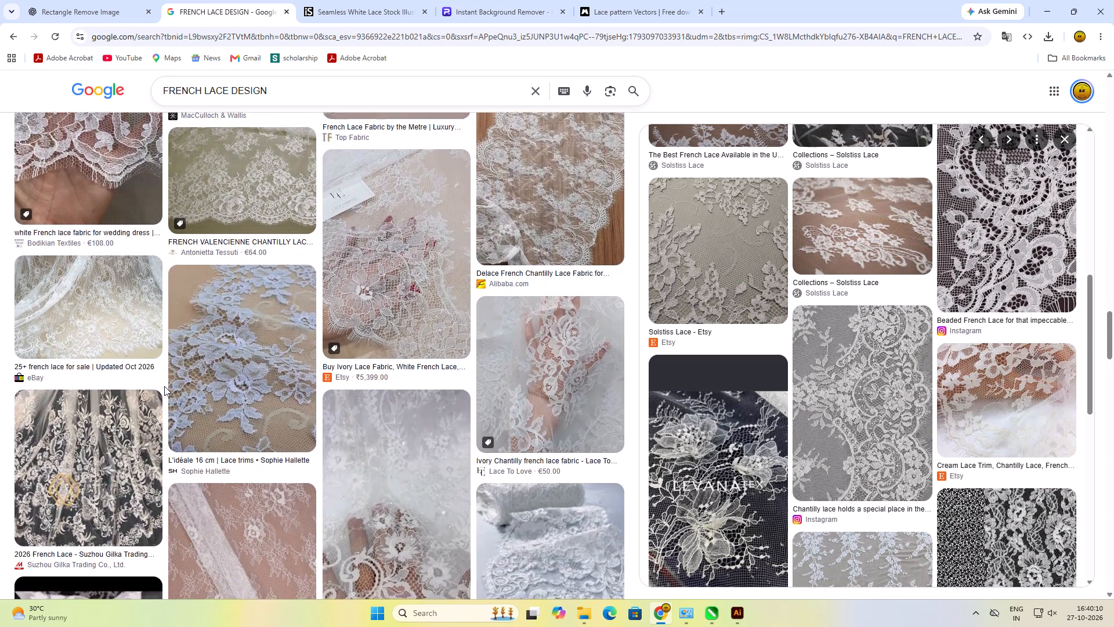
scroll(164, 386, "down", 5)
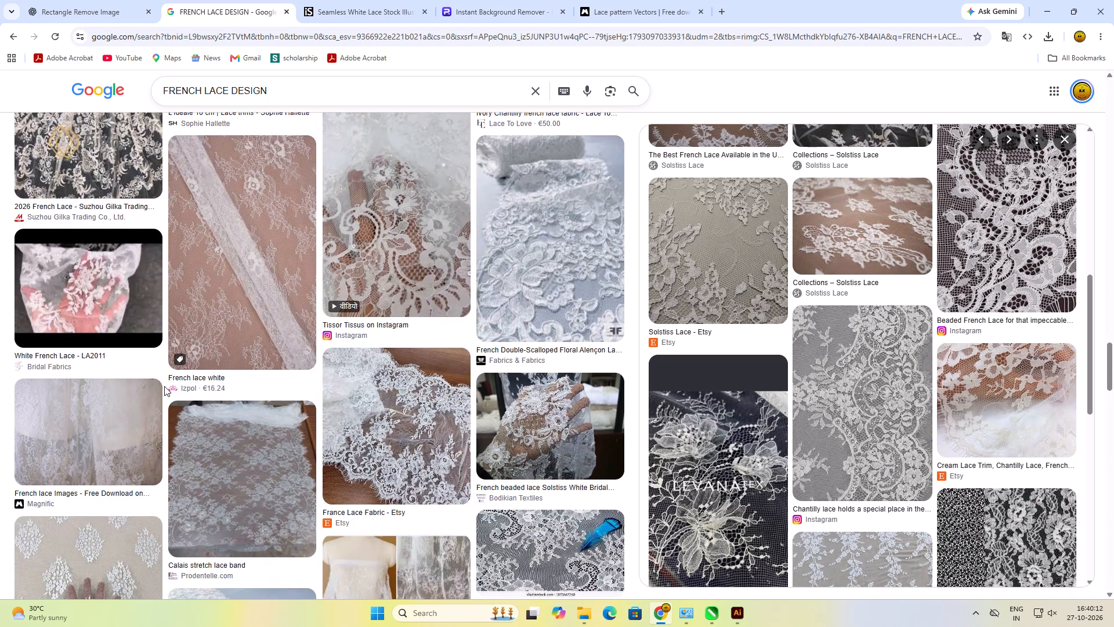
scroll(164, 386, "down", 8)
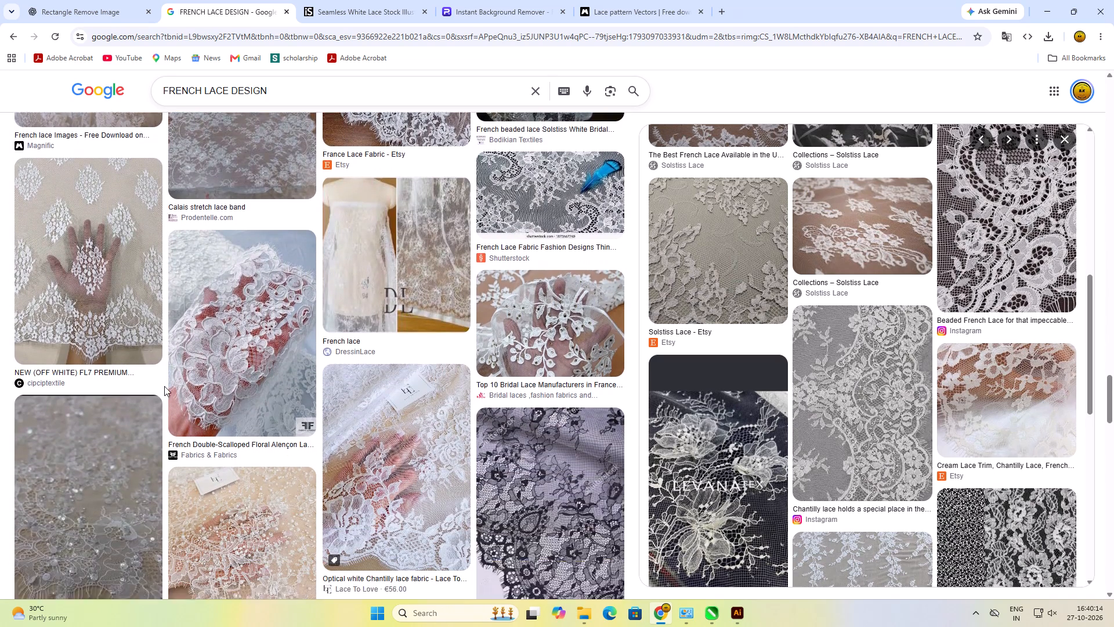
scroll(164, 386, "down", 5)
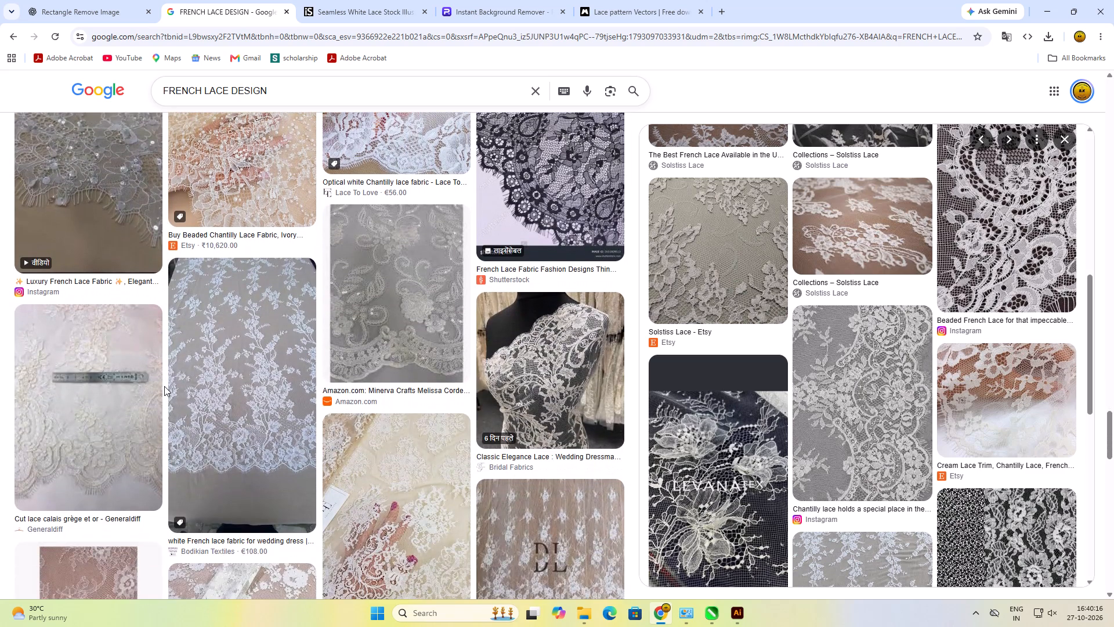
scroll(183, 447, "down", 3)
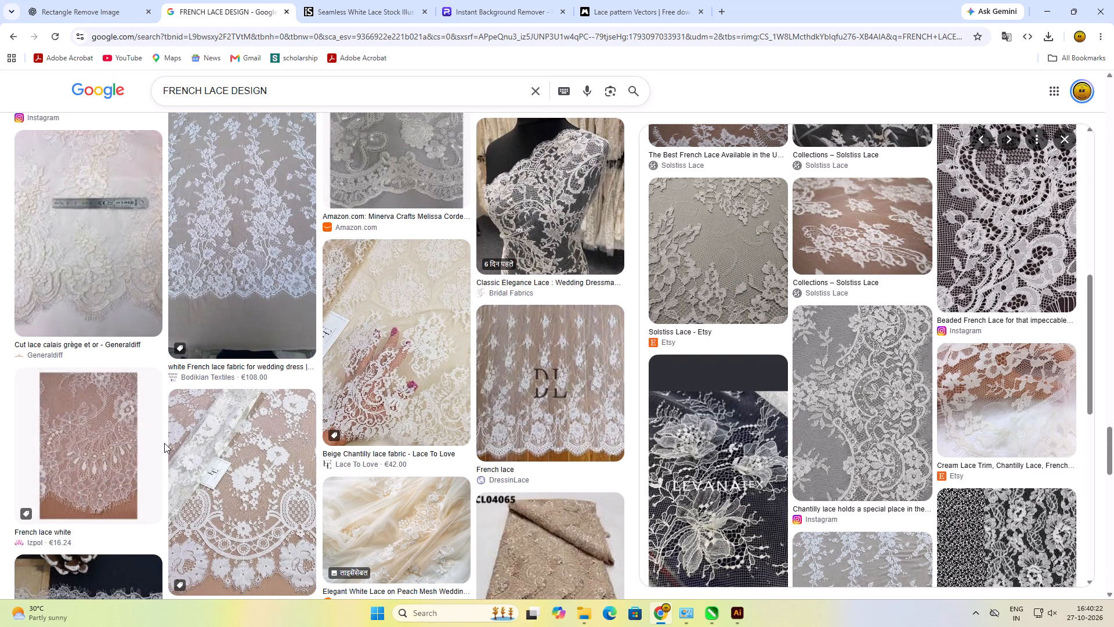
scroll(518, 461, "down", 5)
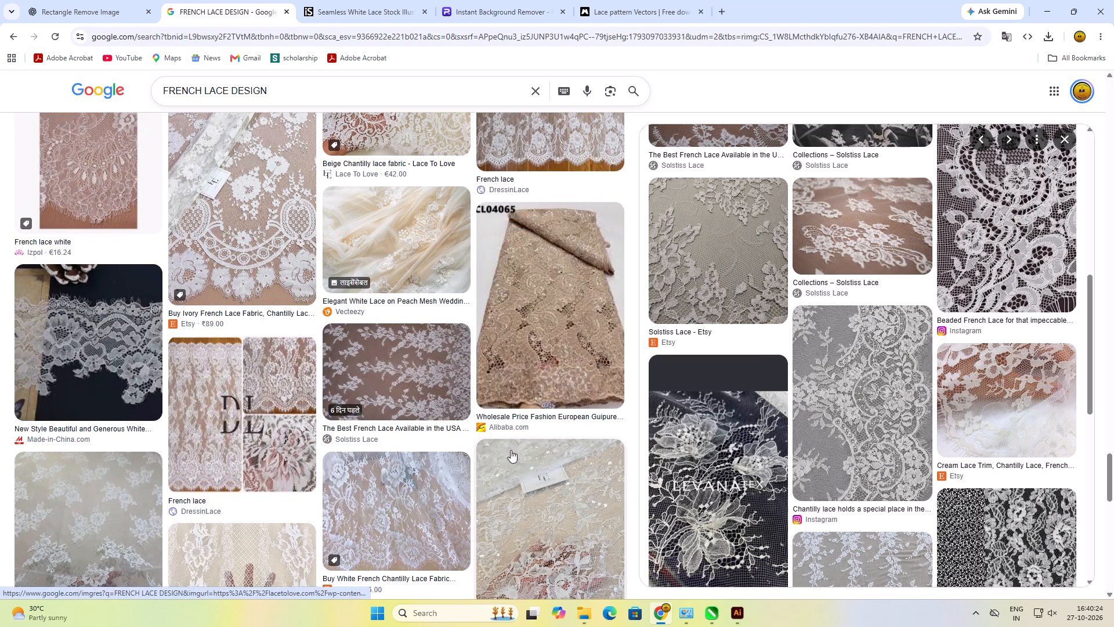
scroll(348, 428, "down", 5)
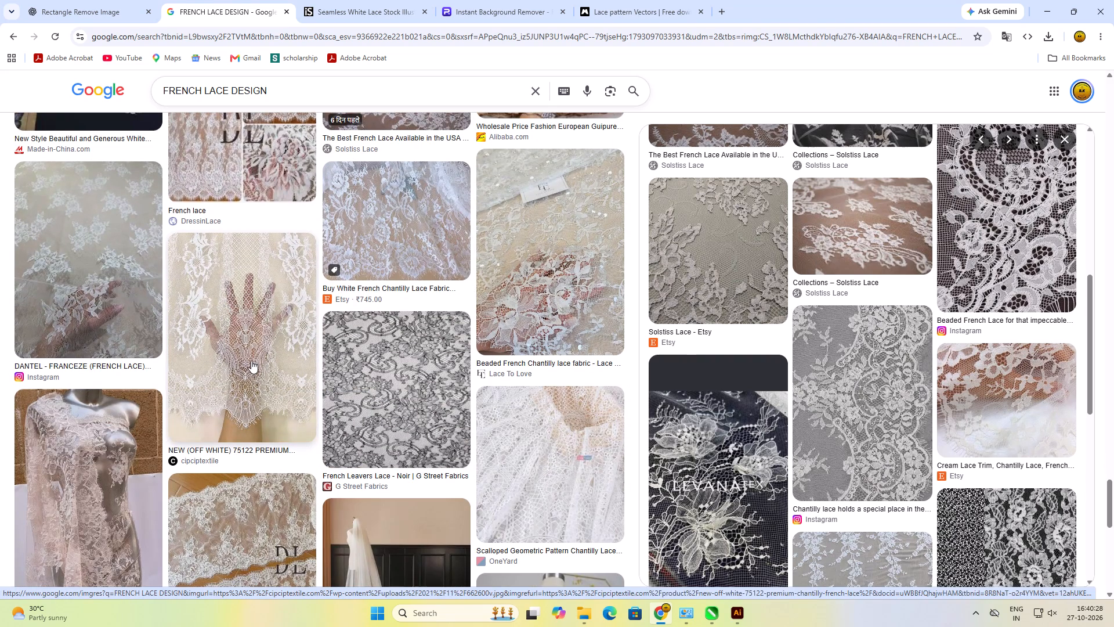
scroll(251, 361, "down", 7)
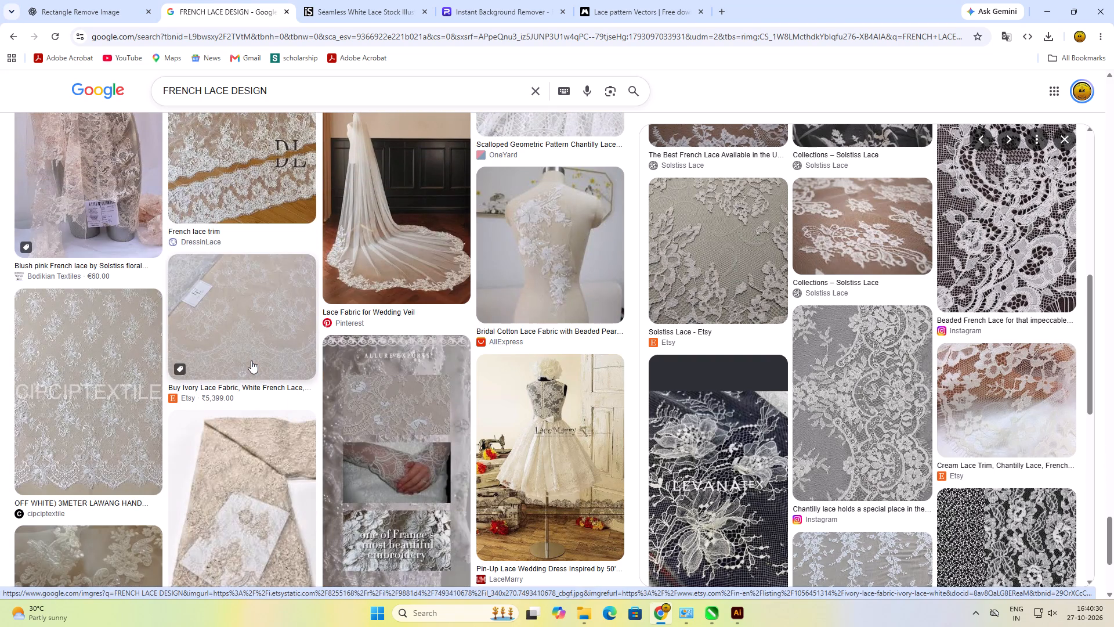
scroll(251, 361, "down", 7)
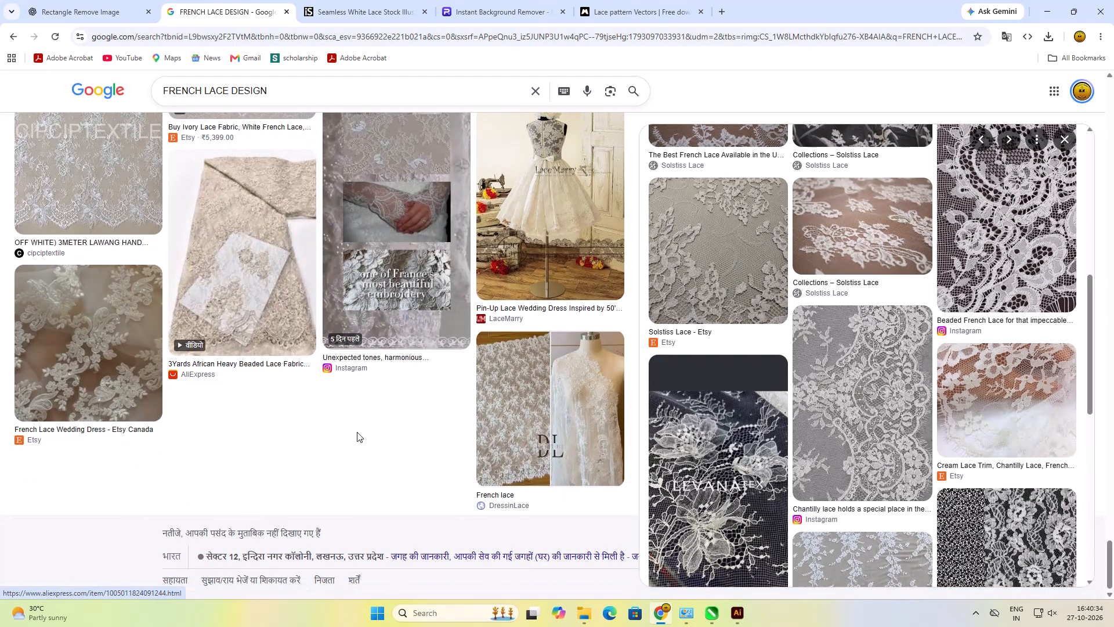
Return to Magnific's free Lace pattern vectors and recheck the designs at the end of the list.
left_click(389, 0)
left_click(705, 3)
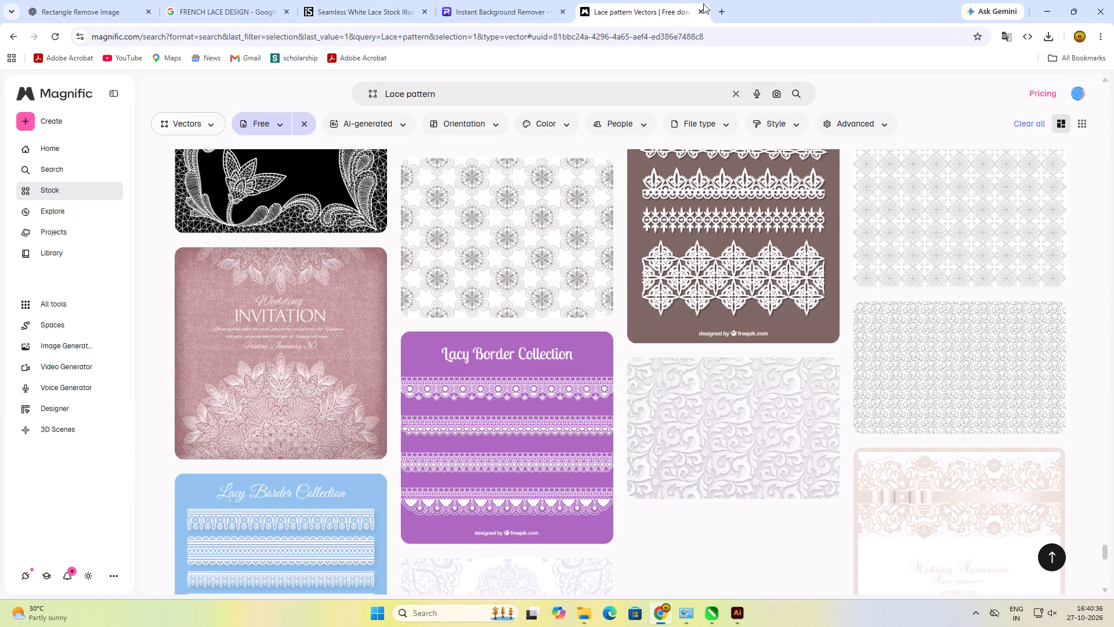
left_click(474, 3)
left_click(653, 11)
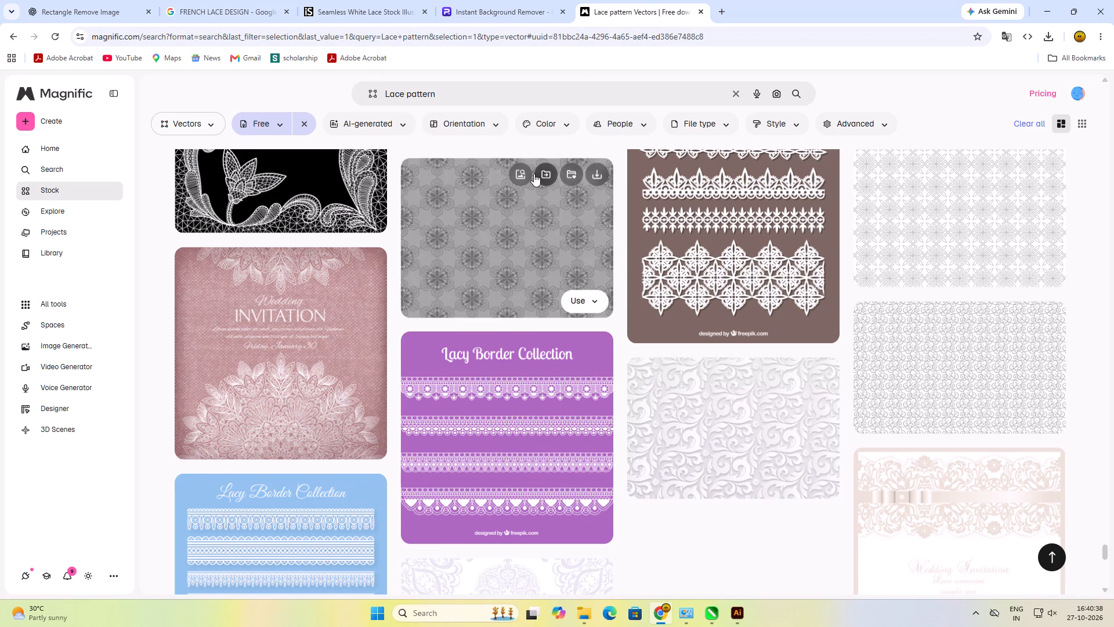
scroll(534, 176, "down", 6)
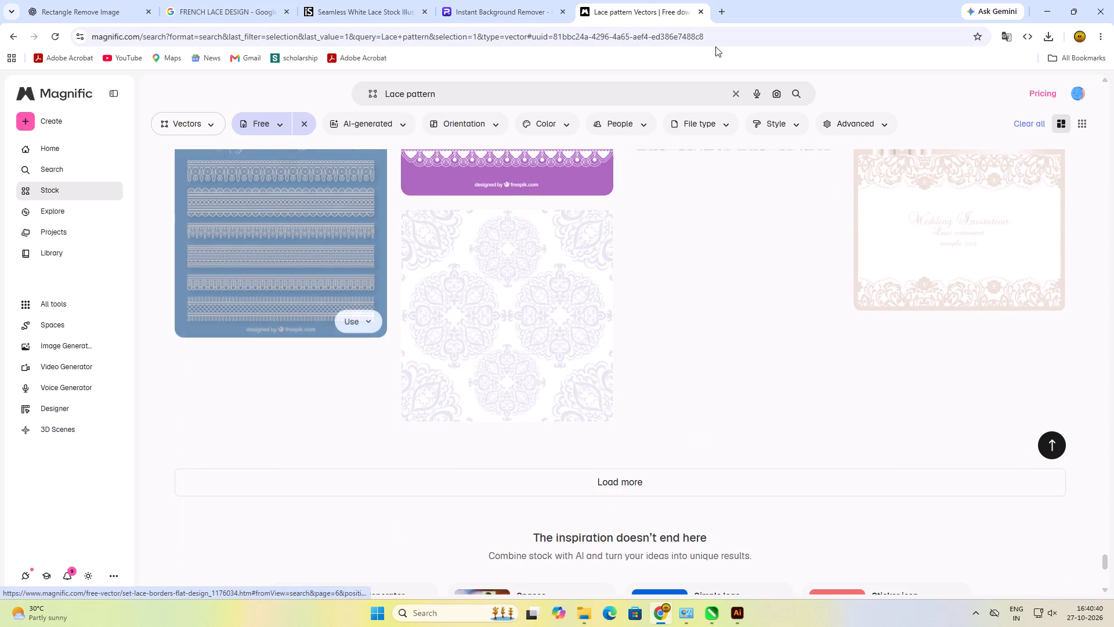
Search the web for VECTEEZY in a new browser tab and open the Vecteezy site.
left_click(725, 9)
left_click(719, 38)
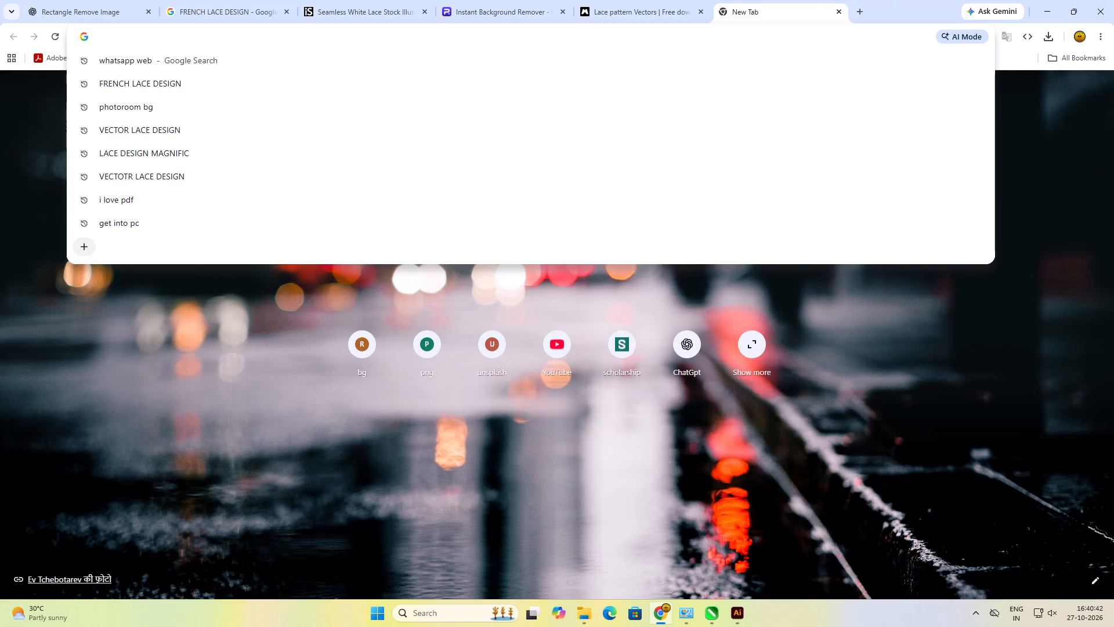
type("VECT")
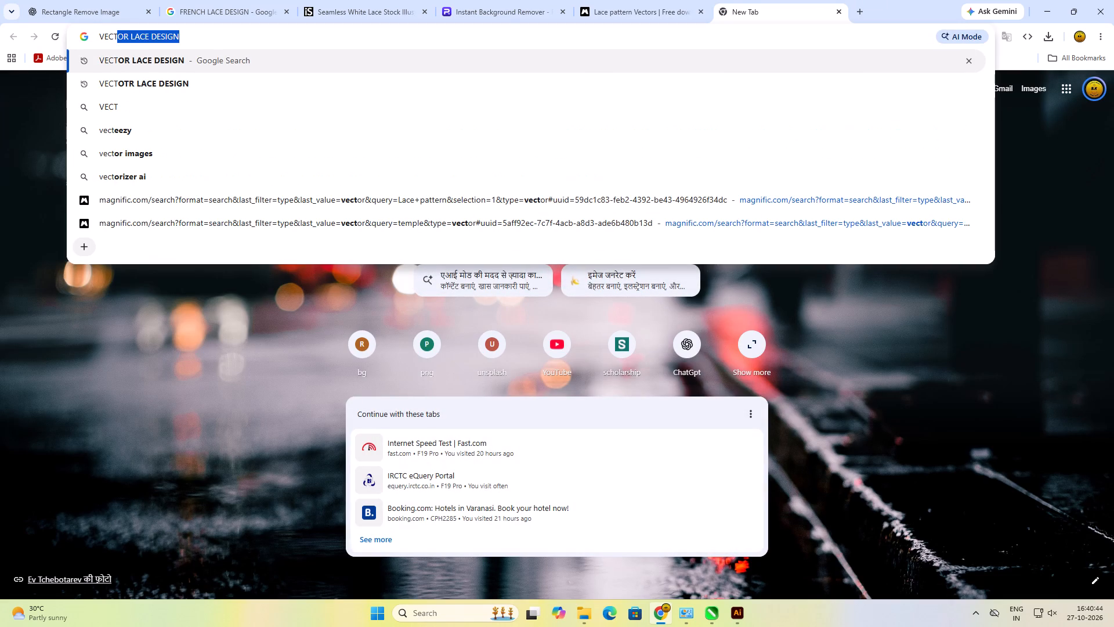
type("EEX")
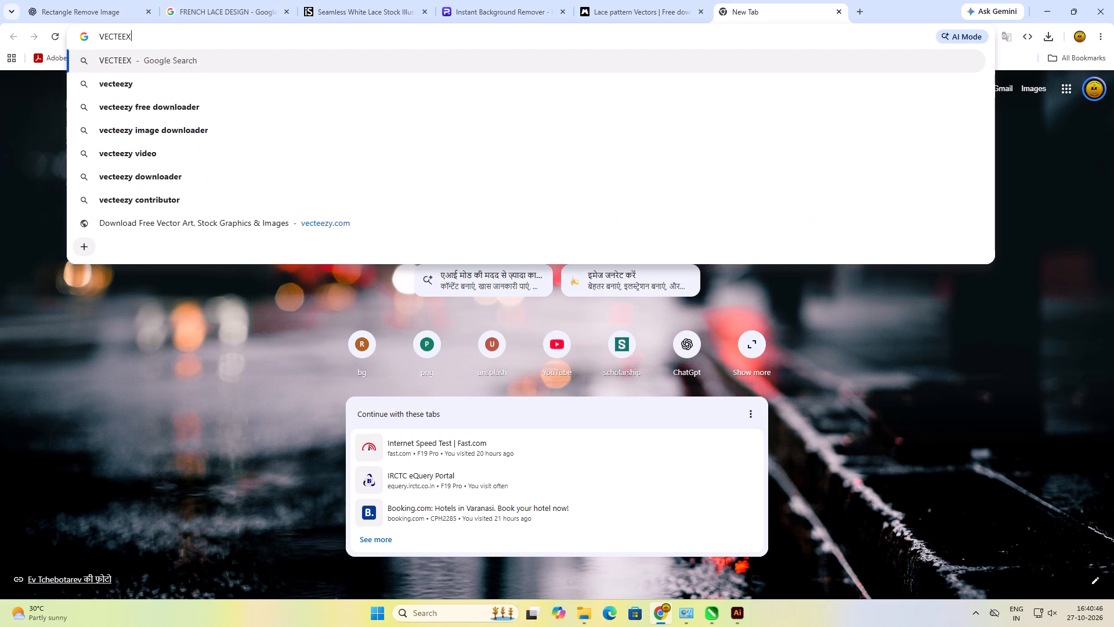
key("BackSpace")
type("ZY")
key("space")
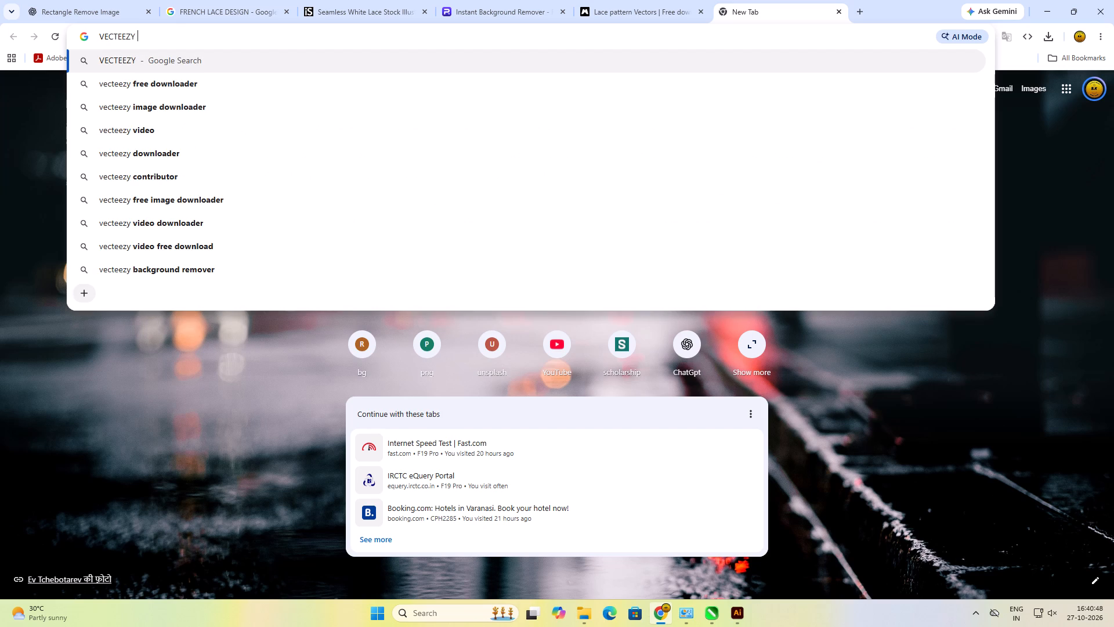
key("Return")
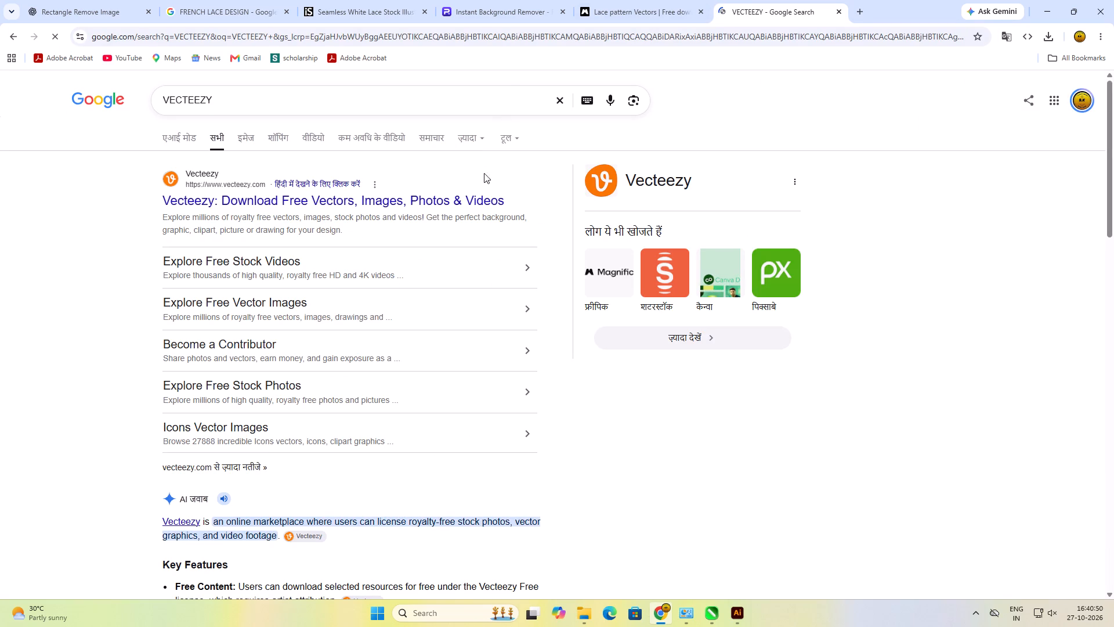
left_click(453, 199)
left_click(479, 267)
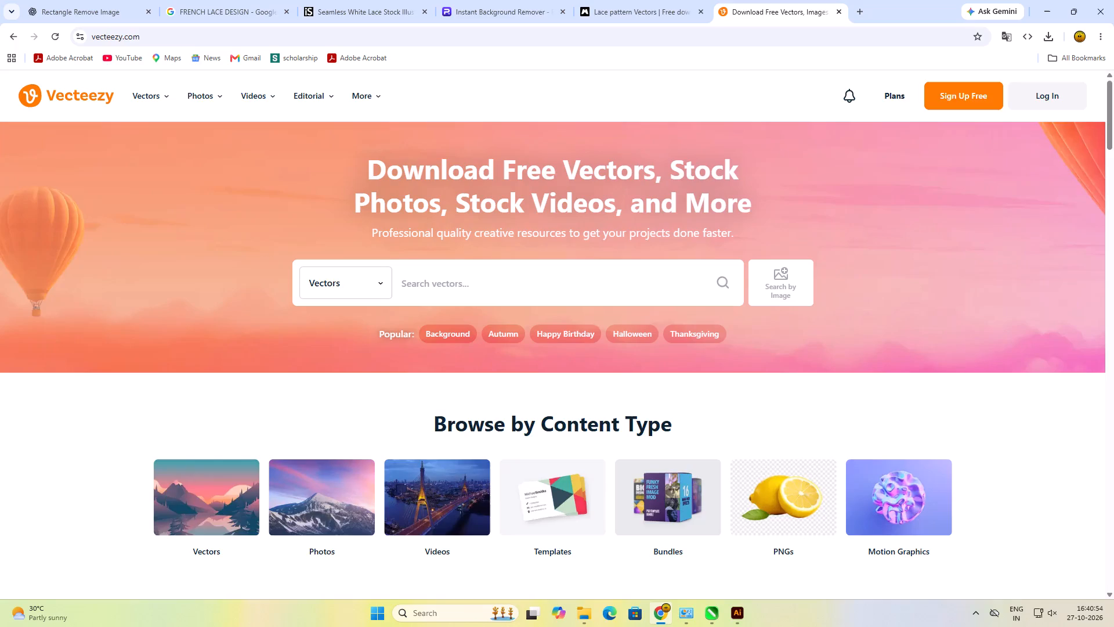
Search Vecteezy's vectors for LACE DESIGN.
left_click(490, 289)
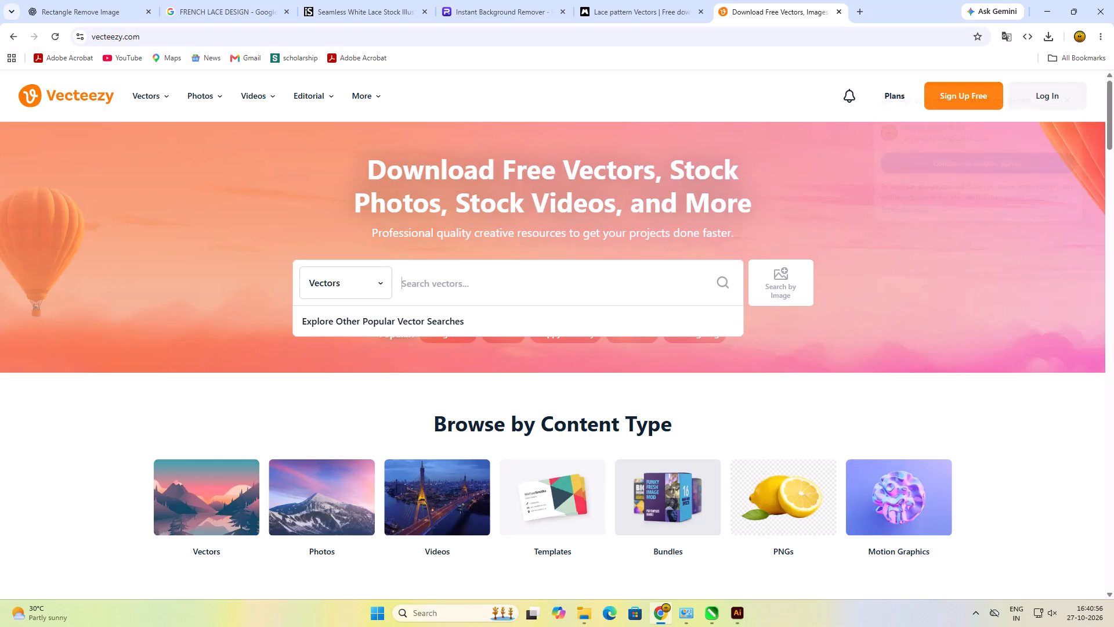
type("LACE DE")
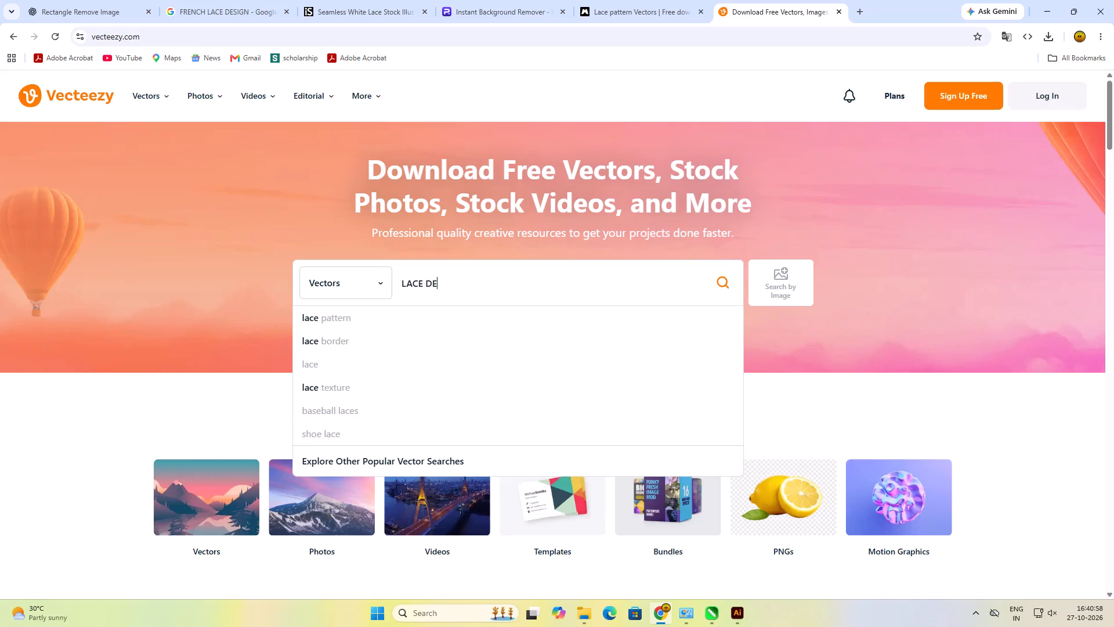
type("SIGN")
key("space")
key("Return")
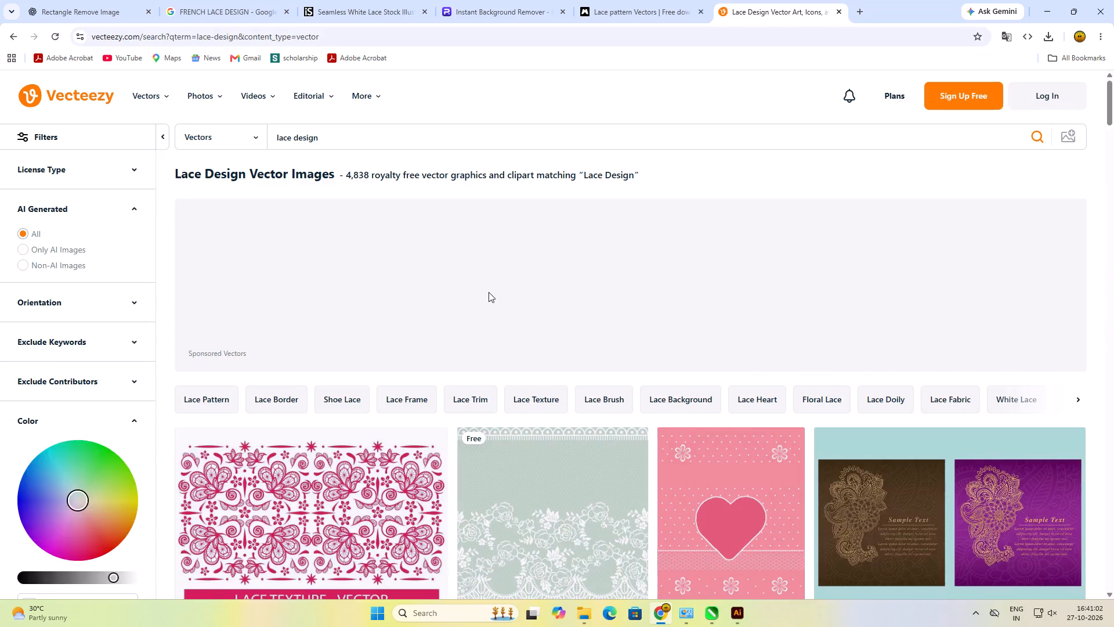
Examine the Vecteezy lace design vector results for a lace suitable for the cards.
scroll(489, 292, "down", 10)
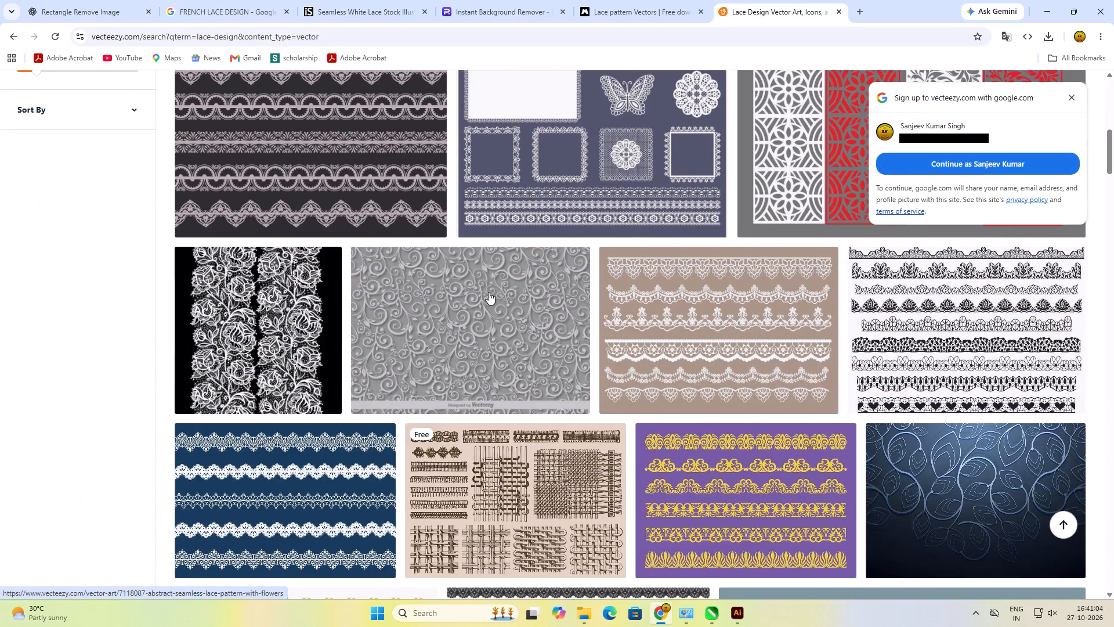
scroll(489, 292, "down", 10)
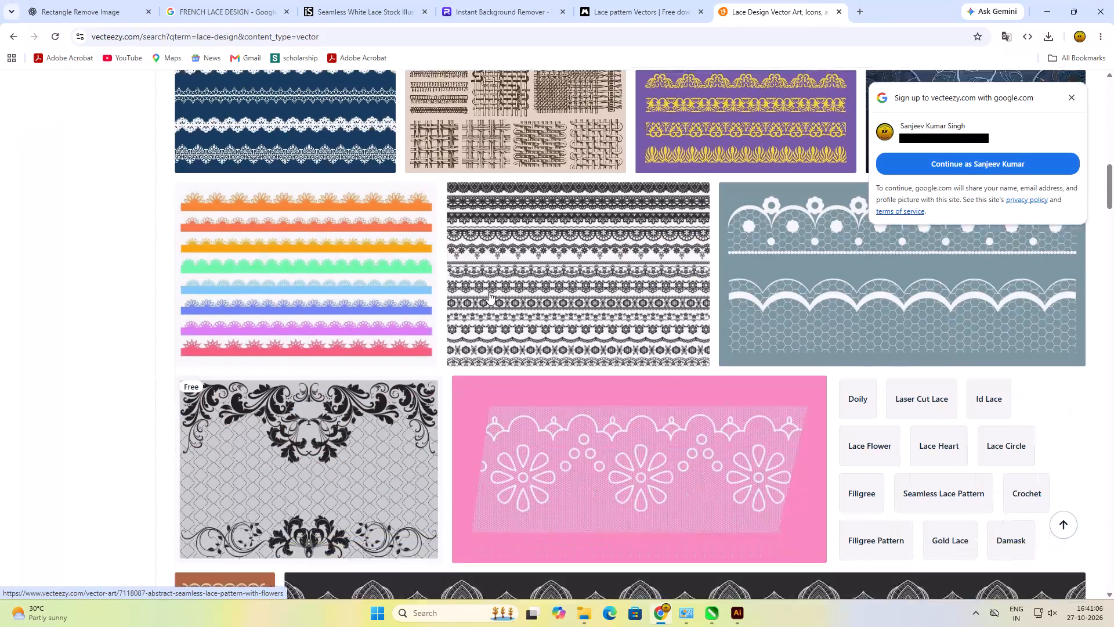
scroll(489, 292, "down", 7)
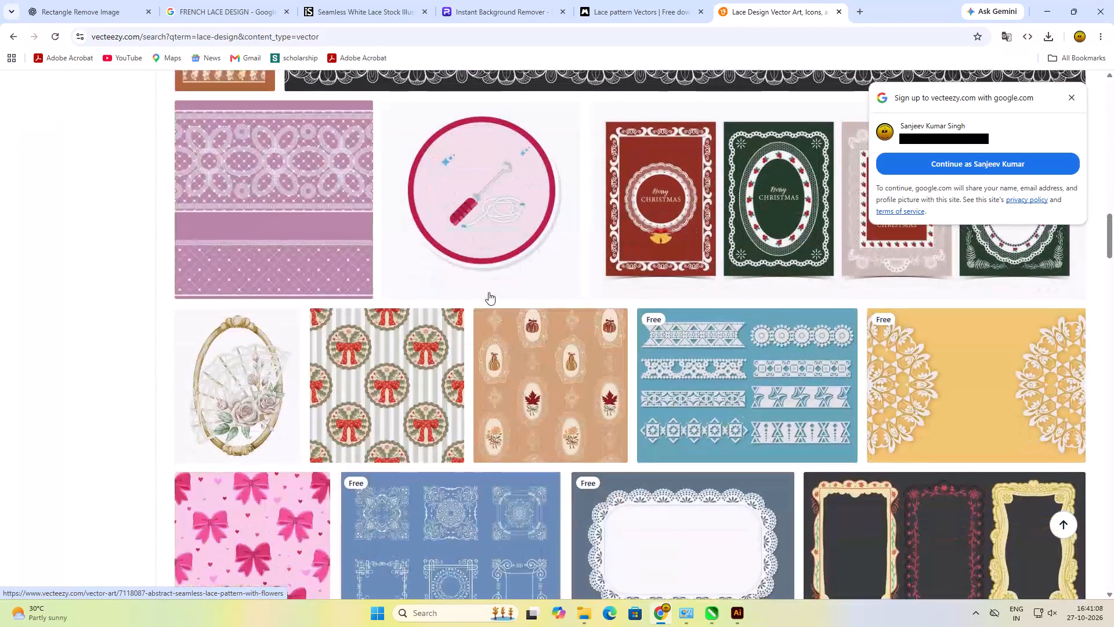
scroll(489, 292, "down", 16)
scroll(489, 292, "up", 6)
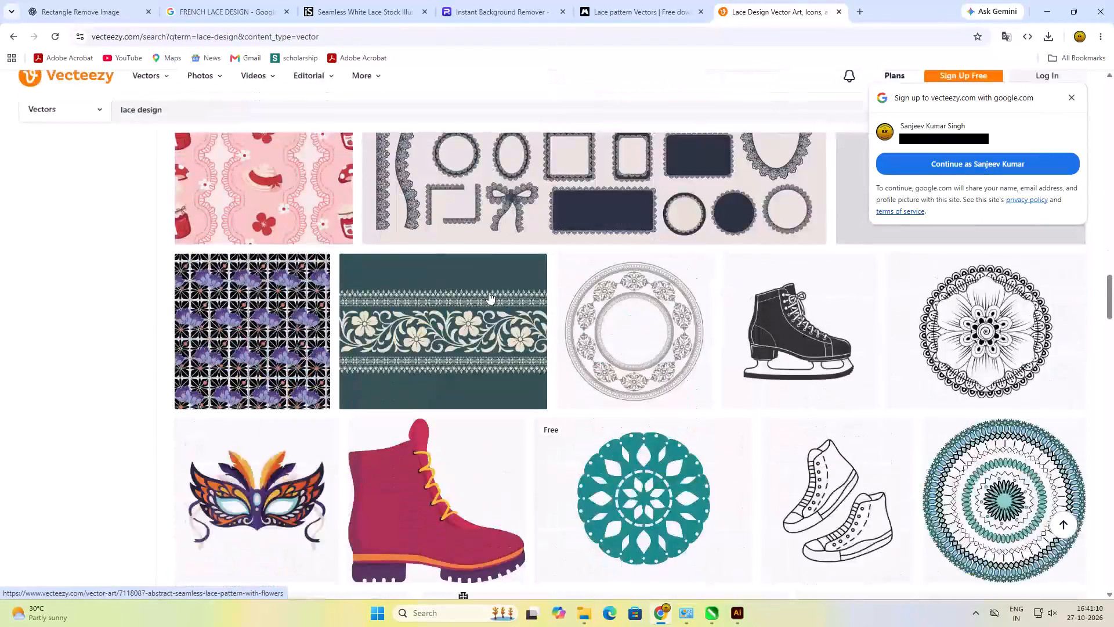
scroll(489, 292, "up", 2)
scroll(489, 292, "down", 15)
scroll(489, 292, "down", 6)
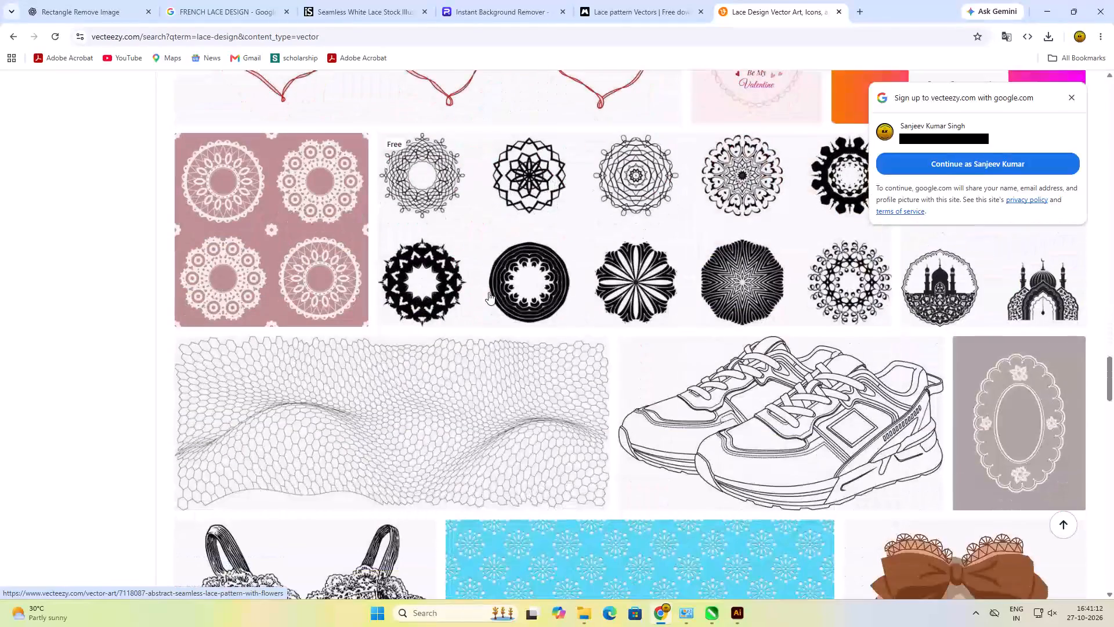
scroll(489, 292, "down", 6)
scroll(489, 292, "up", 2)
scroll(489, 292, "down", 7)
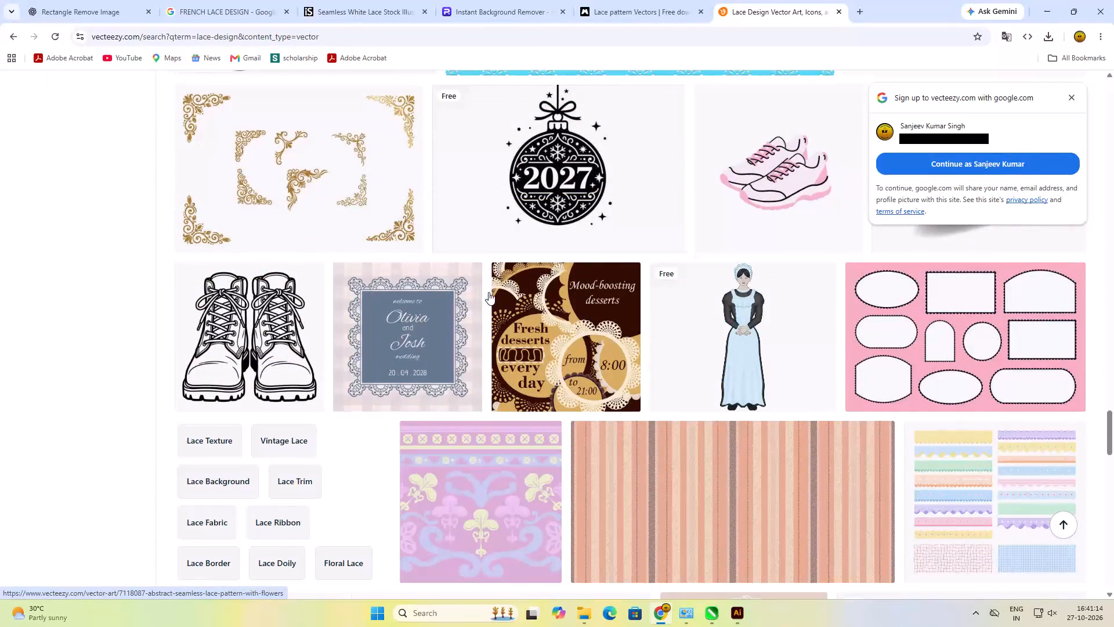
scroll(489, 292, "down", 9)
scroll(489, 292, "up", 4)
scroll(489, 292, "down", 1)
scroll(489, 292, "up", 3)
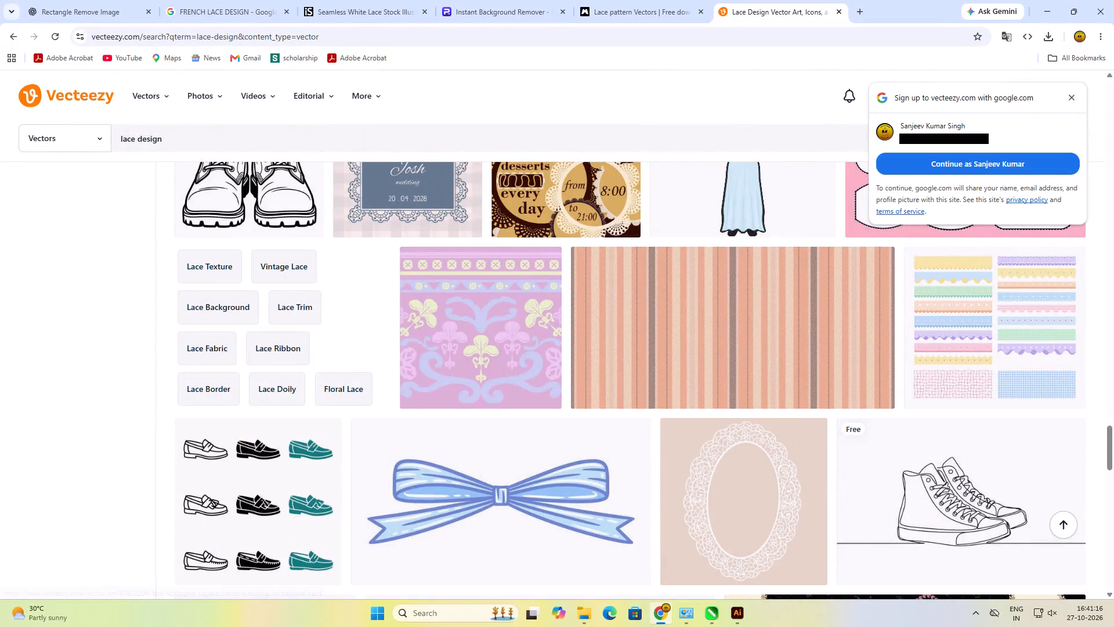
Refine the Vecteezy vector search to NET lace design.
left_click(122, 140)
key("Left")
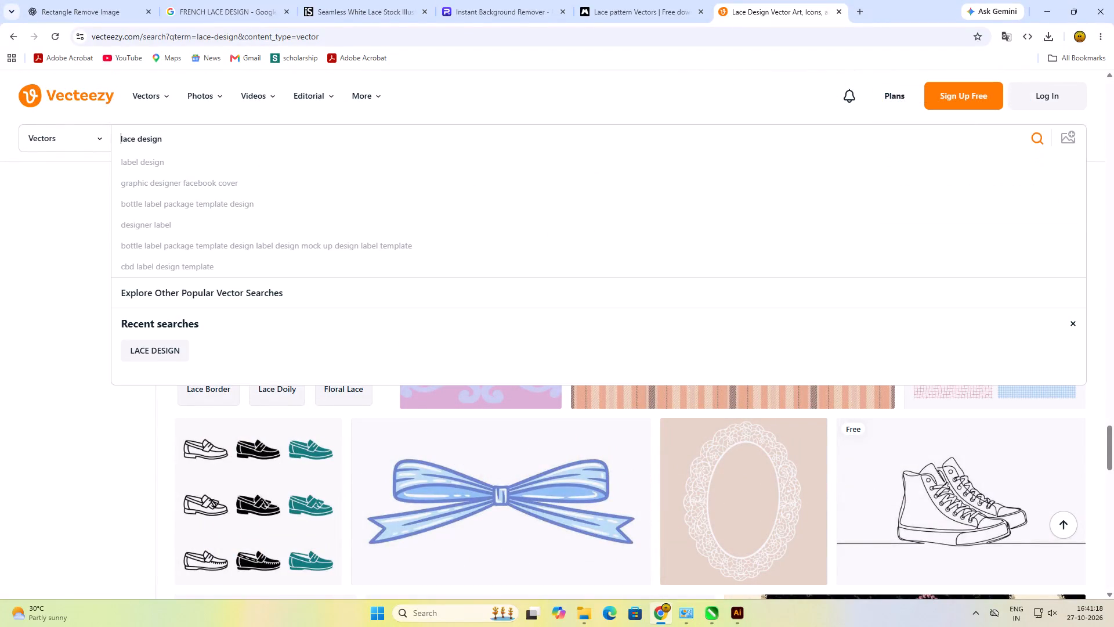
key("space")
type("NET")
key("space")
key("Return")
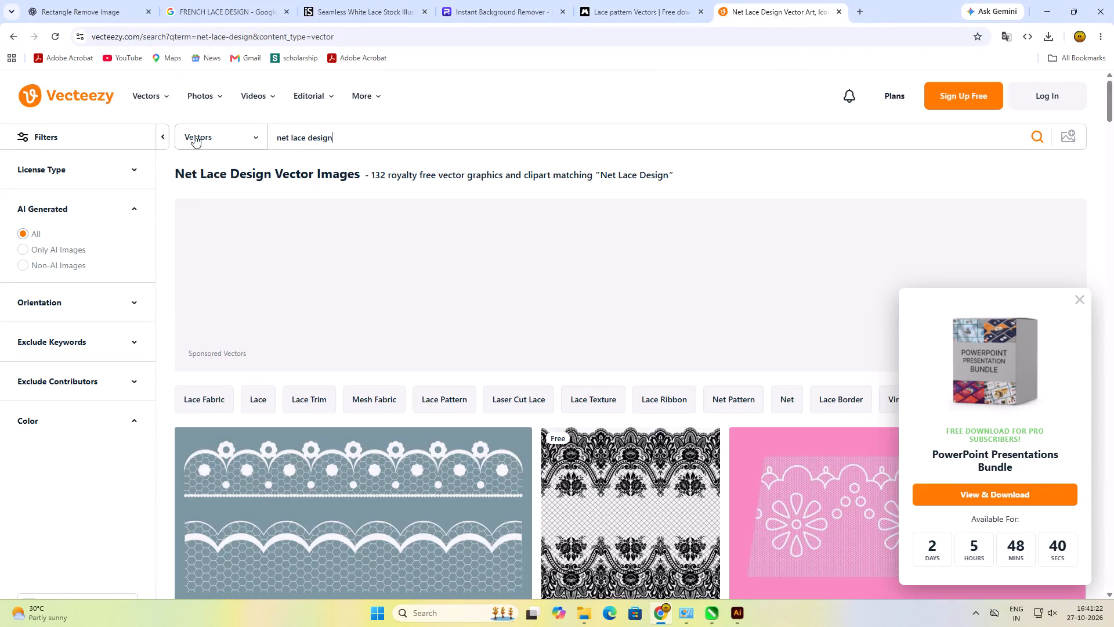
Examine the first net lace design results, dismissing the sign-up, Join Pro and PowerPoint bundle offers.
scroll(580, 314, "down", 4)
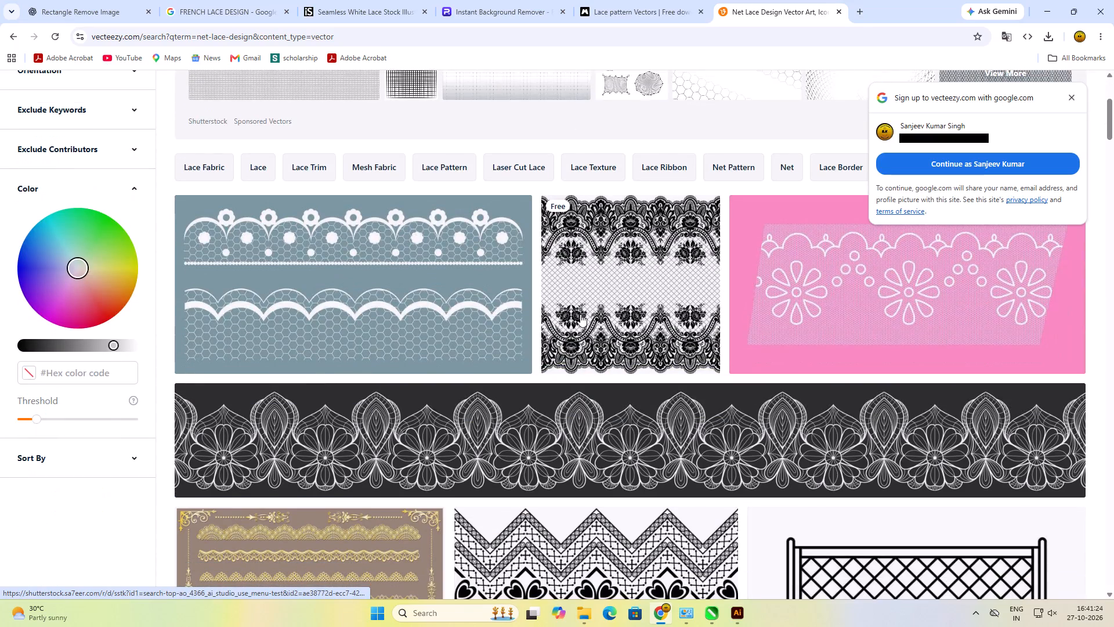
scroll(580, 314, "down", 6)
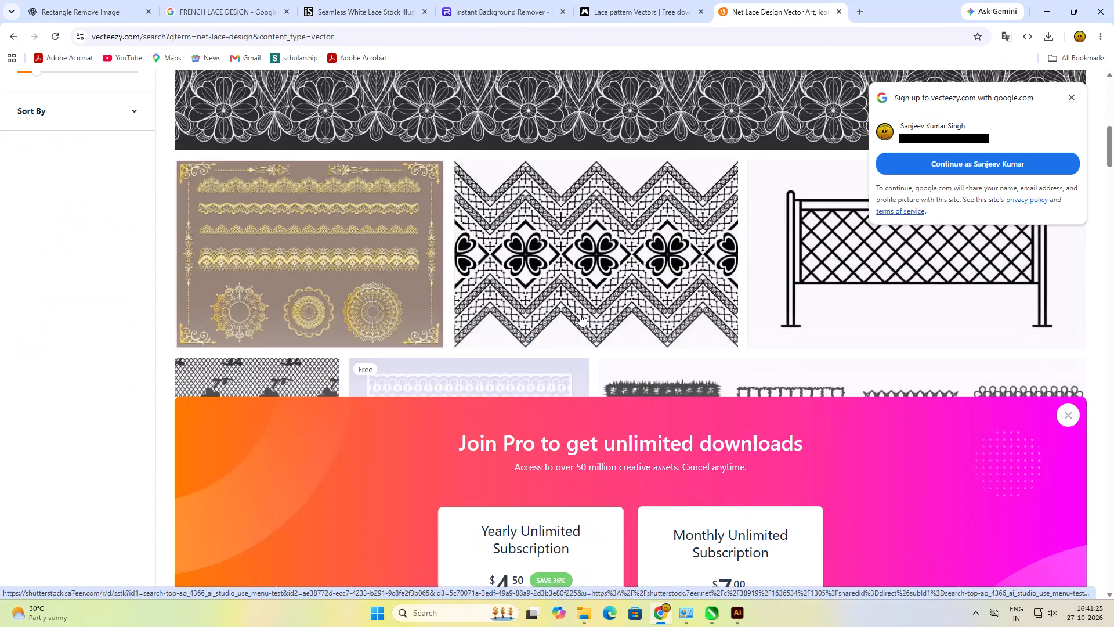
scroll(580, 314, "down", 13)
scroll(580, 314, "up", 2)
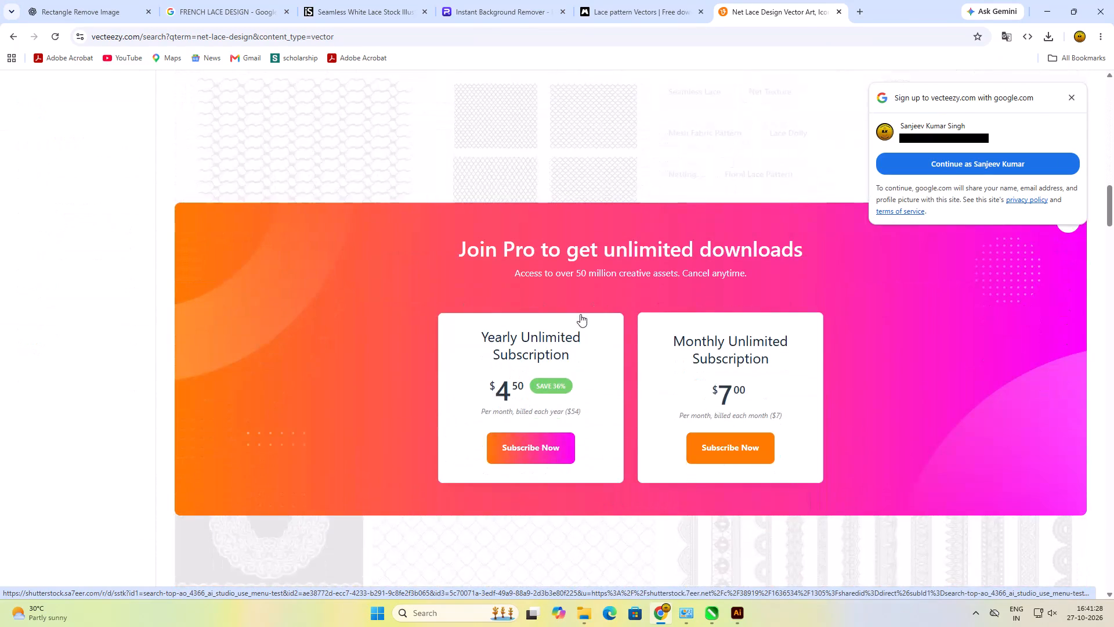
scroll(580, 314, "up", 3)
left_click(1076, 95)
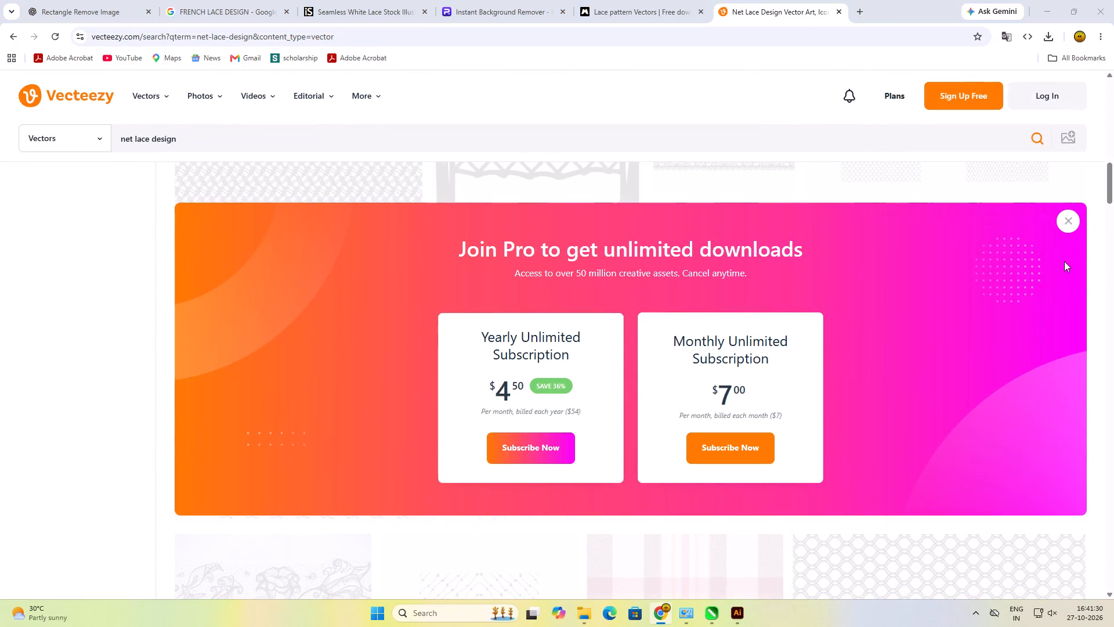
left_click(1066, 223)
scroll(529, 292, "up", 2)
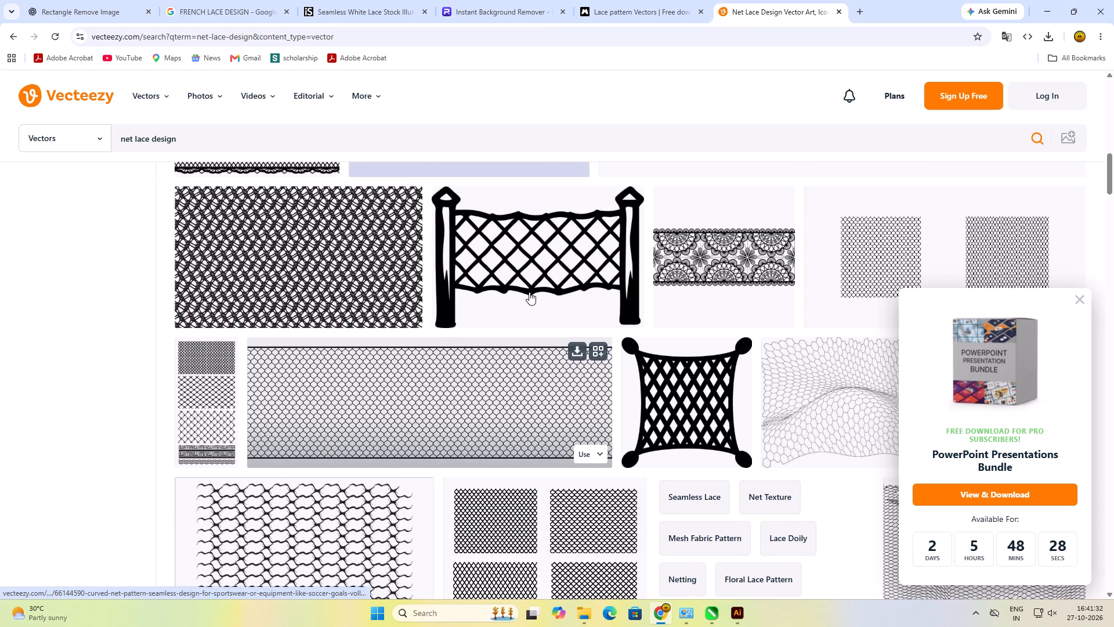
scroll(529, 292, "up", 1)
left_click(1084, 298)
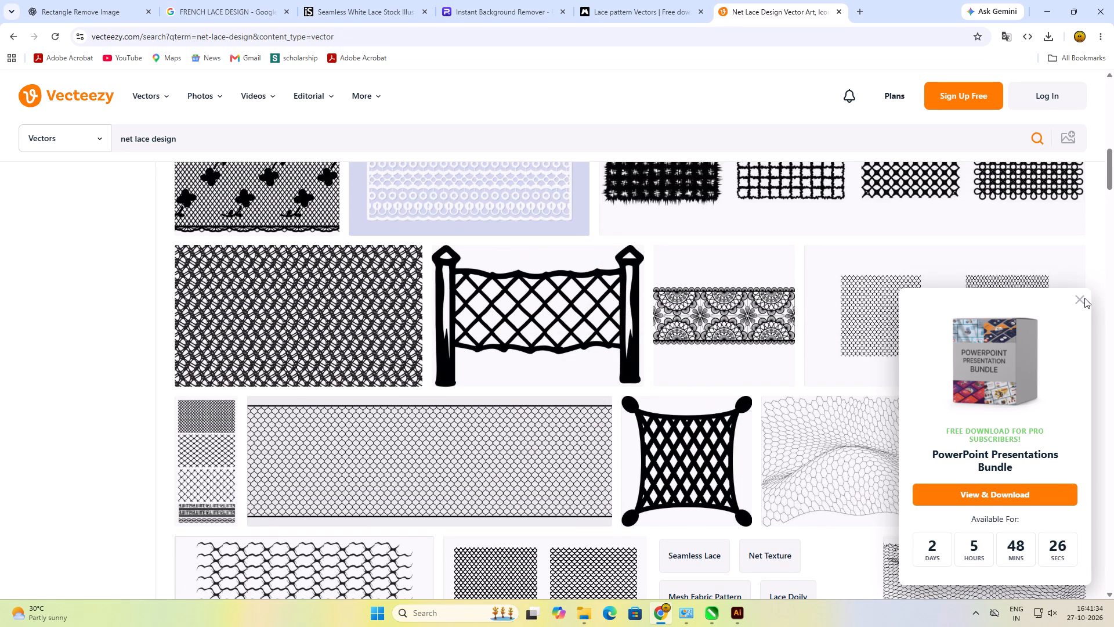
left_click(1082, 300)
scroll(715, 305, "up", 5)
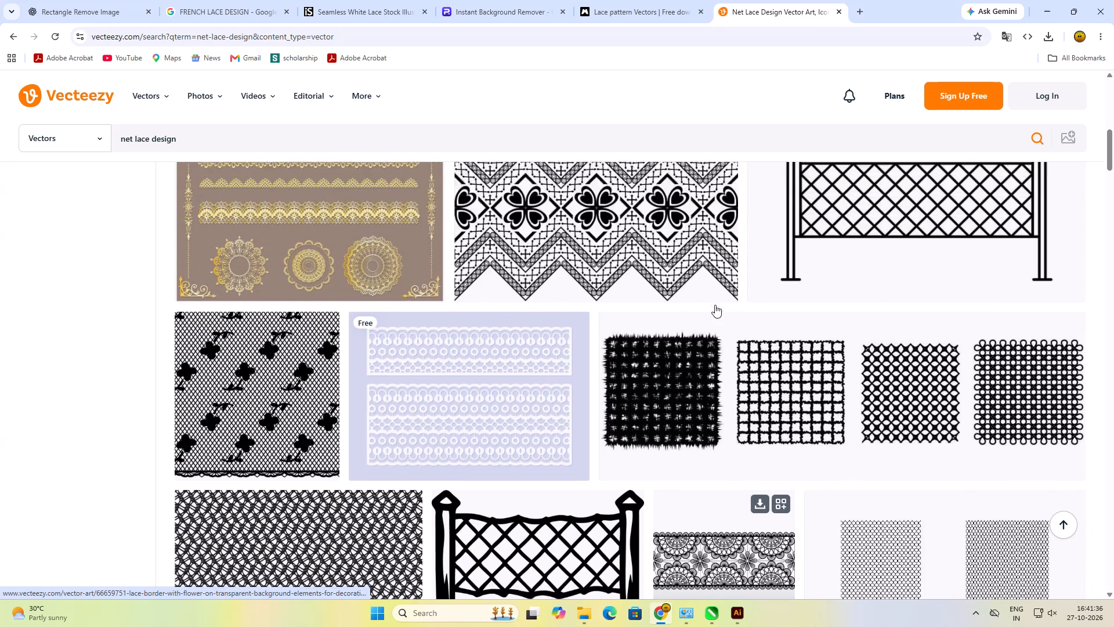
Examine the remaining net lace design vectors down to the end of the first results page.
scroll(715, 305, "down", 20)
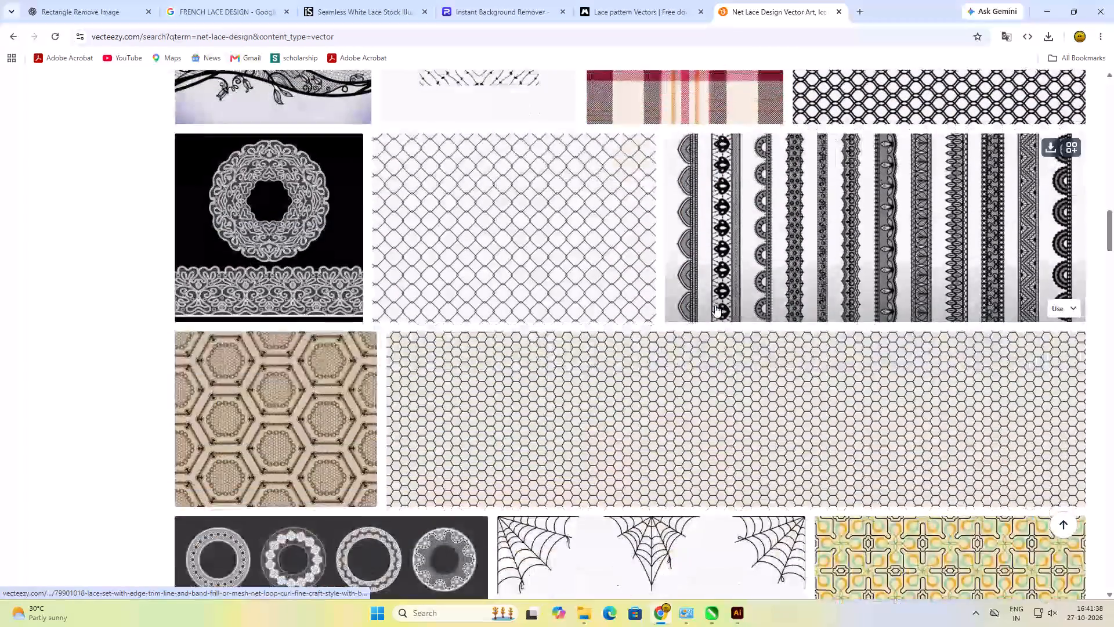
scroll(715, 305, "down", 11)
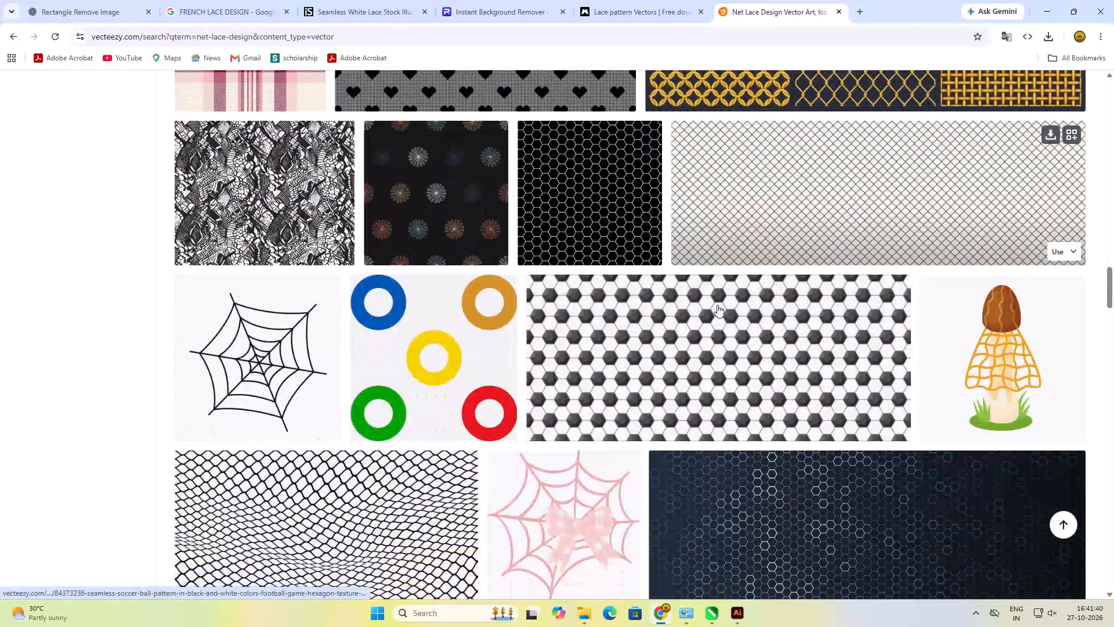
scroll(328, 219, "down", 5)
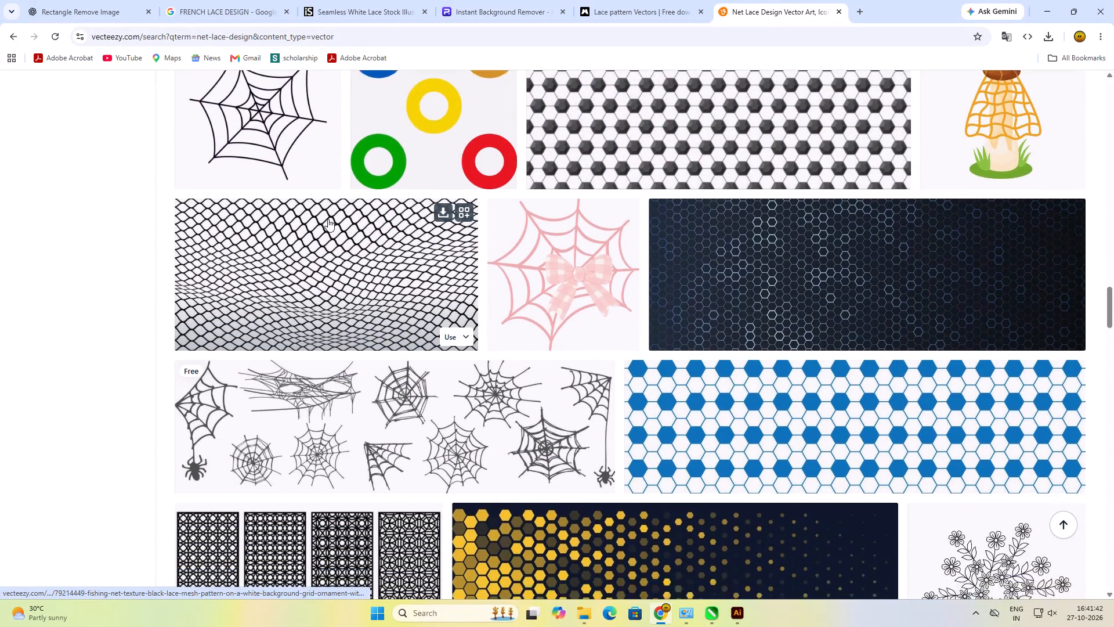
scroll(328, 219, "down", 6)
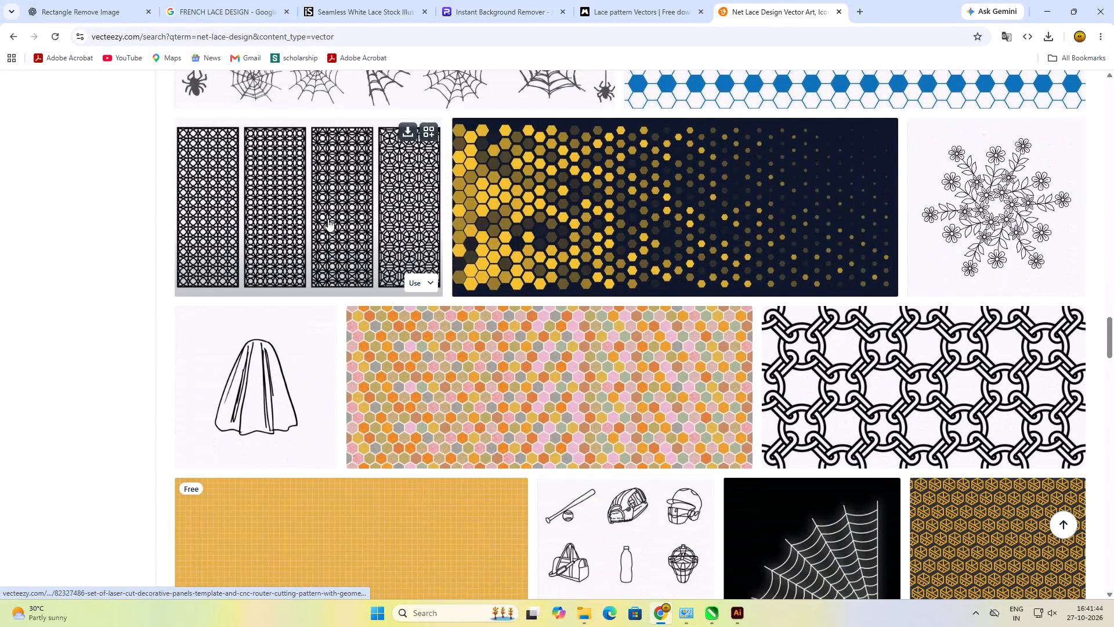
scroll(328, 219, "down", 18)
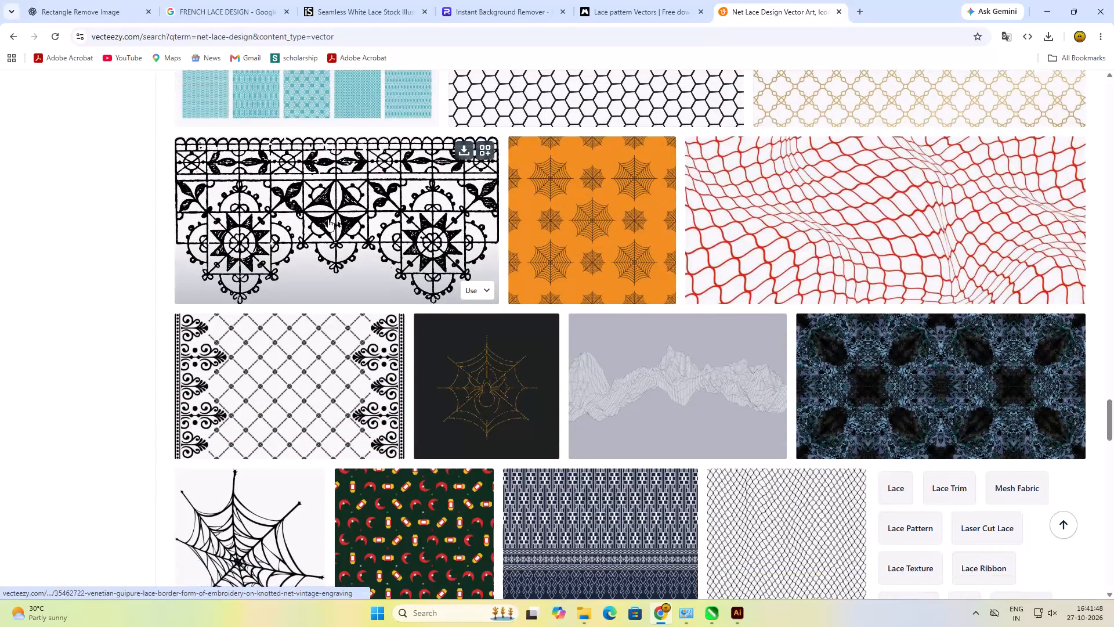
scroll(328, 219, "down", 4)
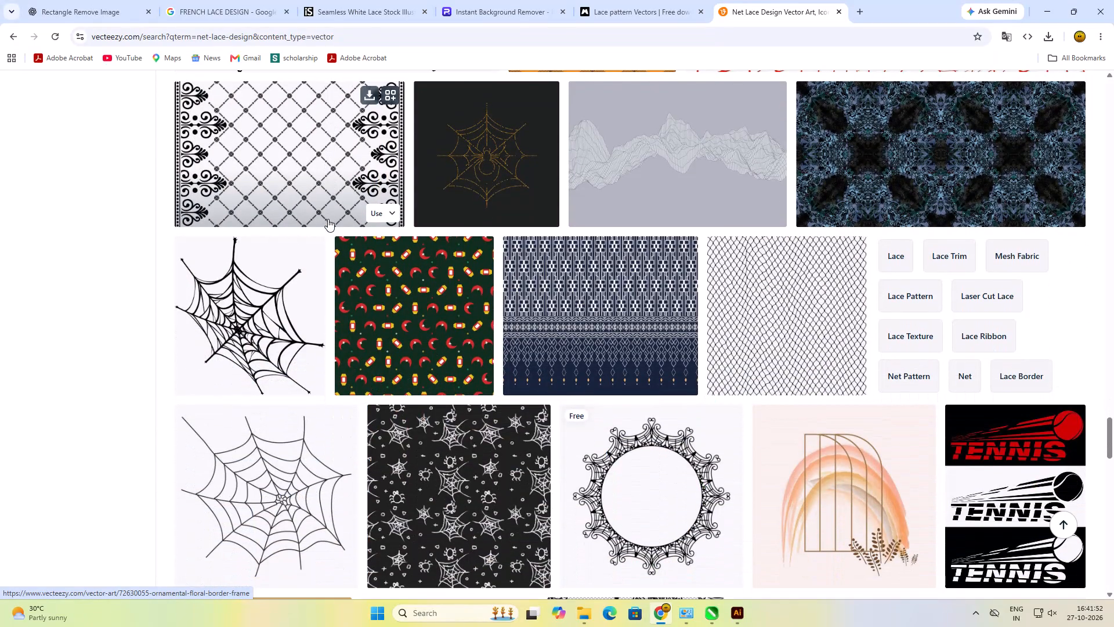
scroll(328, 219, "down", 10)
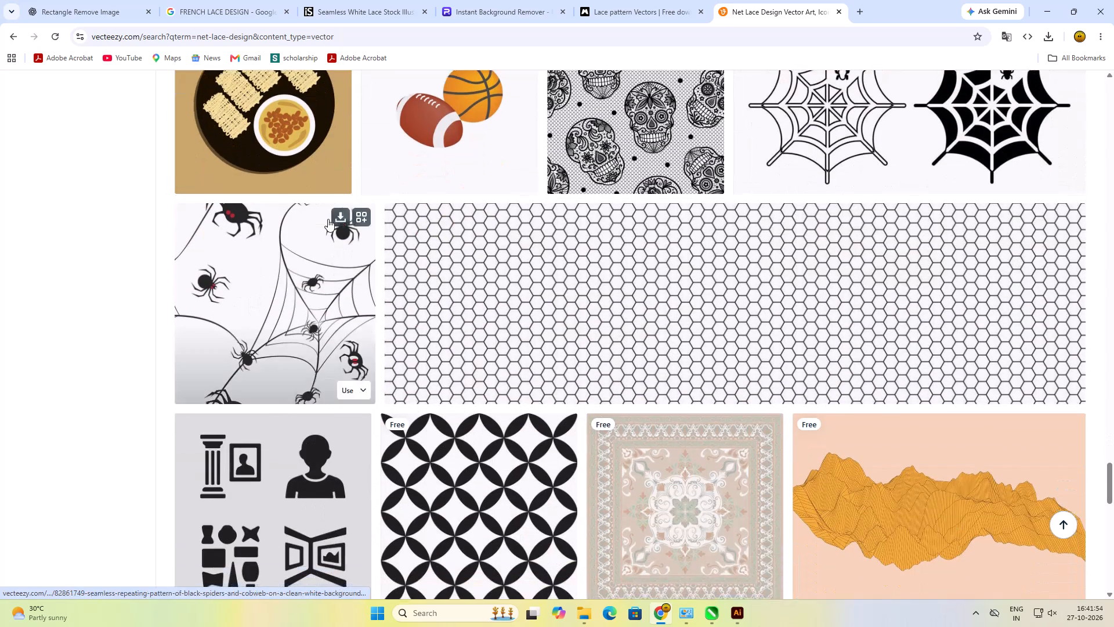
scroll(328, 219, "down", 13)
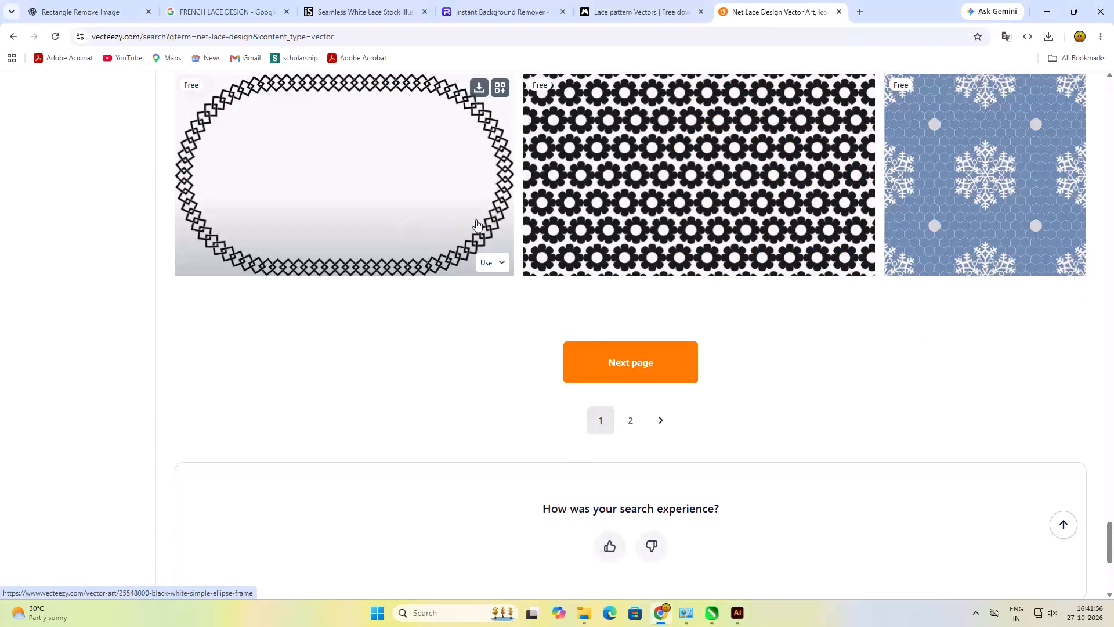
Open page 2 of the net lace design results and close the blank pop-up window.
left_click(625, 415)
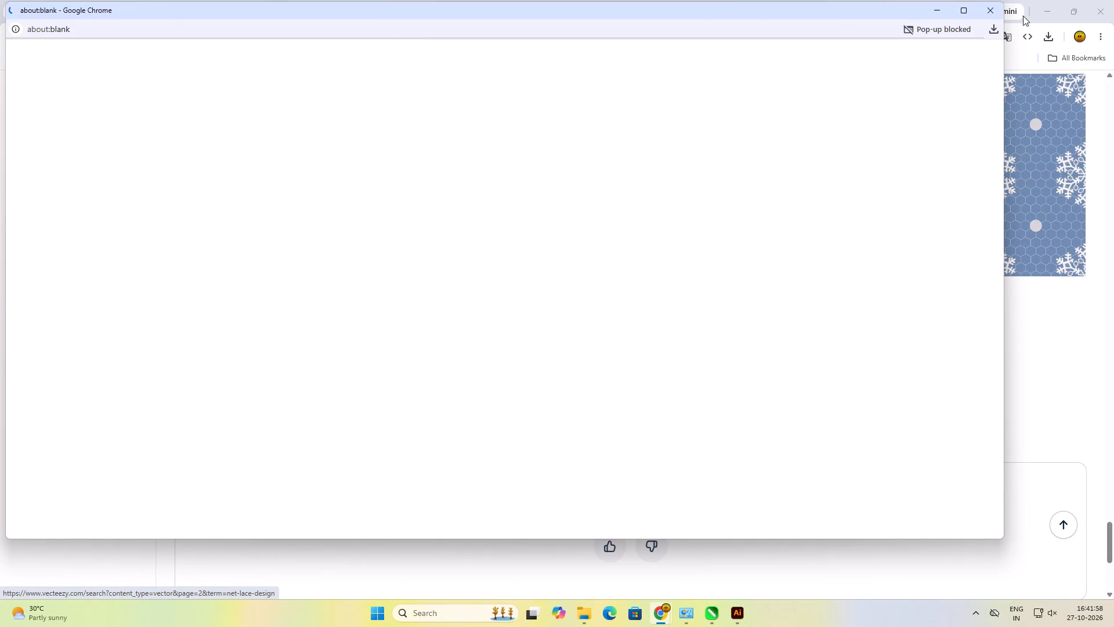
left_click(989, 6)
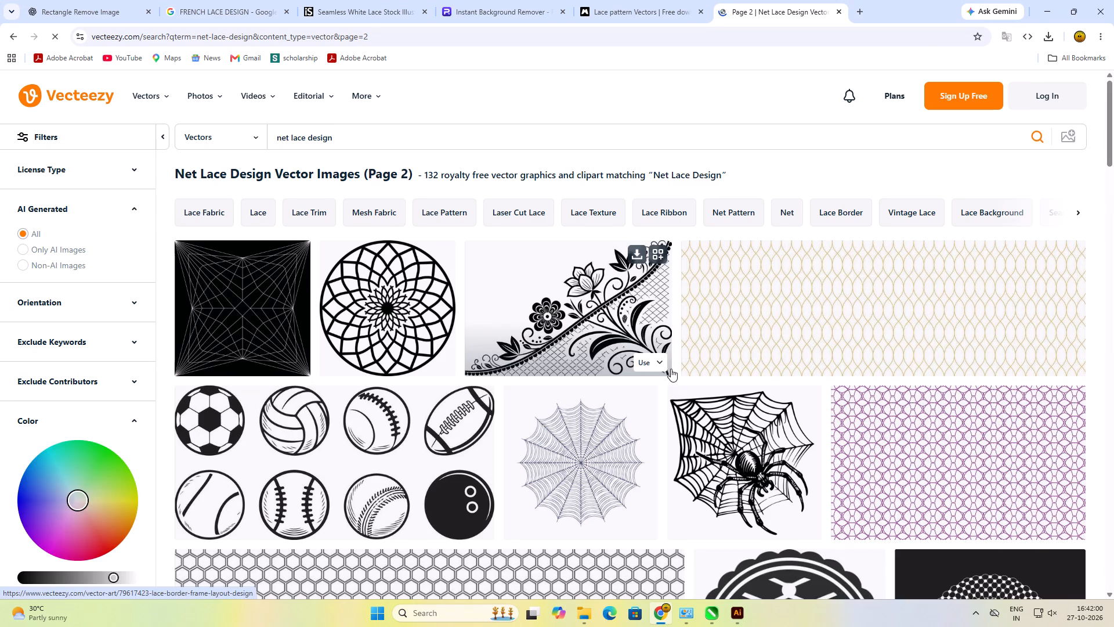
Examine the net lace design vectors on page 2, including the Shutterstock suggestions, down to the end of the page.
scroll(671, 369, "down", 15)
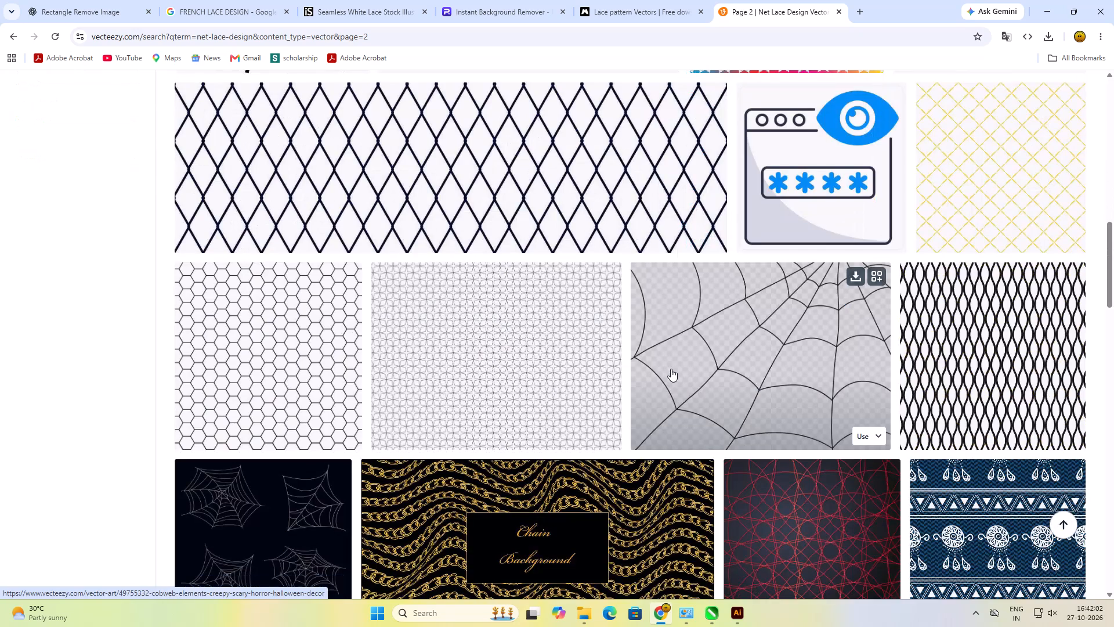
scroll(671, 369, "down", 12)
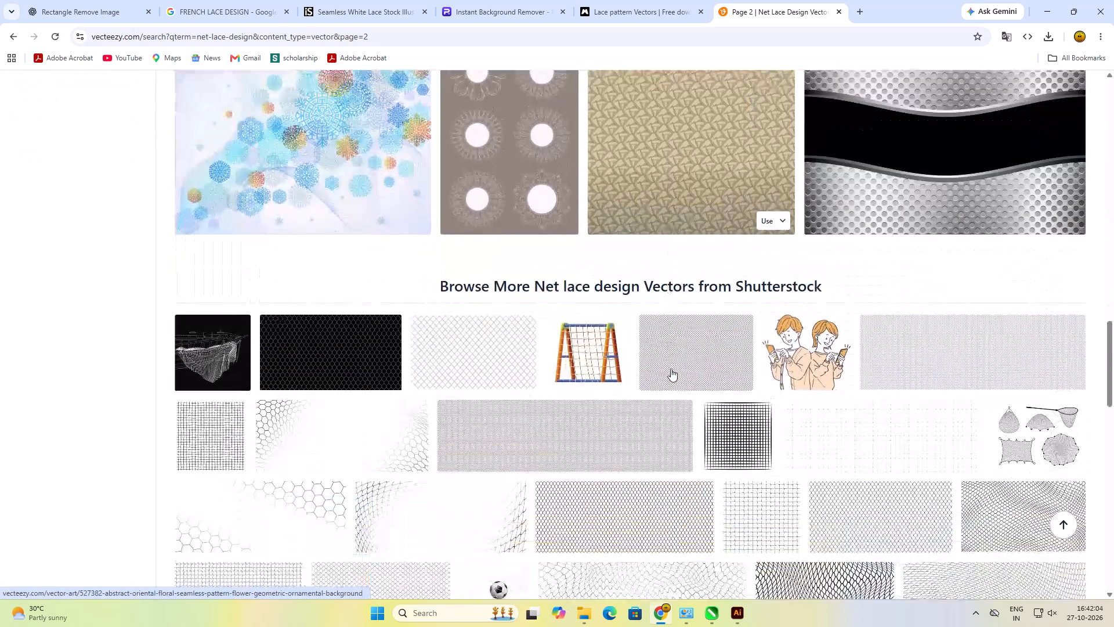
scroll(671, 369, "down", 8)
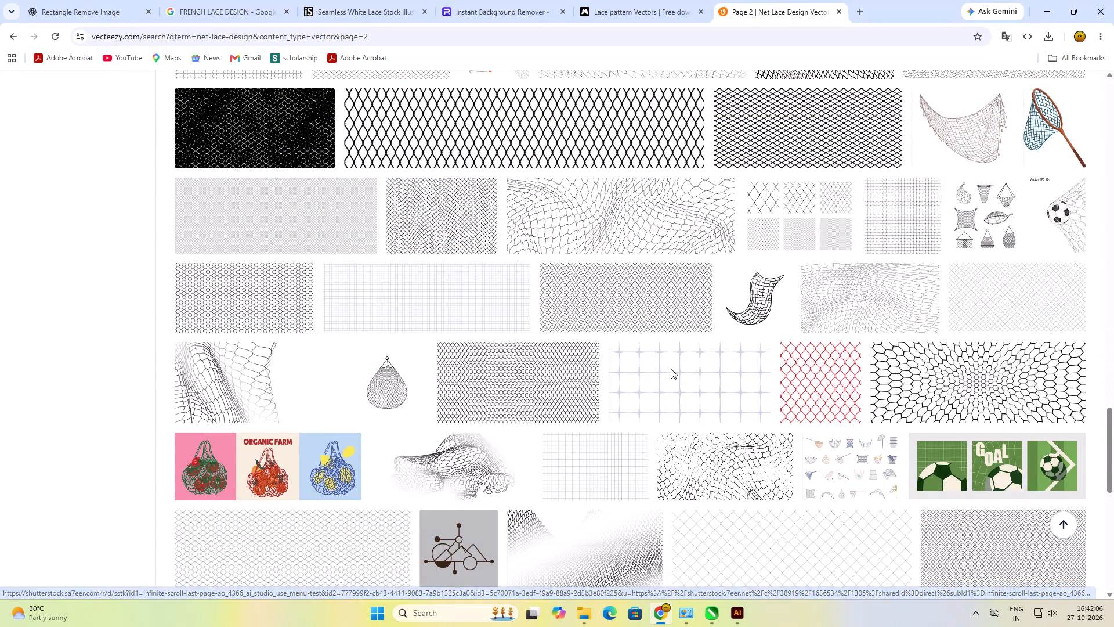
scroll(671, 369, "down", 14)
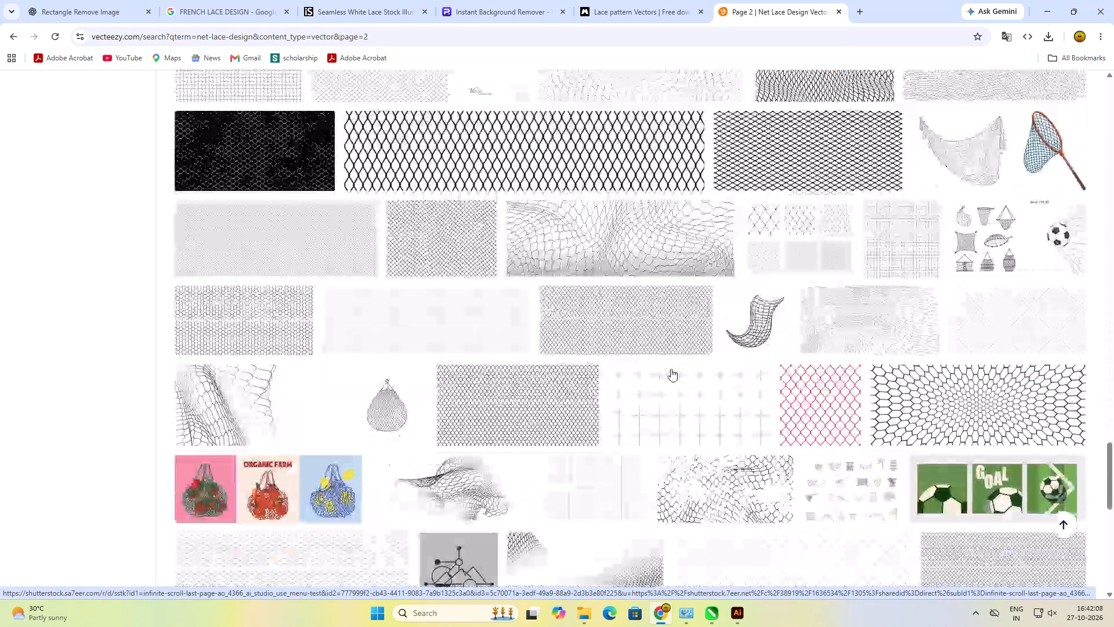
scroll(671, 369, "down", 12)
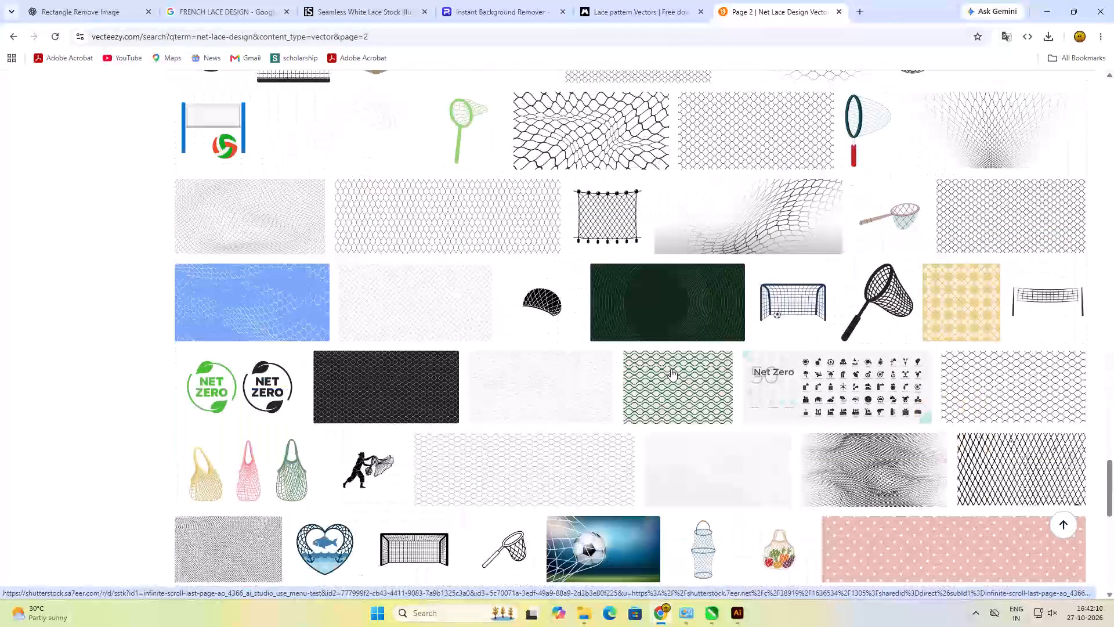
scroll(671, 369, "down", 18)
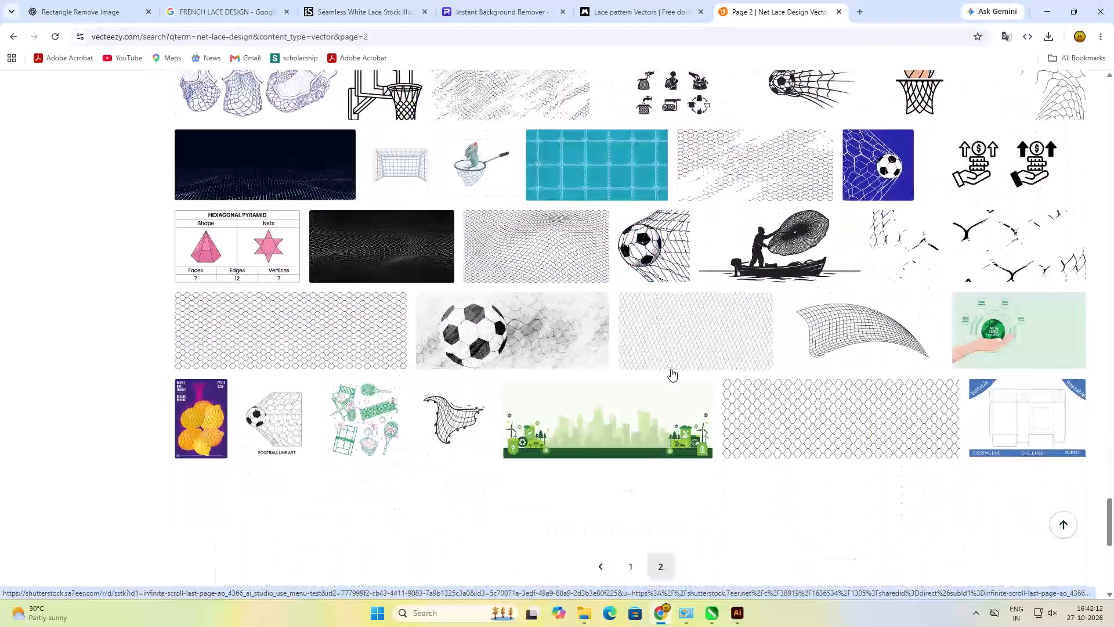
scroll(671, 369, "down", 6)
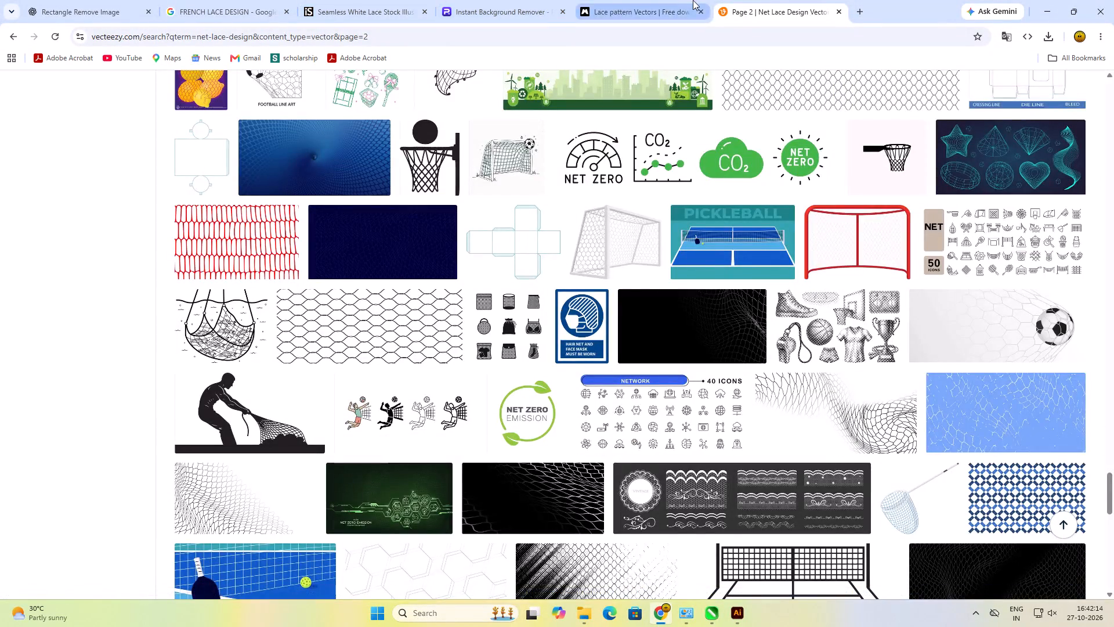
Return to the first net lace design results page and open the free black seamless lace pattern with flowers.
left_click(693, 0)
left_click(799, 0)
left_click(13, 42)
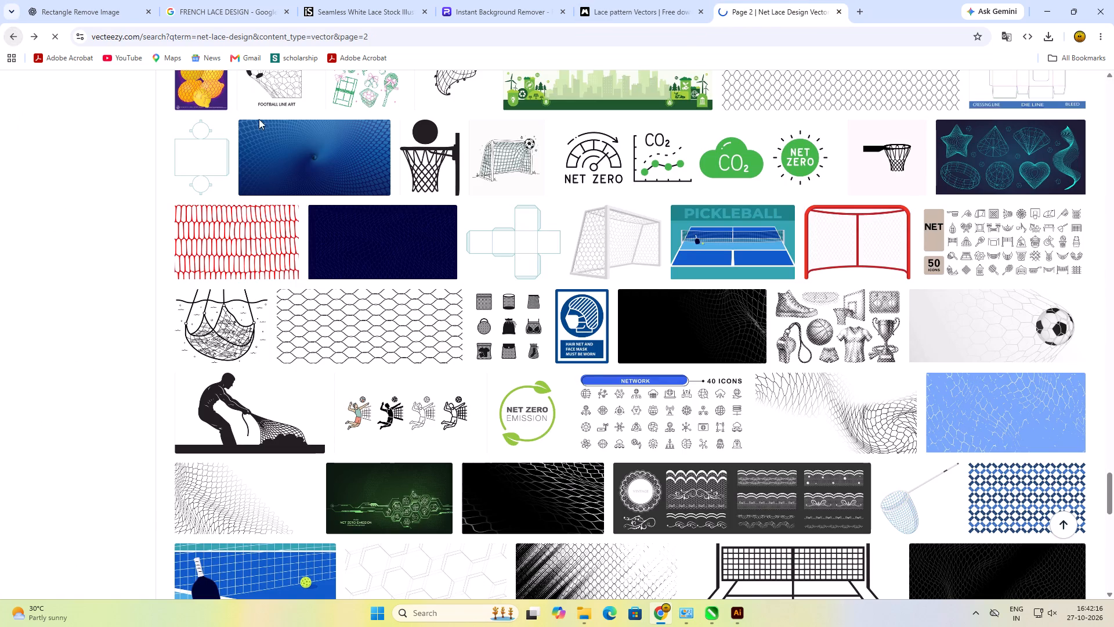
scroll(438, 273, "down", 5)
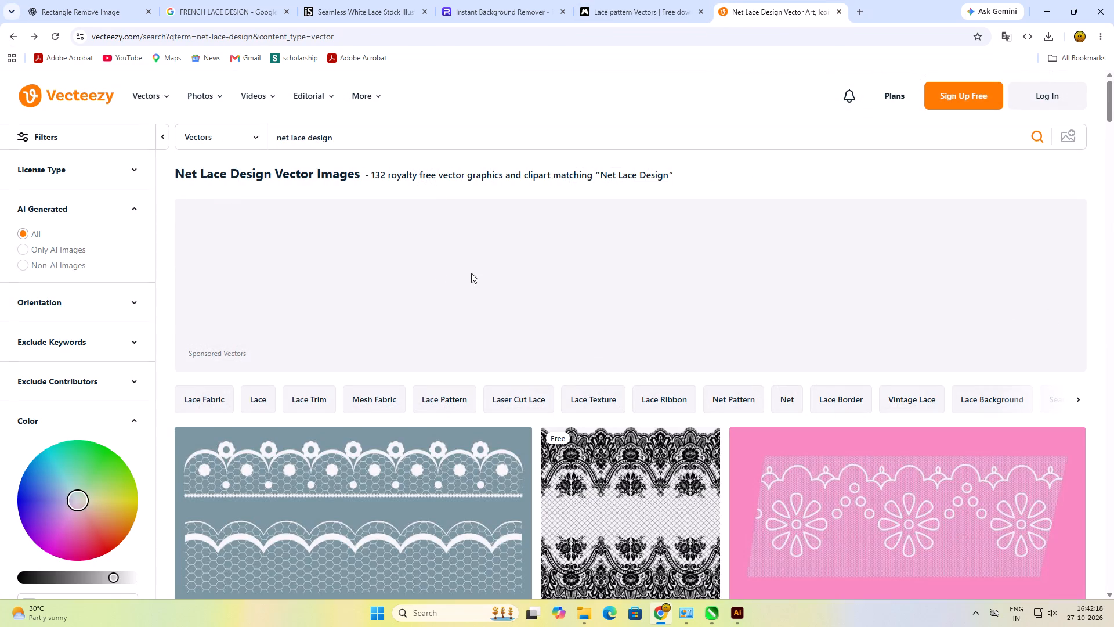
left_click(627, 592)
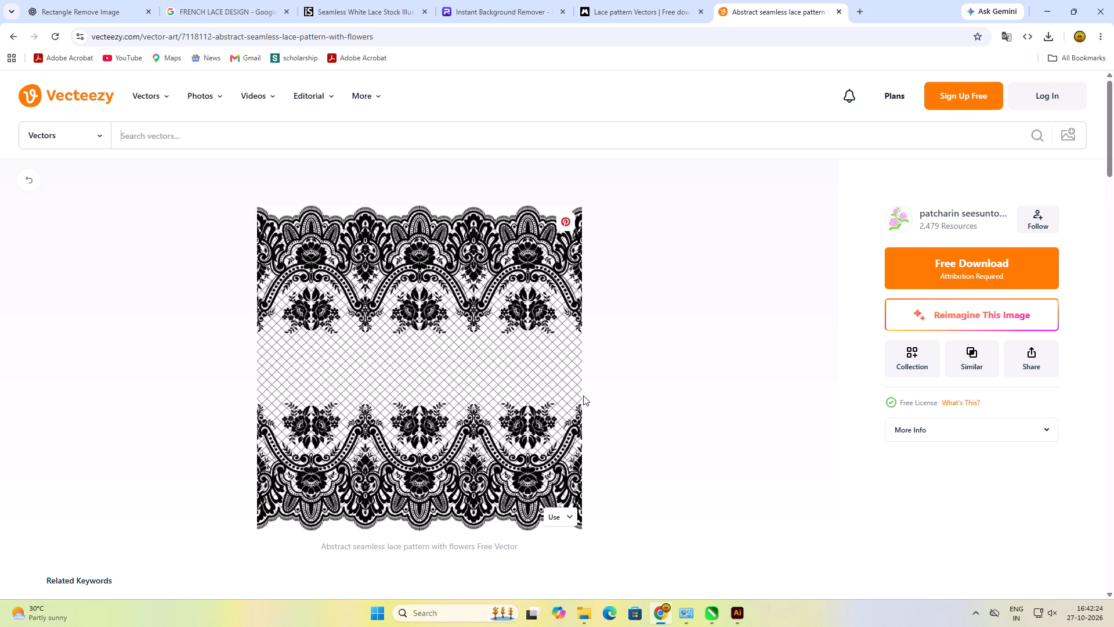
Examine the related free lace vectors under Users Also Viewed for a suitable design.
scroll(389, 349, "down", 7)
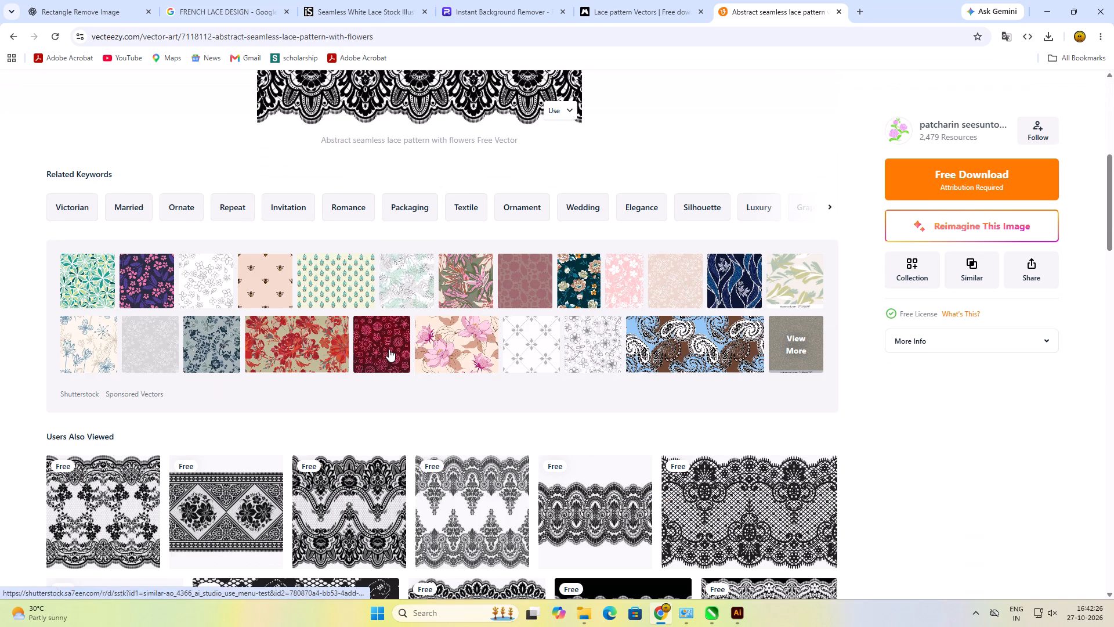
scroll(389, 349, "down", 4)
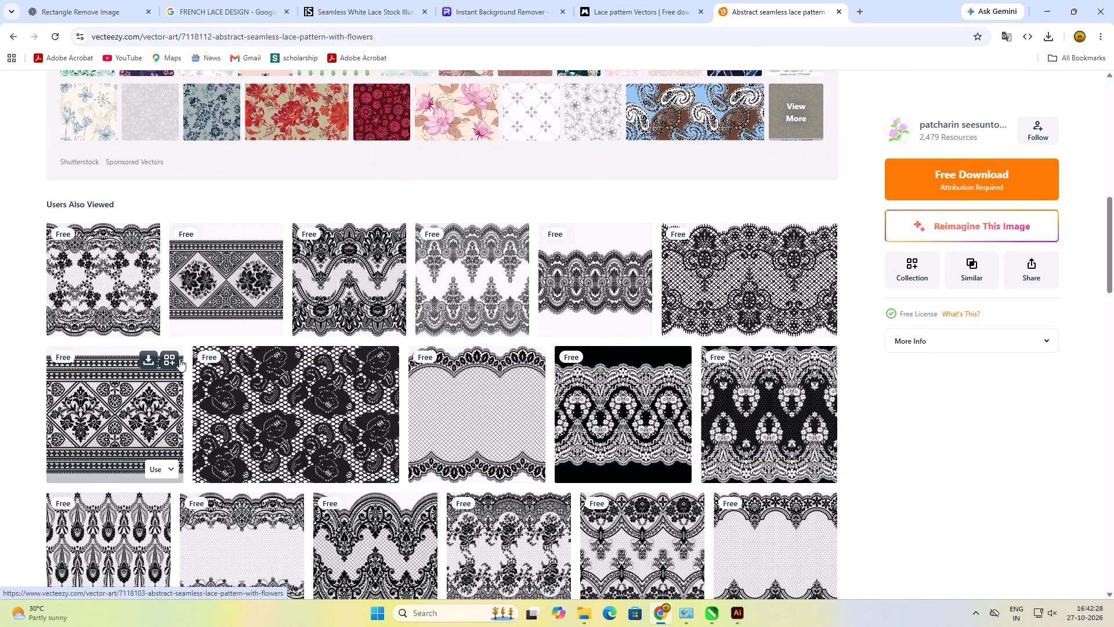
scroll(179, 359, "down", 1)
scroll(244, 363, "down", 1)
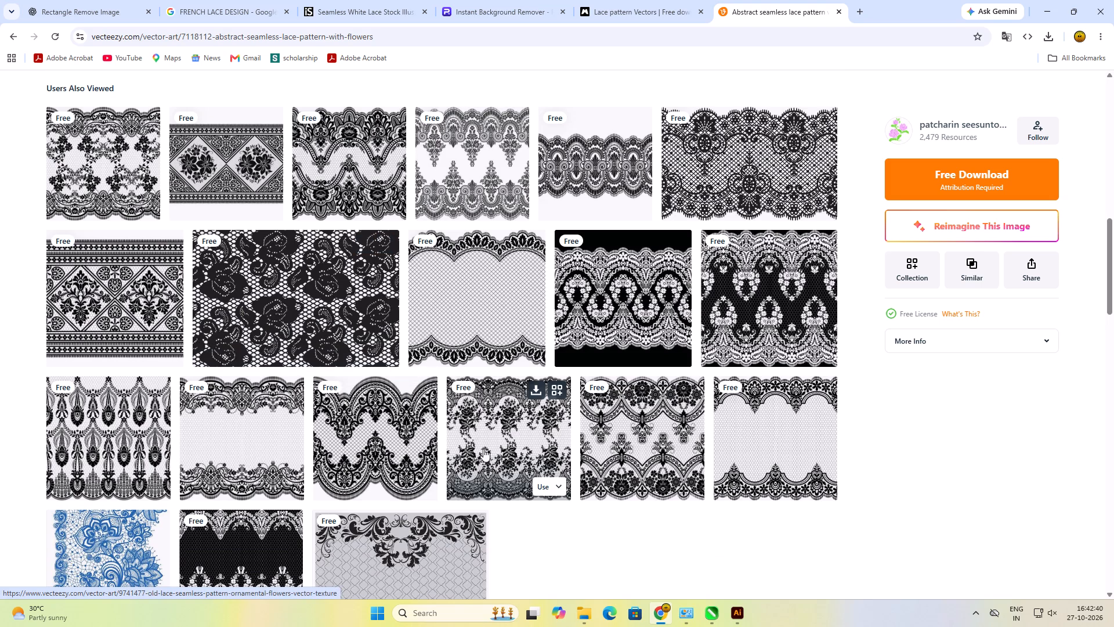
Leave the browser for the desktop and open a new File Explorer window.
left_click(716, 611)
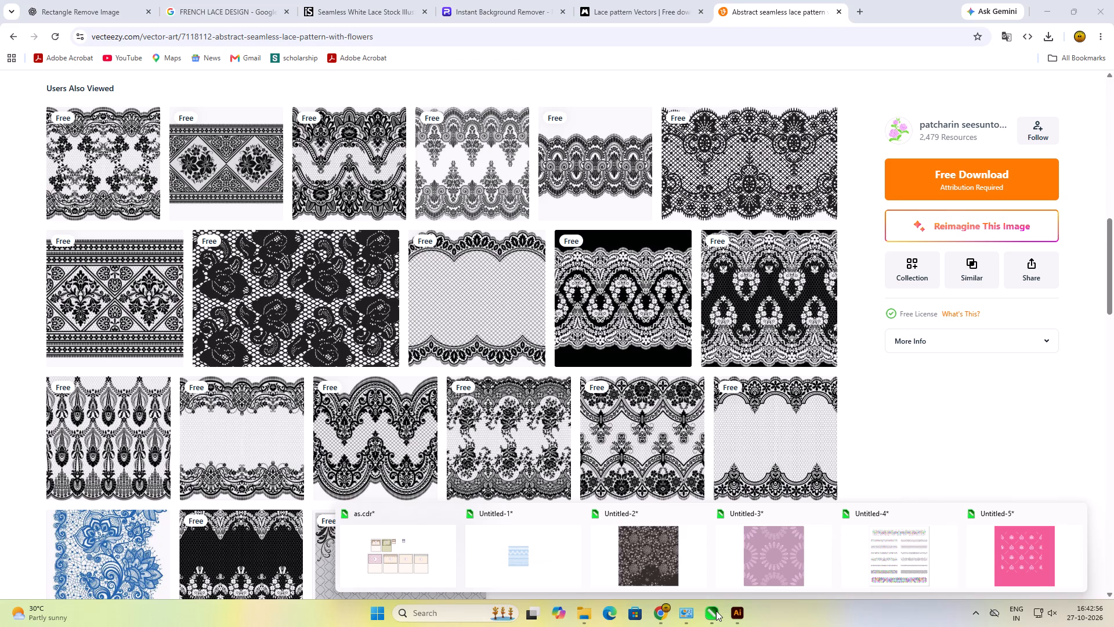
key("super+d")
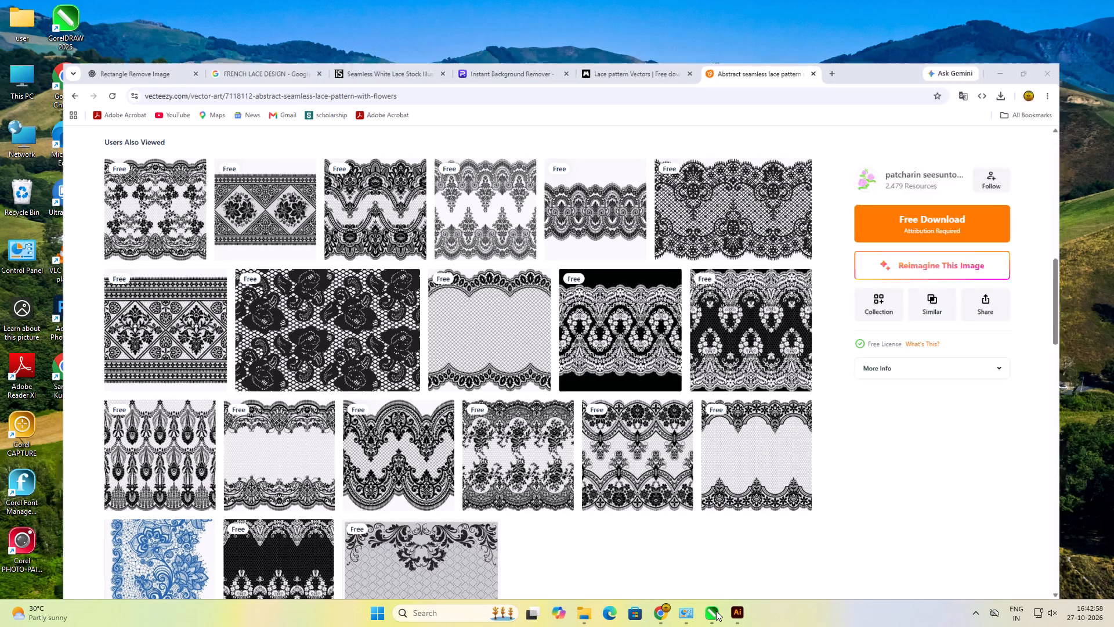
key("super+e")
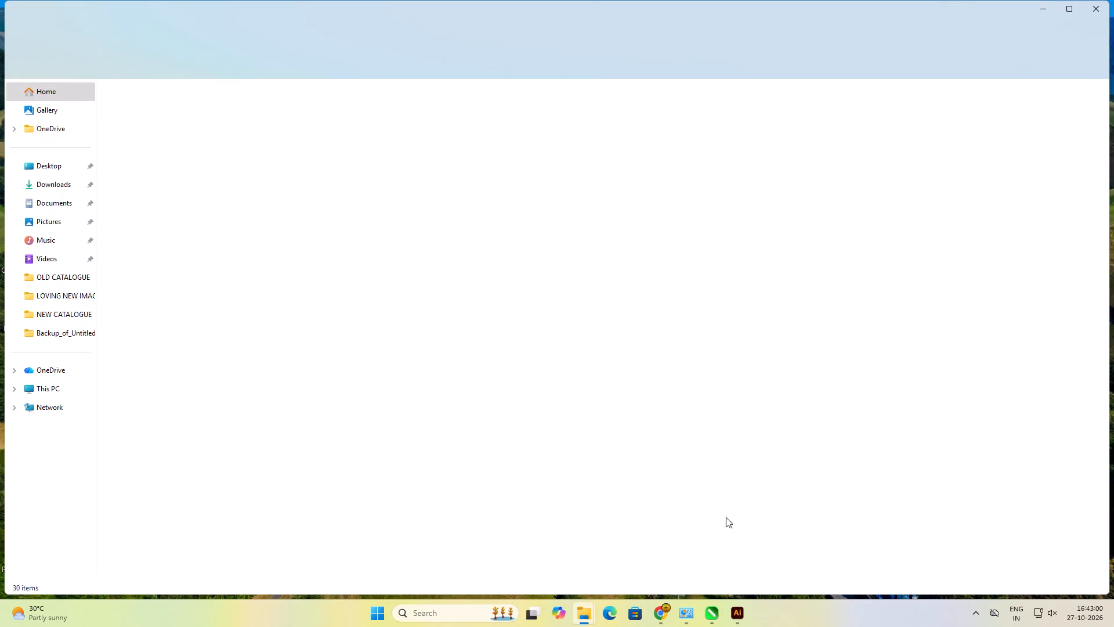